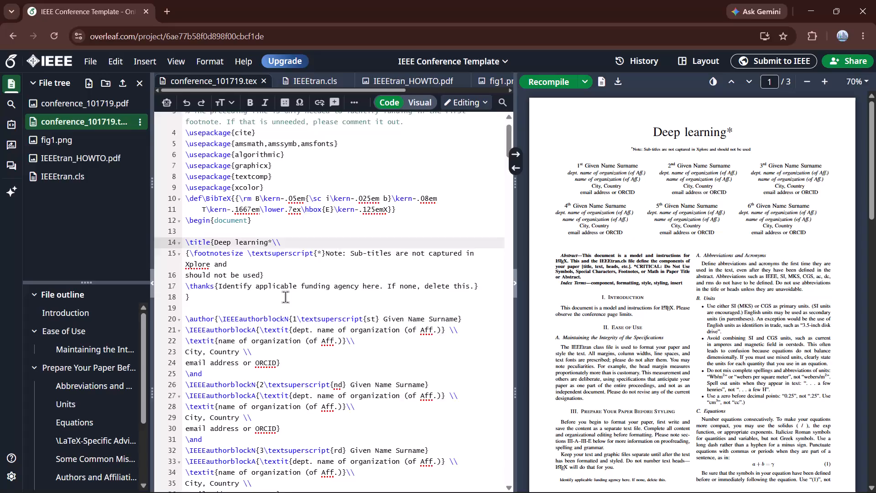
Look through the LaTeX source's author blocks and the compiled PDF's pages, including the body sections, table, figure and references.
{"action": "scroll", "coordinate": [285, 297], "scroll_direction": "down", "scroll_amount": 6}
{"action": "scroll", "coordinate": [652, 308], "scroll_direction": "down", "scroll_amount": 3}
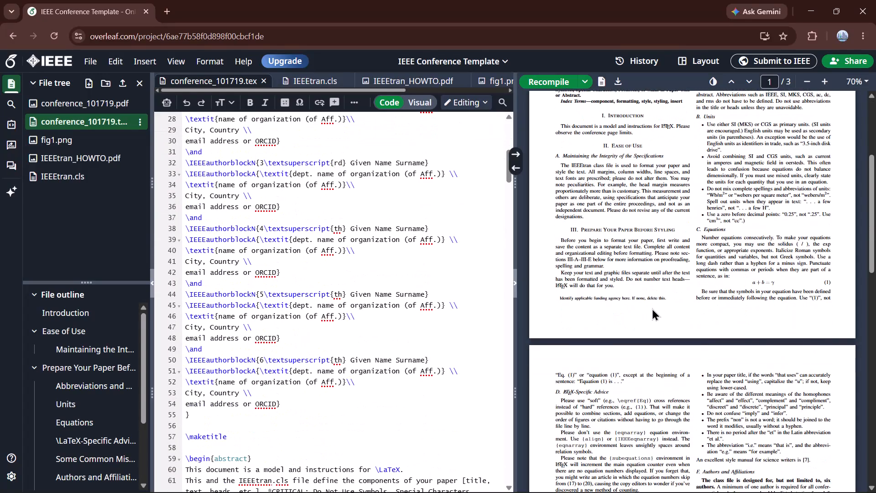
{"action": "scroll", "coordinate": [652, 308], "scroll_direction": "down", "scroll_amount": 4}
{"action": "scroll", "coordinate": [652, 308], "scroll_direction": "up", "scroll_amount": 1}
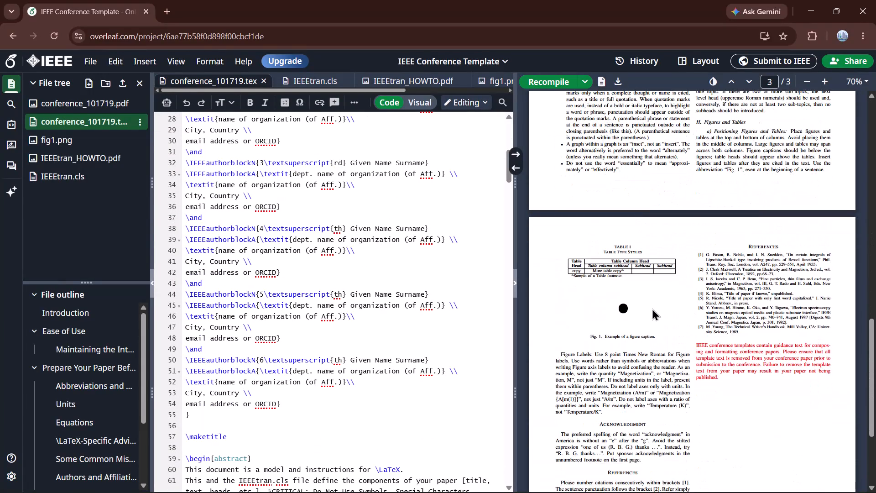
{"action": "scroll", "coordinate": [652, 308], "scroll_direction": "up", "scroll_amount": 3}
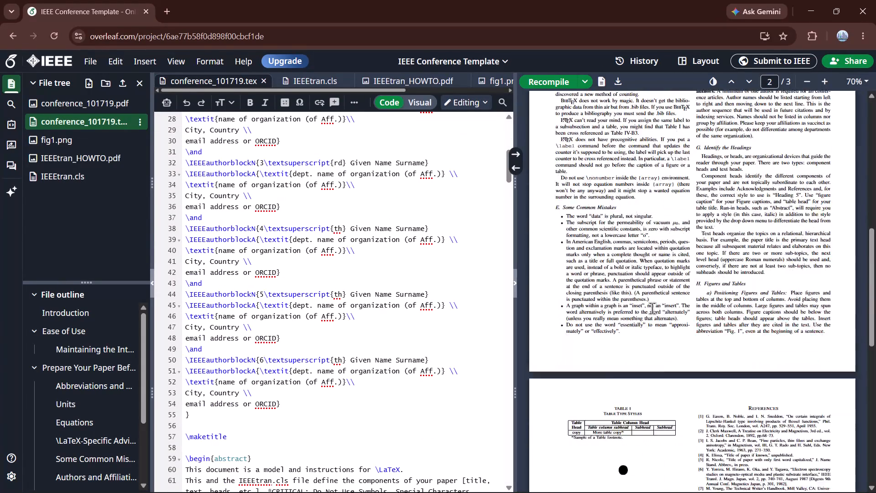
{"action": "scroll", "coordinate": [652, 308], "scroll_direction": "up", "scroll_amount": 1}
{"action": "scroll", "coordinate": [652, 308], "scroll_direction": "down", "scroll_amount": 3}
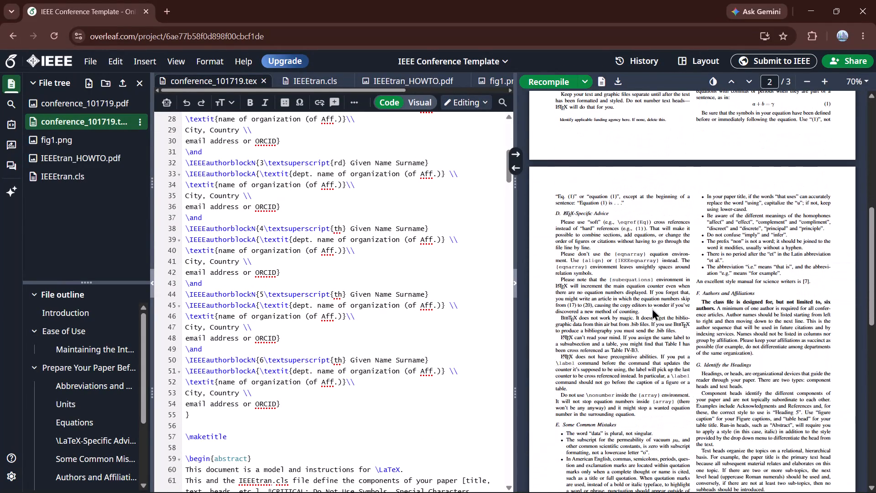
{"action": "scroll", "coordinate": [652, 308], "scroll_direction": "down", "scroll_amount": 5}
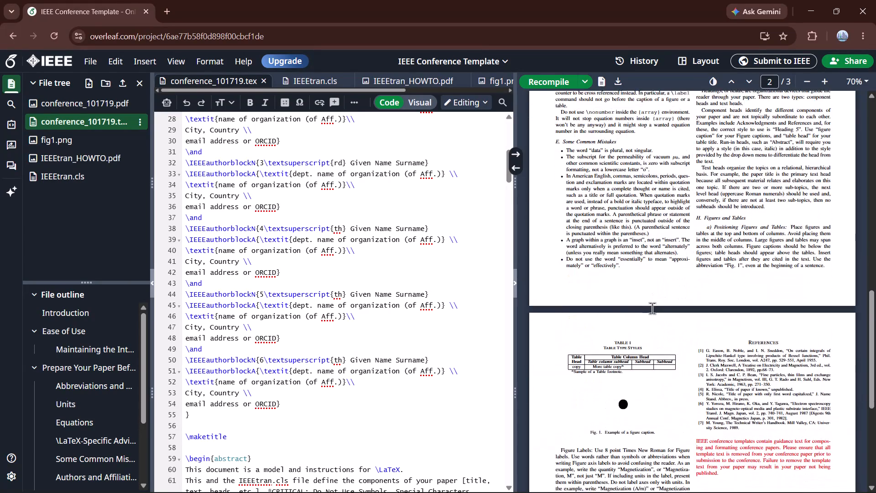
Dismiss the "Recompile to see changes" tip that covers the compiled PDF.
{"action": "scroll", "coordinate": [652, 308], "scroll_direction": "down", "scroll_amount": 1}
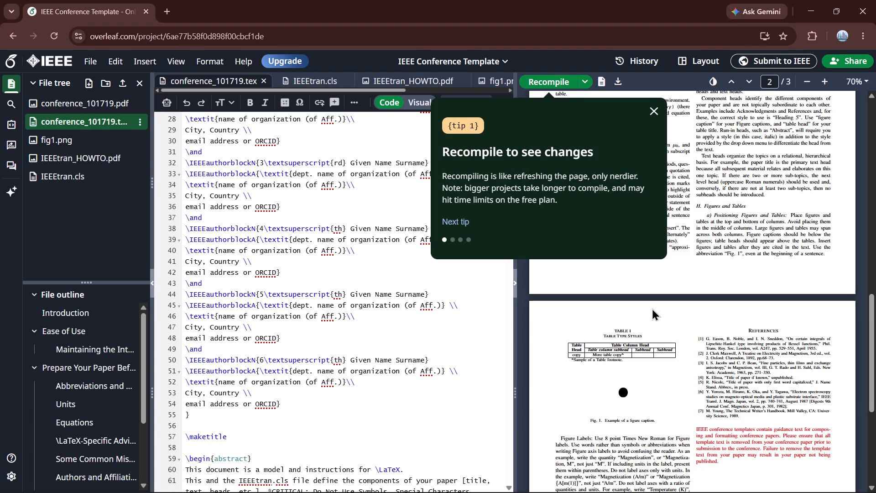
{"action": "left_click", "coordinate": [650, 110]}
Open WhatsApp Web in a new browser tab, keeping the IEEE Conference Template project open.
{"action": "left_click", "coordinate": [174, 11]}
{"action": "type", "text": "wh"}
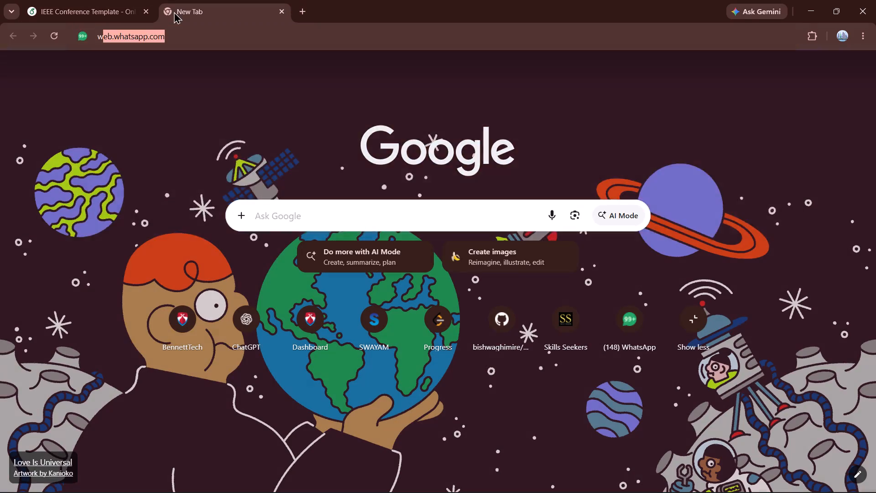
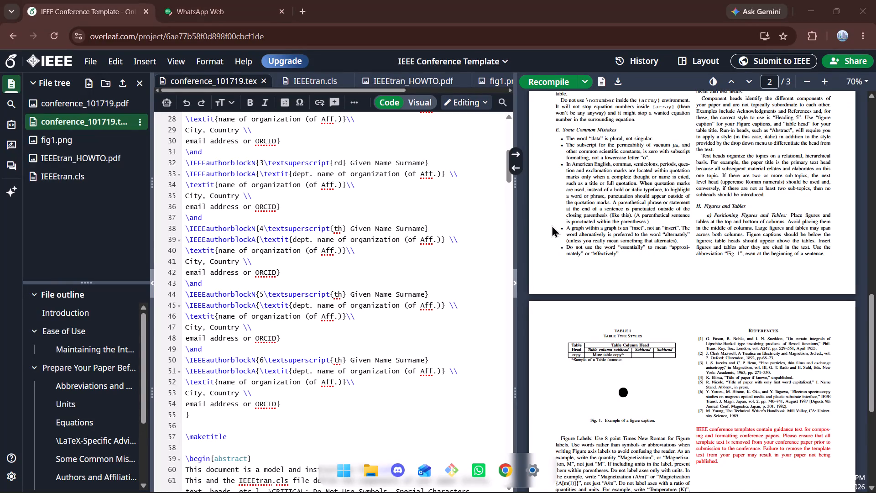
Minimize the browser window to reach the desktop and show the hidden system tray icons.
{"action": "left_click", "coordinate": [805, 12]}
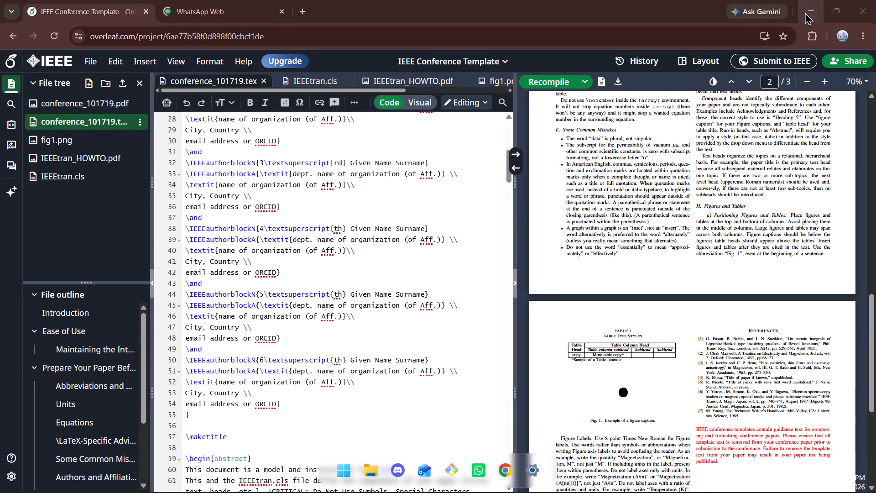
{"action": "double_click", "coordinate": [805, 12]}
{"action": "left_click", "coordinate": [745, 485]}
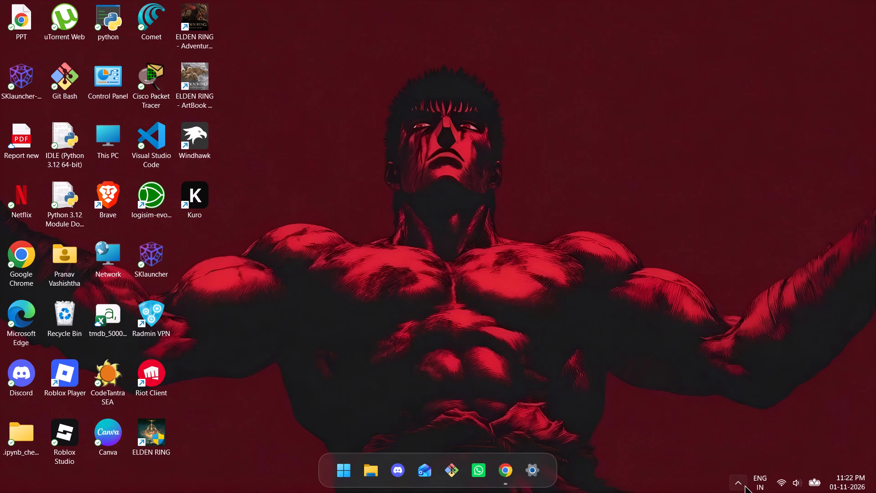
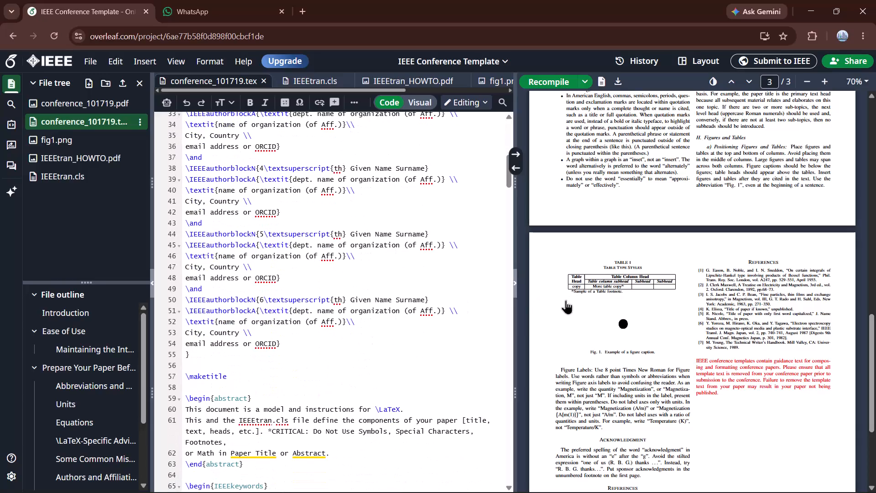
Locate the LaTeX source of the "Table column subhead" cell from Table I in the compiled PDF.
{"action": "double_click", "coordinate": [607, 282]}
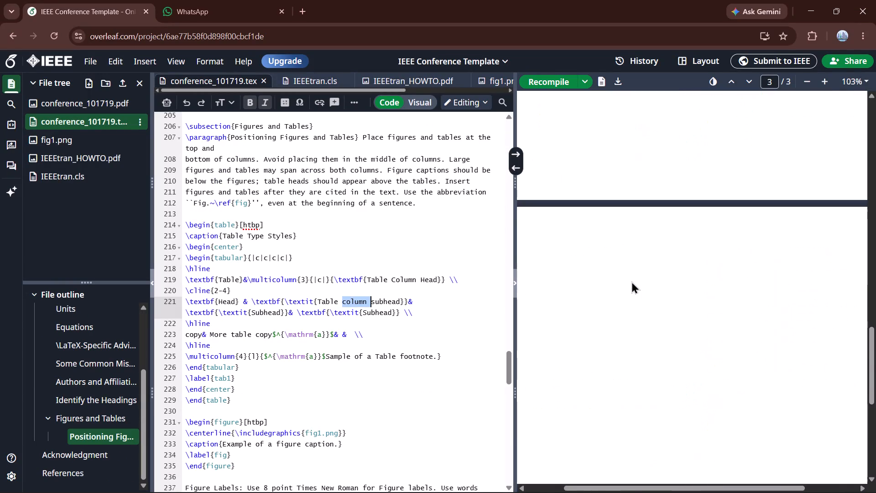
{"action": "scroll", "coordinate": [631, 281], "scroll_direction": "right", "scroll_amount": 1}
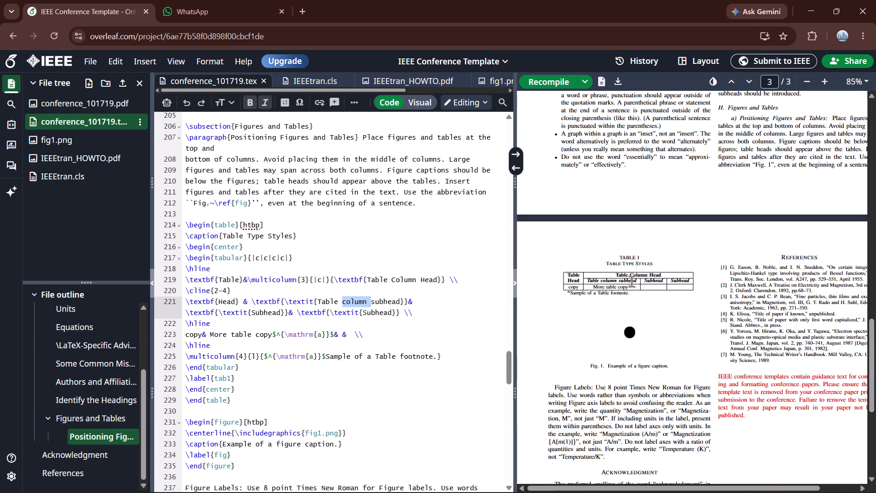
{"action": "scroll", "coordinate": [631, 281], "scroll_direction": "up", "scroll_amount": 8}
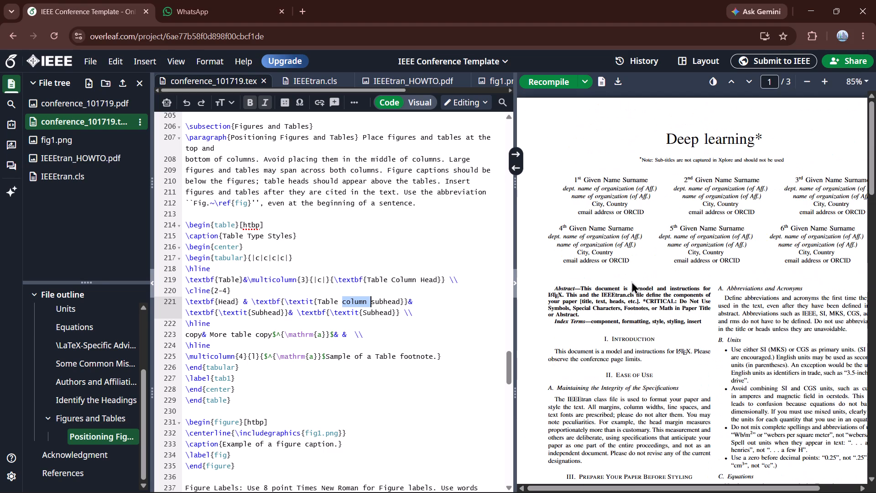
{"action": "scroll", "coordinate": [646, 288], "scroll_direction": "left", "scroll_amount": 1}
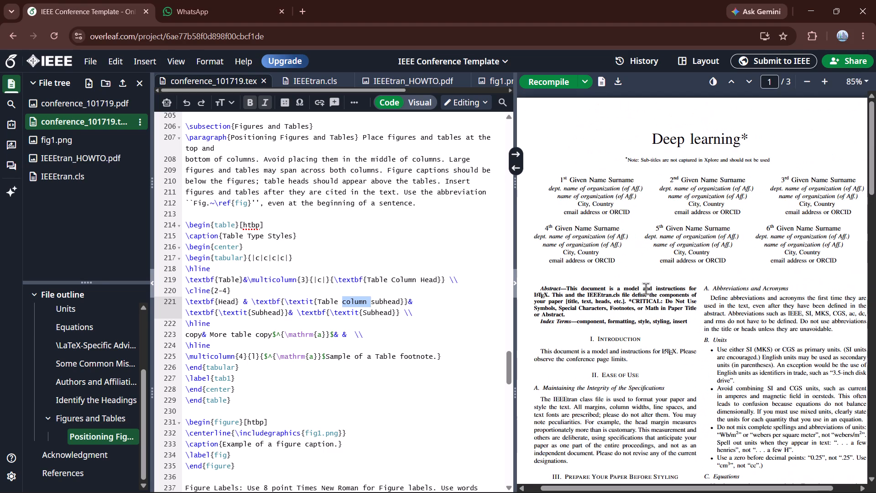
{"action": "scroll", "coordinate": [646, 288], "scroll_direction": "left", "scroll_amount": 1}
{"action": "scroll", "coordinate": [646, 288], "scroll_direction": "down", "scroll_amount": 1}
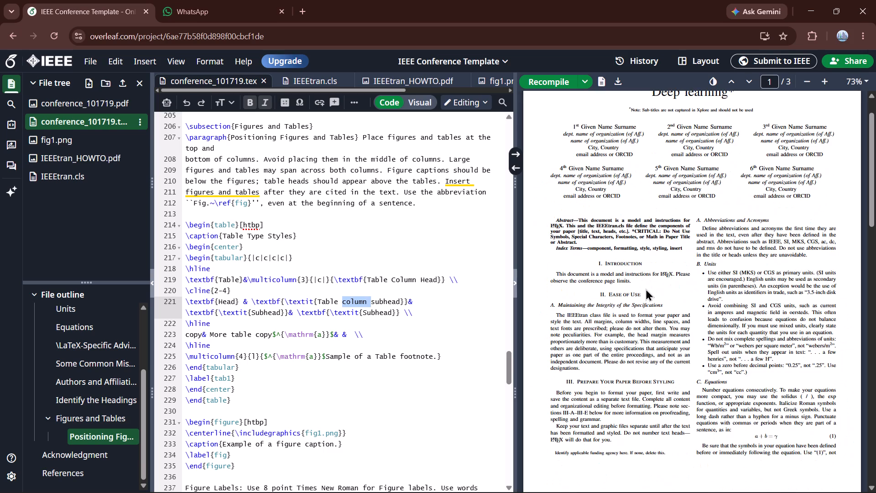
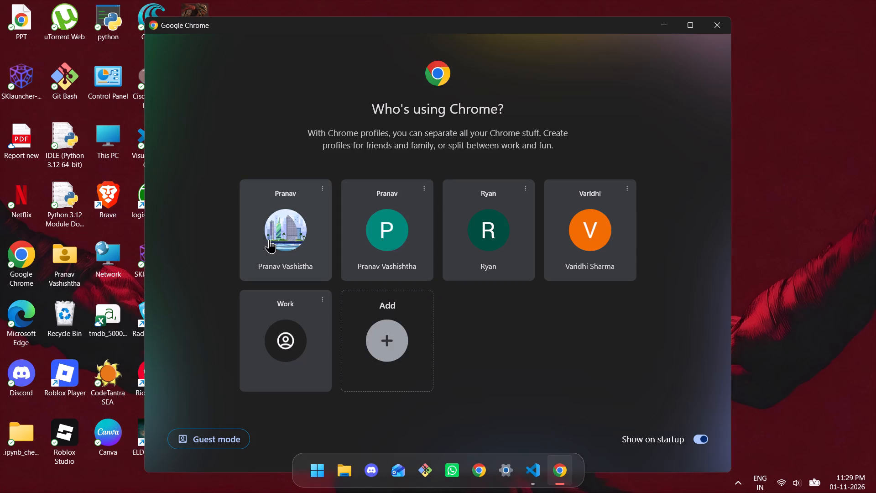
Open Chrome with the profile that has the city-skyline picture and close the profile chooser.
{"action": "left_click", "coordinate": [269, 239]}
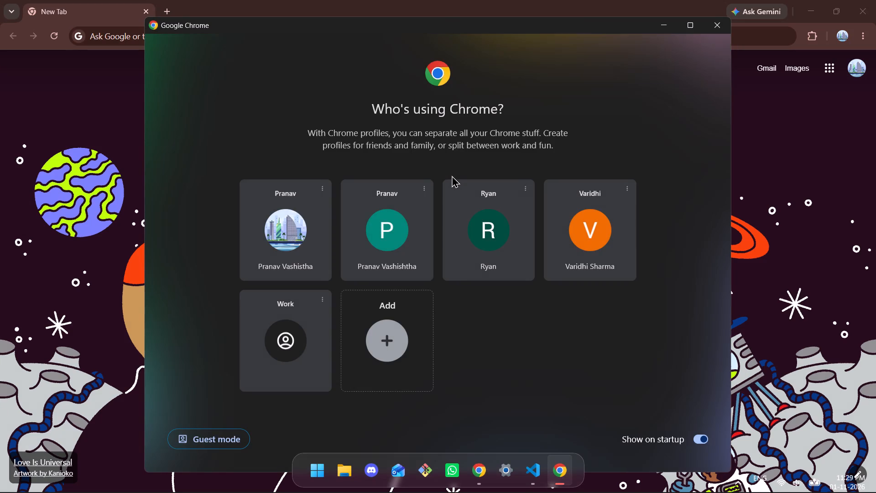
{"action": "left_click", "coordinate": [719, 21]}
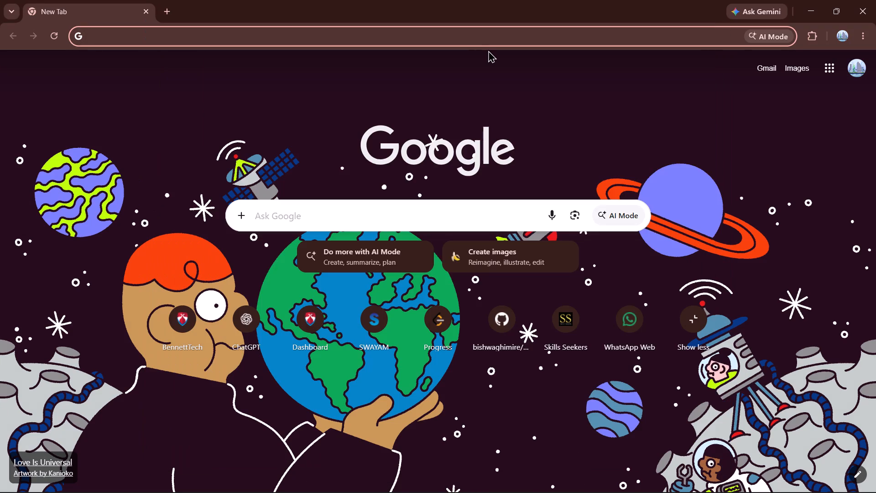
Look up WhatsApp Web from the new browser tab.
{"action": "type", "text": "what"}
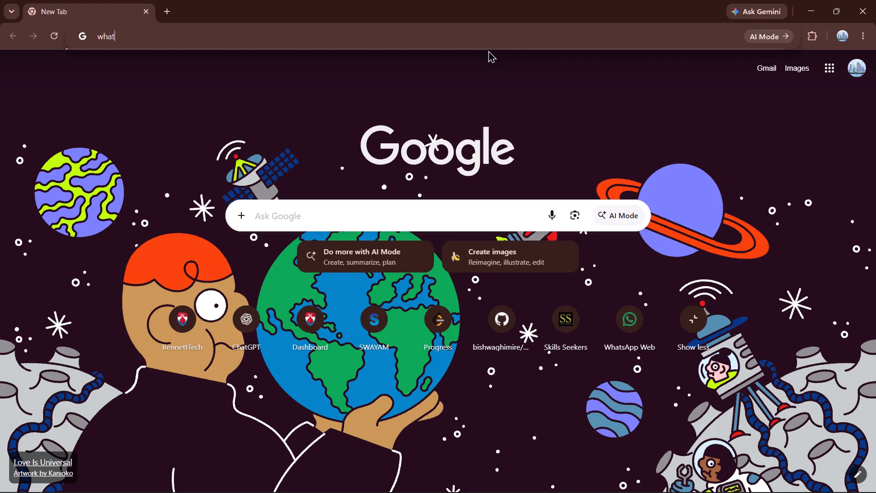
{"action": "key", "text": "s"}
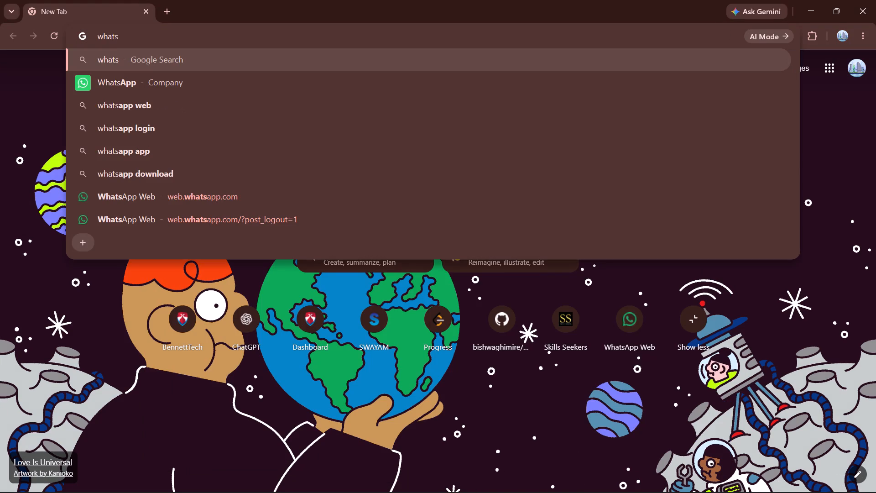
{"action": "key", "text": "BackSpace"}
{"action": "key", "text": "BackSpace"}
{"action": "key", "text": "BackSpace"}
{"action": "key", "text": "BackSpace"}
{"action": "key", "text": "BackSpace"}
{"action": "key", "text": "BackSpace"}
{"action": "type", "text": "wh"}
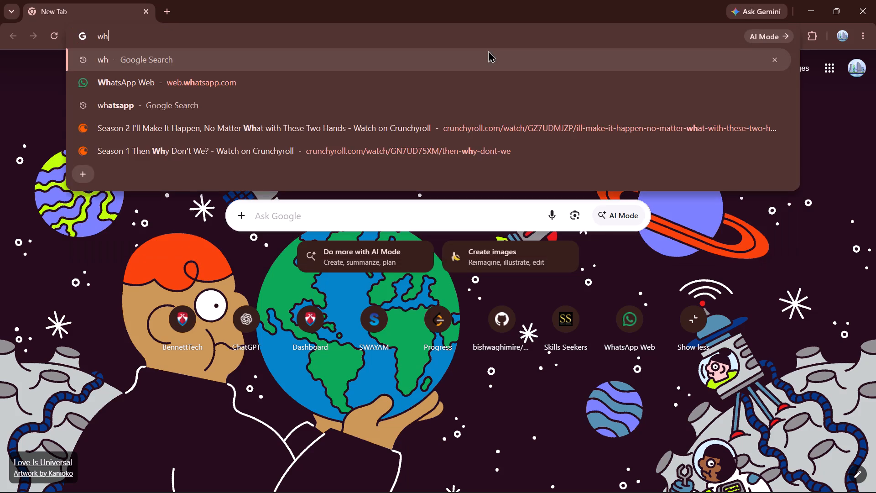
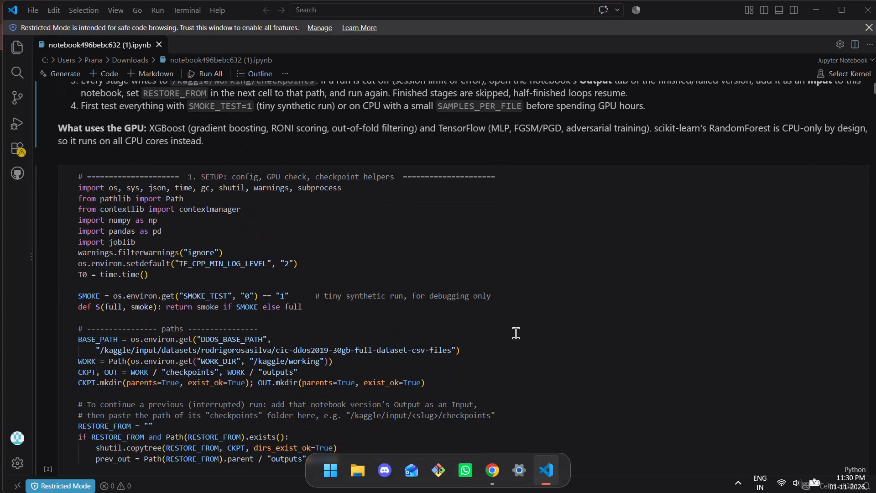
Review the notebook's setup and data preparation code, including the raw label counts and train/test output.
{"action": "scroll", "coordinate": [516, 333], "scroll_direction": "down", "scroll_amount": 10}
{"action": "scroll", "coordinate": [516, 333], "scroll_direction": "up", "scroll_amount": 2}
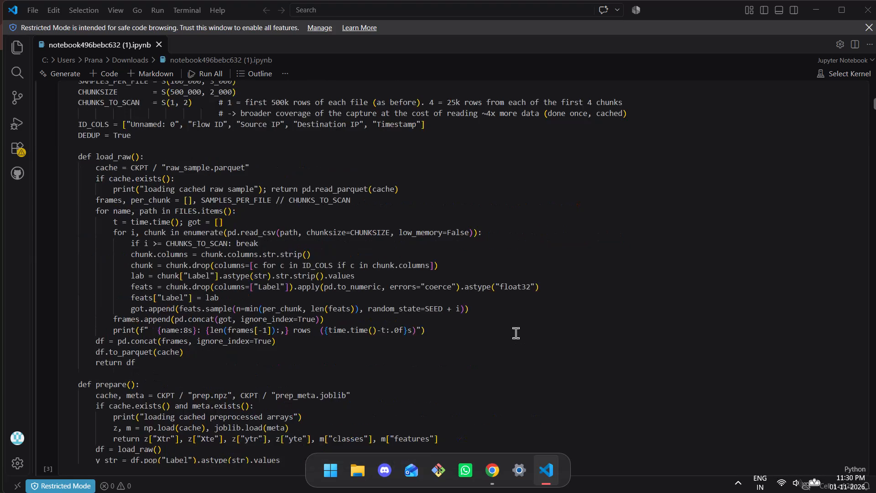
{"action": "scroll", "coordinate": [516, 333], "scroll_direction": "up", "scroll_amount": 1}
{"action": "scroll", "coordinate": [516, 333], "scroll_direction": "down", "scroll_amount": 1}
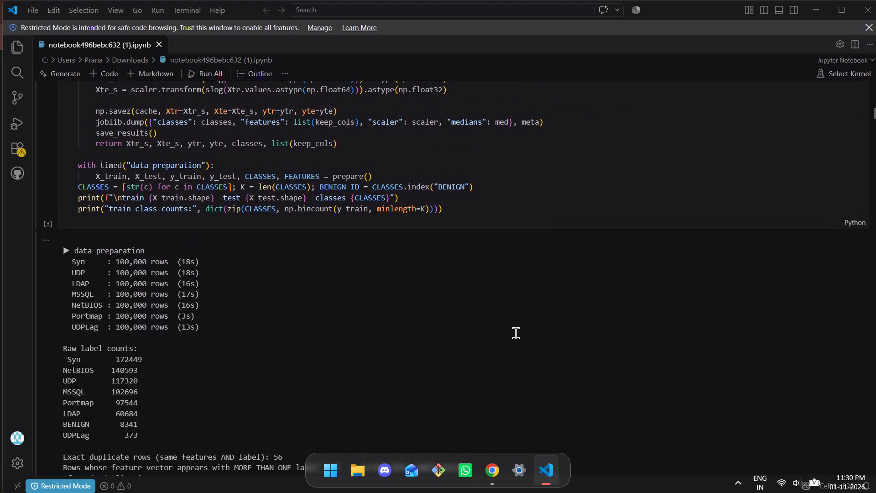
{"action": "scroll", "coordinate": [516, 333], "scroll_direction": "down", "scroll_amount": 3}
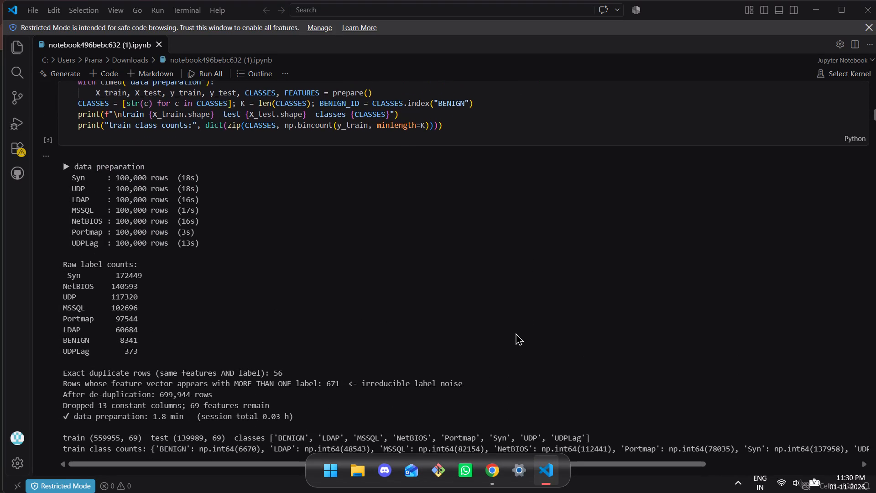
{"action": "scroll", "coordinate": [516, 333], "scroll_direction": "down", "scroll_amount": 3}
{"action": "scroll", "coordinate": [529, 392], "scroll_direction": "down", "scroll_amount": 2}
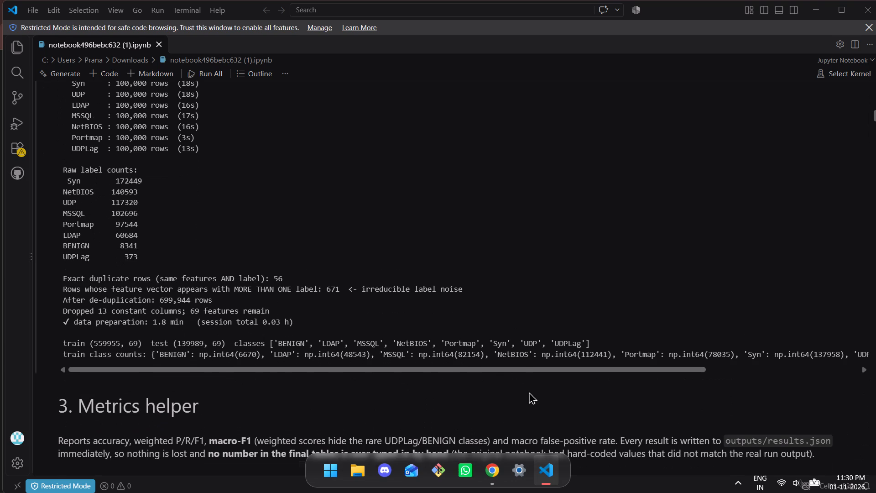
Examine the notebook's MLP and LSTM training logs, confusion matrix code, five-model comparison code, and result figures.
{"action": "scroll", "coordinate": [529, 392], "scroll_direction": "down", "scroll_amount": 11}
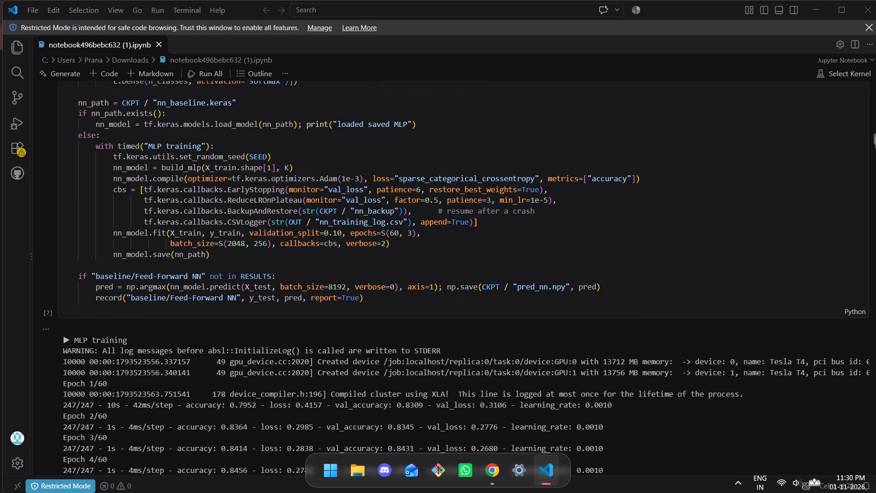
{"action": "left_click_drag", "start_coordinate": [875, 138], "coordinate": [875, 159]}
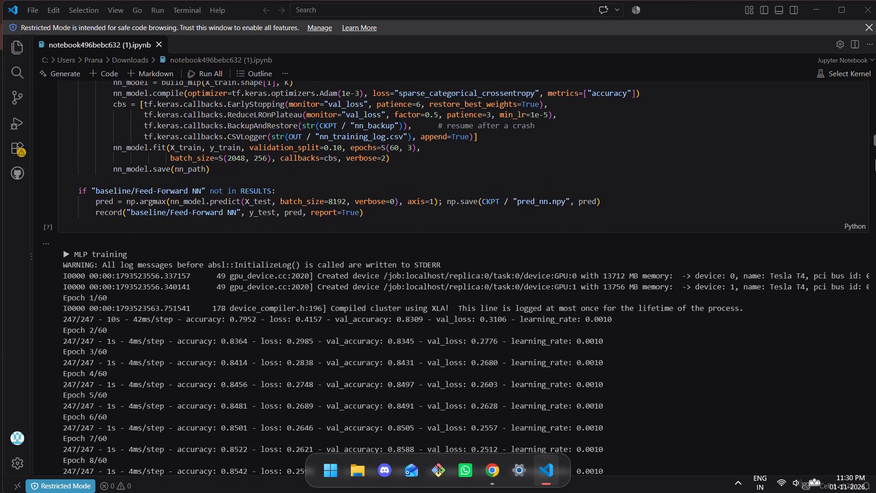
{"action": "left_click_drag", "start_coordinate": [875, 159], "coordinate": [874, 244]}
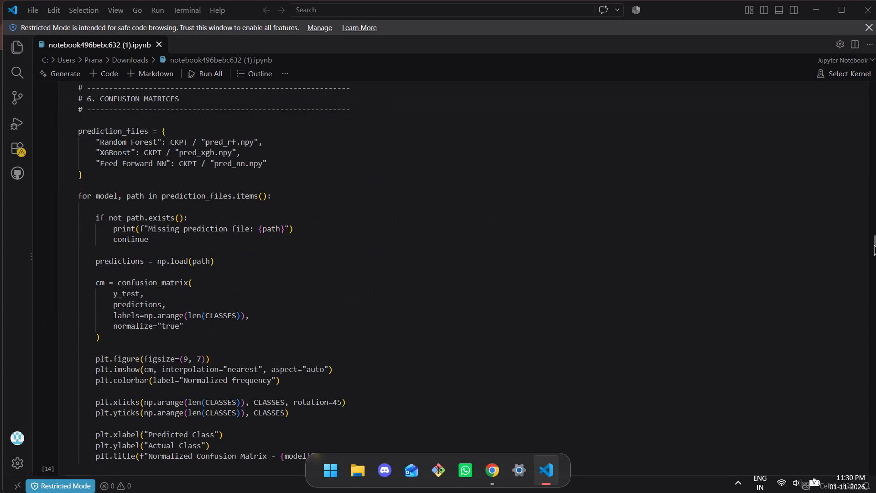
{"action": "left_click_drag", "start_coordinate": [874, 244], "coordinate": [875, 395]}
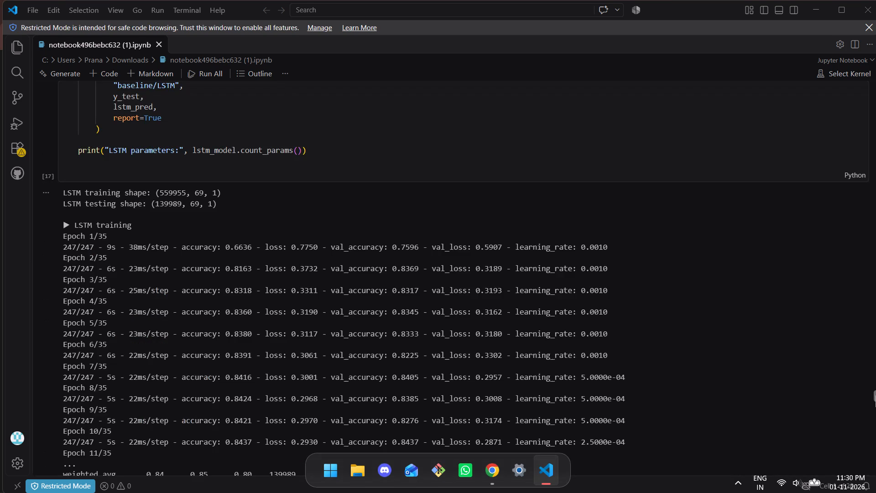
{"action": "left_click_drag", "start_coordinate": [875, 395], "coordinate": [874, 384]}
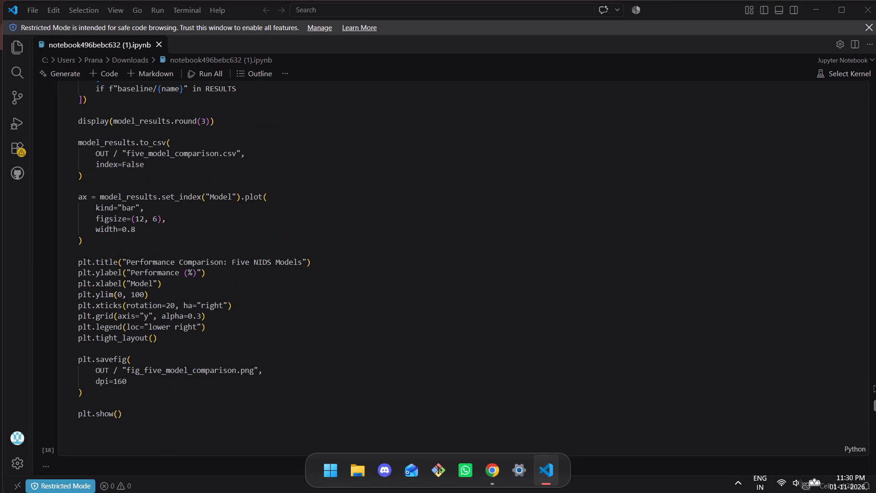
{"action": "left_click_drag", "start_coordinate": [874, 384], "coordinate": [873, 336]}
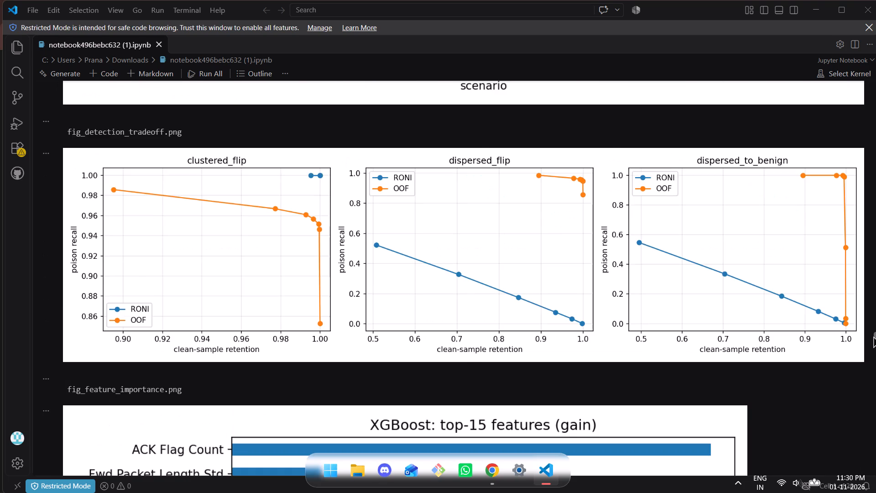
Examine the notebook's result figures and dashboard plotting code back to the tables and figures section, including poisoning defences, RONI vs OOF detection and adversarial robustness.
{"action": "left_click_drag", "start_coordinate": [873, 336], "coordinate": [874, 312]}
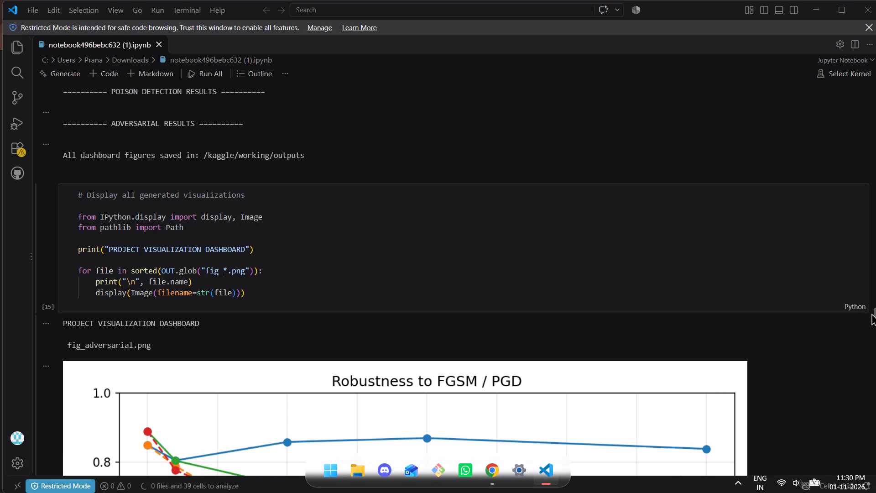
{"action": "left_click_drag", "start_coordinate": [875, 312], "coordinate": [875, 296]}
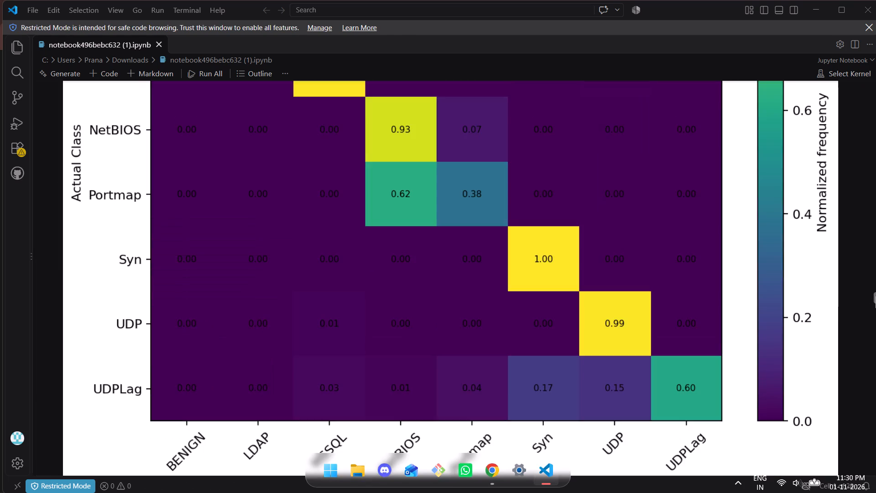
{"action": "left_click_drag", "start_coordinate": [875, 296], "coordinate": [875, 263]}
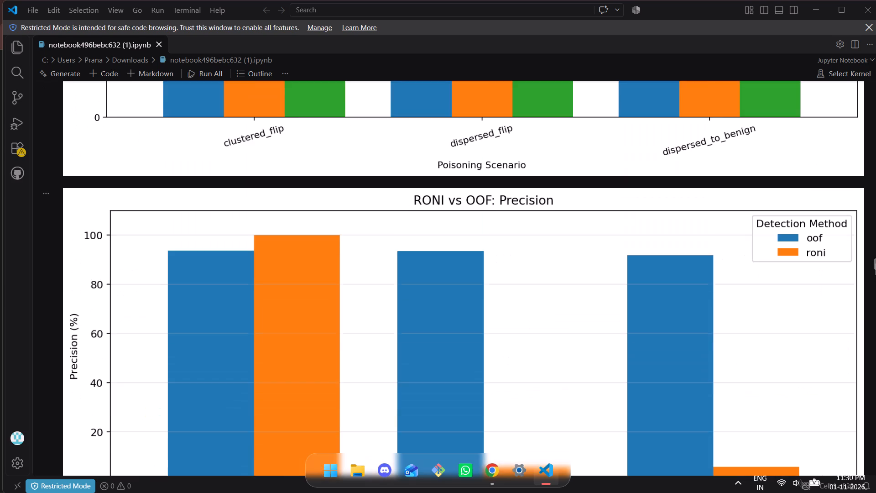
{"action": "left_click_drag", "start_coordinate": [875, 263], "coordinate": [875, 240]}
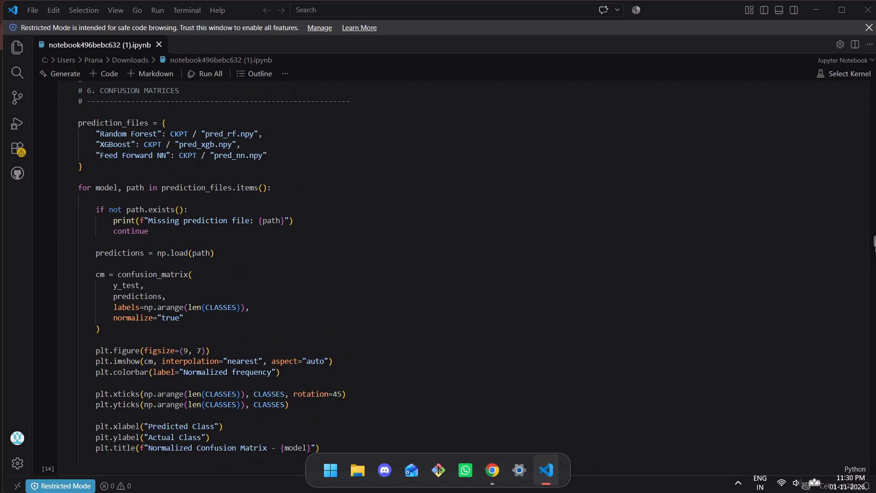
{"action": "left_click_drag", "start_coordinate": [875, 240], "coordinate": [875, 232]}
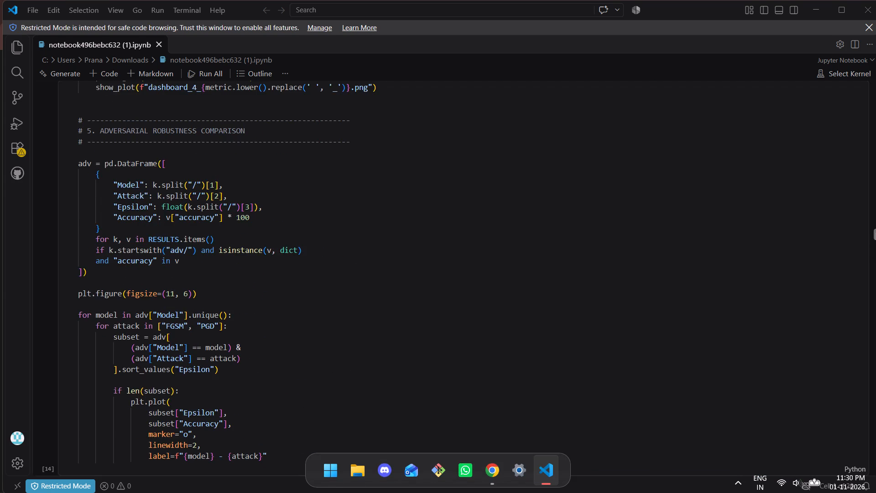
{"action": "left_click_drag", "start_coordinate": [875, 232], "coordinate": [875, 226]}
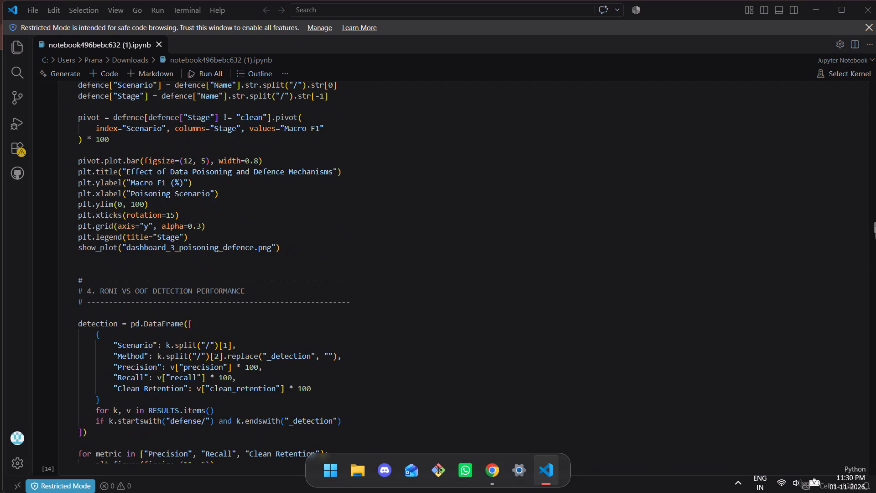
{"action": "left_click_drag", "start_coordinate": [875, 226], "coordinate": [875, 161]}
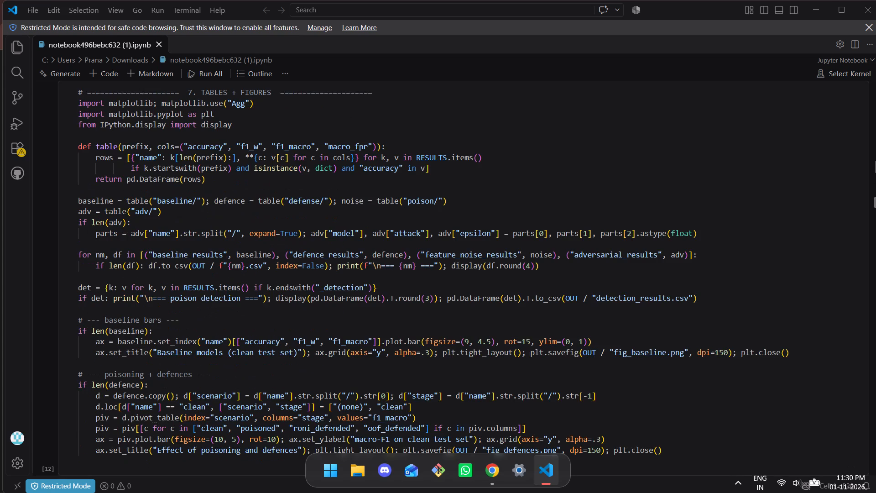
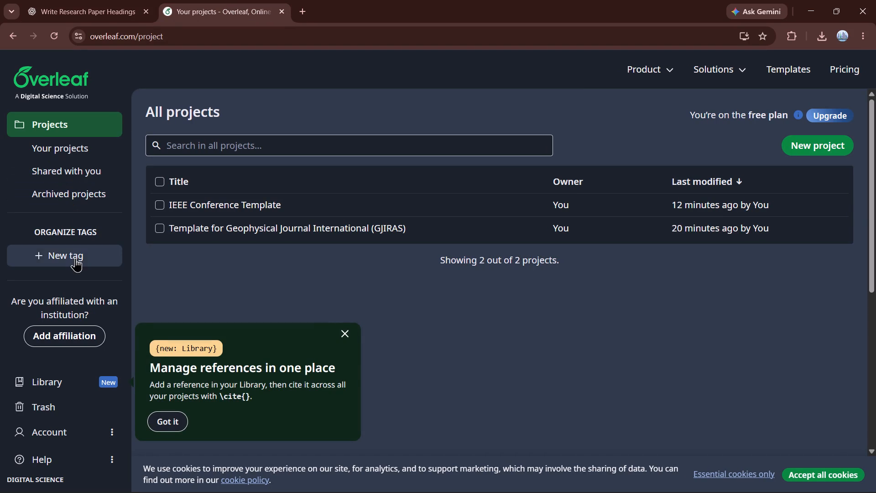
{"action": "left_click", "coordinate": [343, 337]}
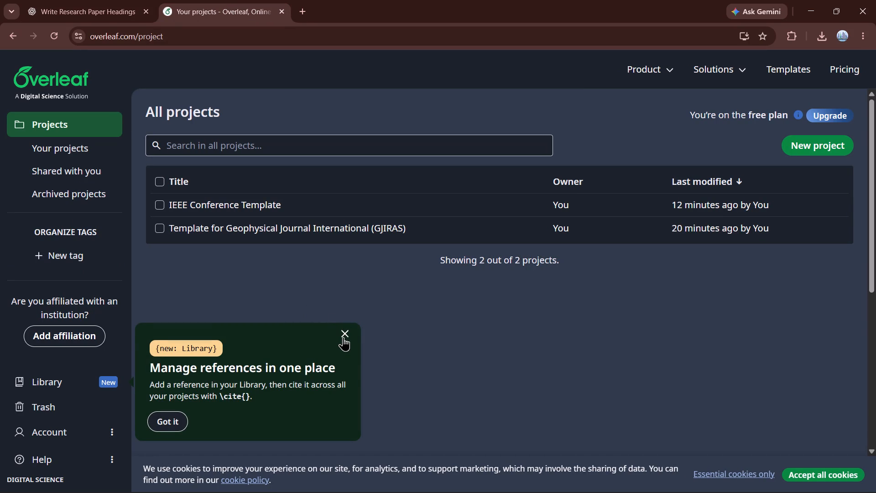
{"action": "left_click", "coordinate": [308, 14]}
{"action": "left_click", "coordinate": [282, 11]}
{"action": "type", "text": "overleaf"}
{"action": "key", "text": "Return"}
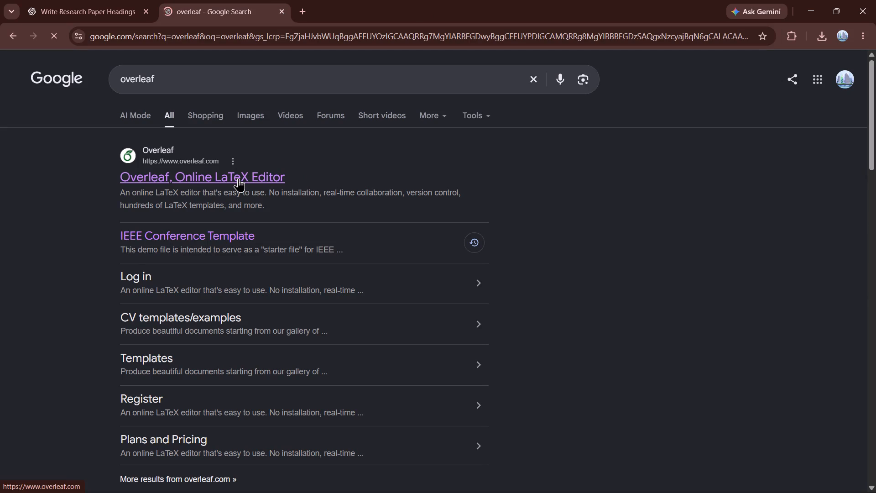
{"action": "left_click", "coordinate": [238, 178]}
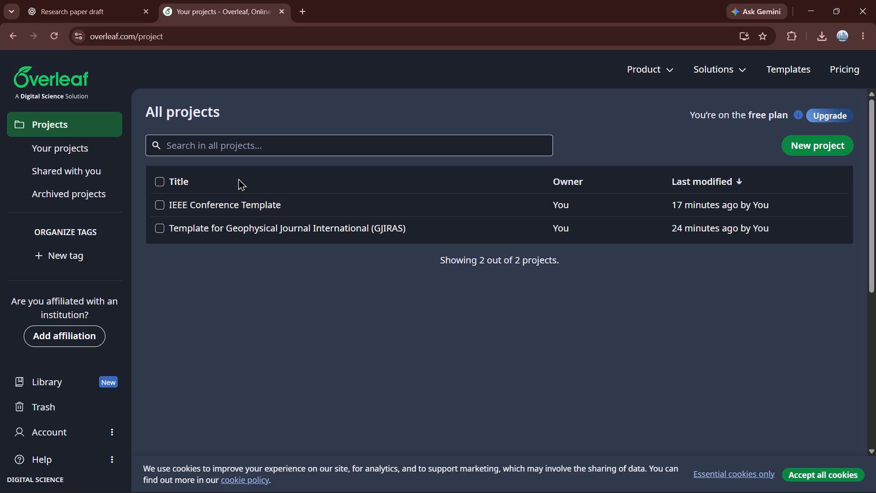
Search the Overleaf projects for "Research paper", checking the owned, shared and archived lists, and return to all projects.
{"action": "scroll", "coordinate": [290, 274], "scroll_direction": "down", "scroll_amount": 1}
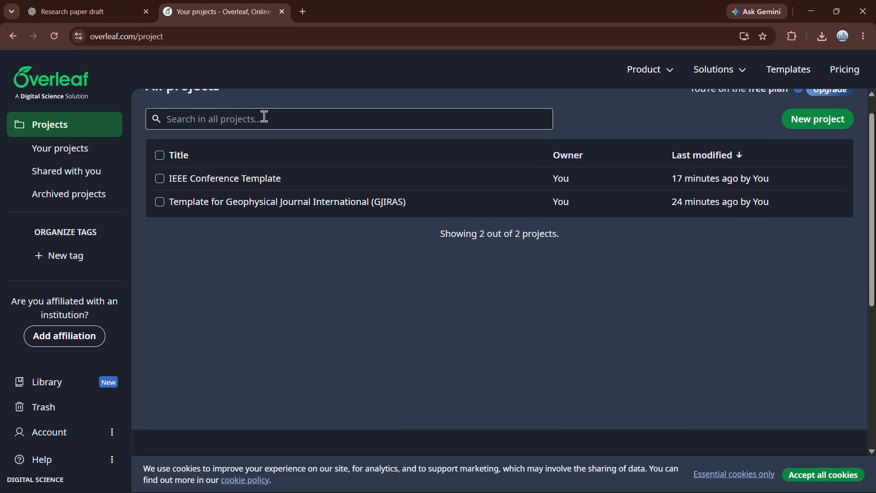
{"action": "left_click", "coordinate": [264, 116]}
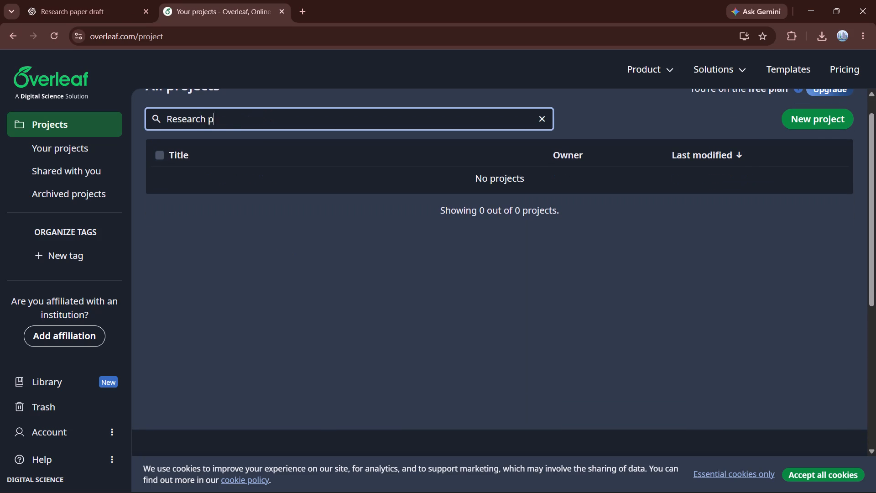
{"action": "key", "text": "Return"}
{"action": "left_click", "coordinate": [65, 155]}
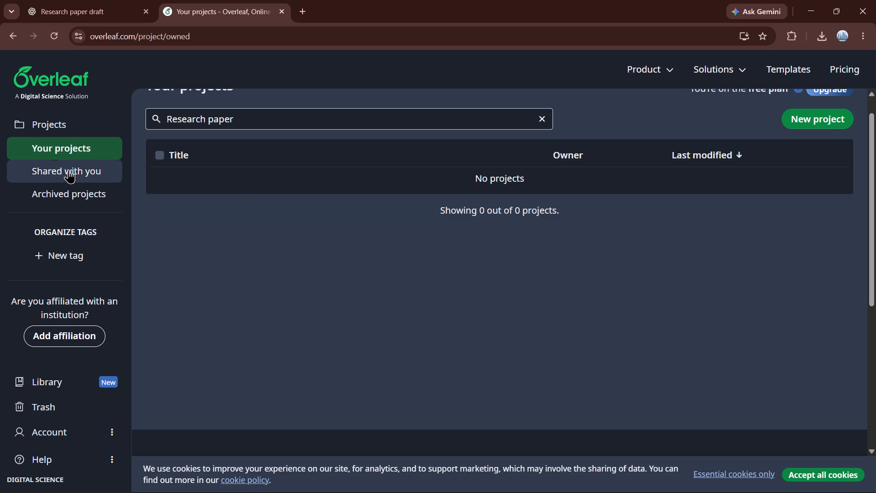
{"action": "left_click", "coordinate": [70, 173]}
{"action": "left_click", "coordinate": [71, 191]}
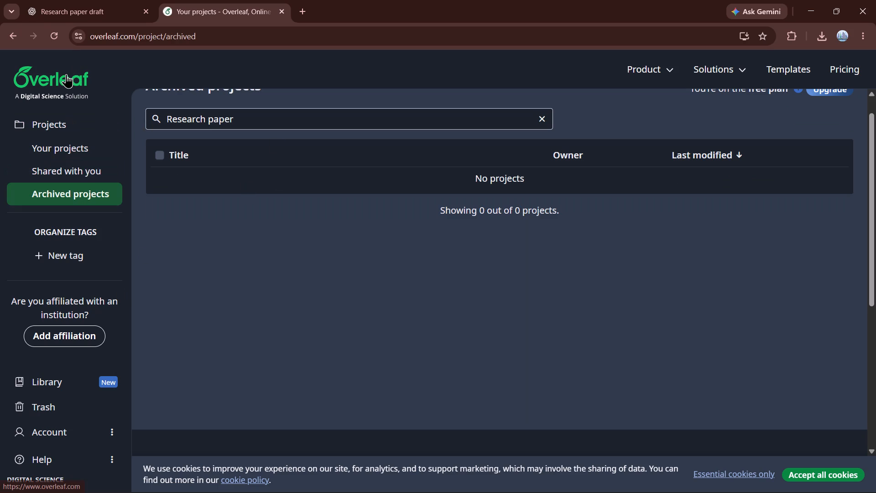
{"action": "left_click", "coordinate": [66, 74]}
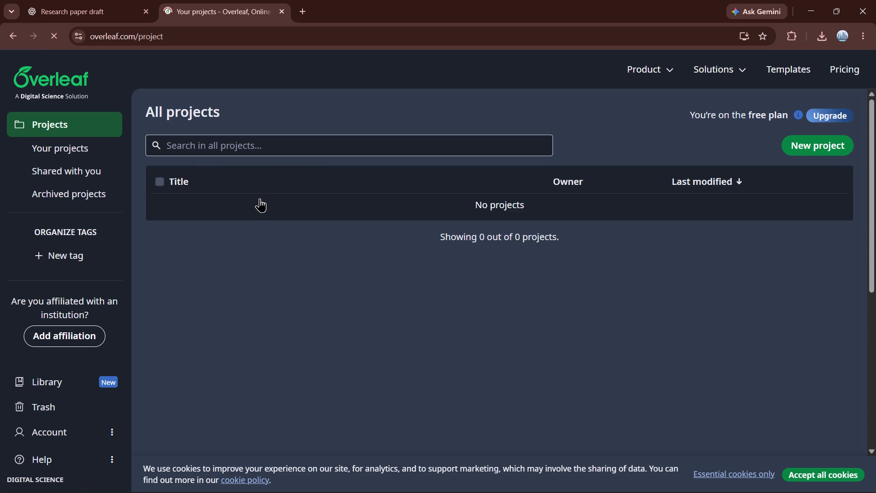
{"action": "scroll", "coordinate": [104, 360], "scroll_direction": "down", "scroll_amount": 2}
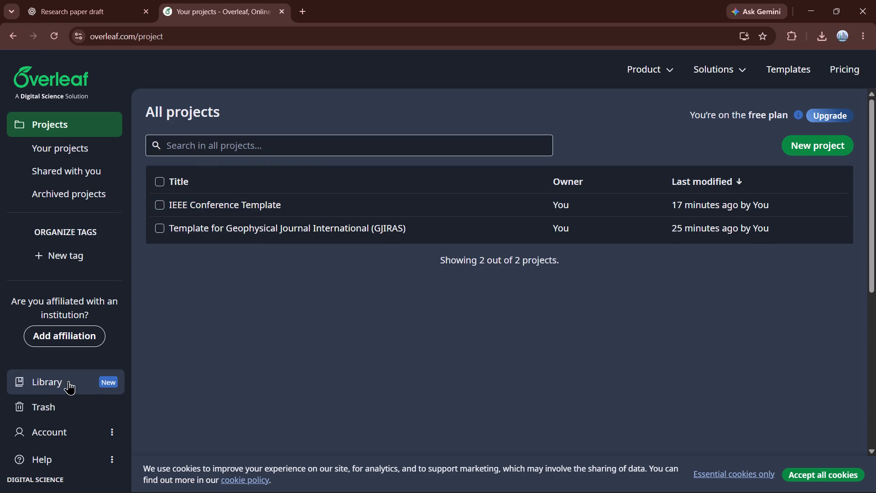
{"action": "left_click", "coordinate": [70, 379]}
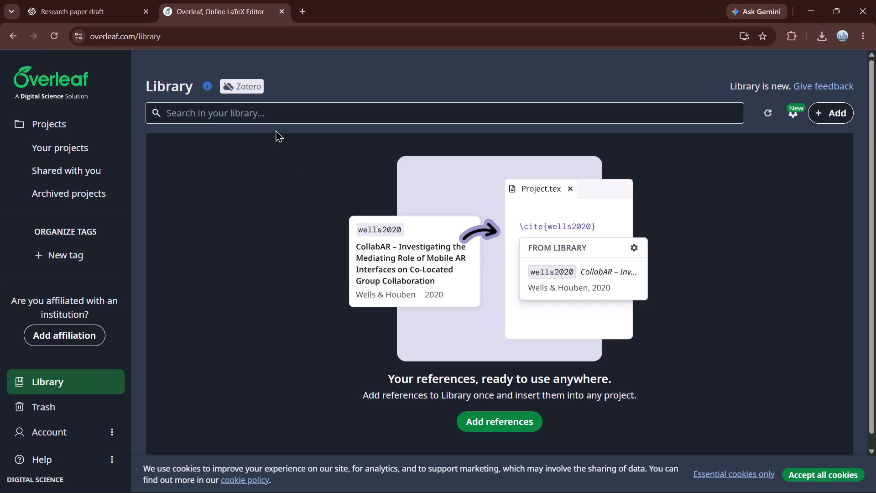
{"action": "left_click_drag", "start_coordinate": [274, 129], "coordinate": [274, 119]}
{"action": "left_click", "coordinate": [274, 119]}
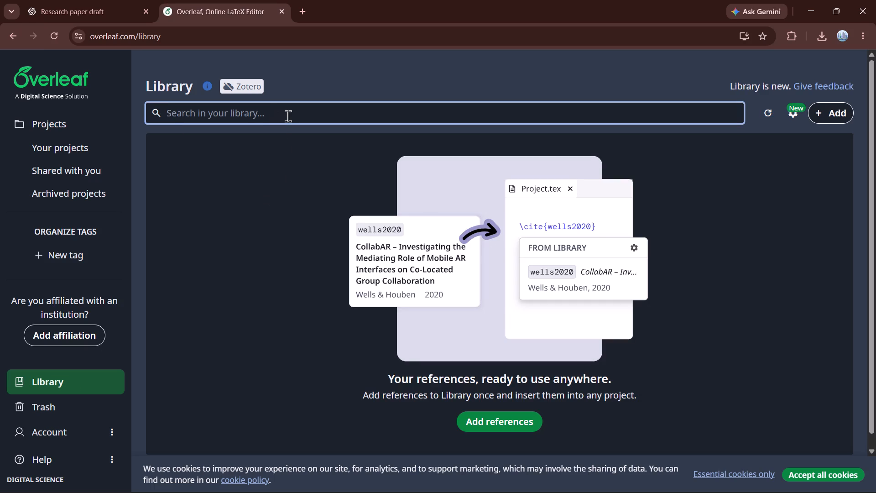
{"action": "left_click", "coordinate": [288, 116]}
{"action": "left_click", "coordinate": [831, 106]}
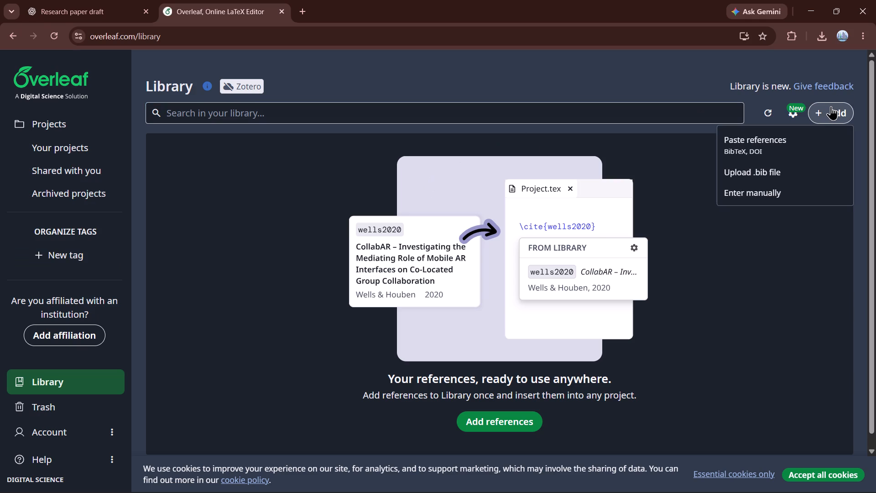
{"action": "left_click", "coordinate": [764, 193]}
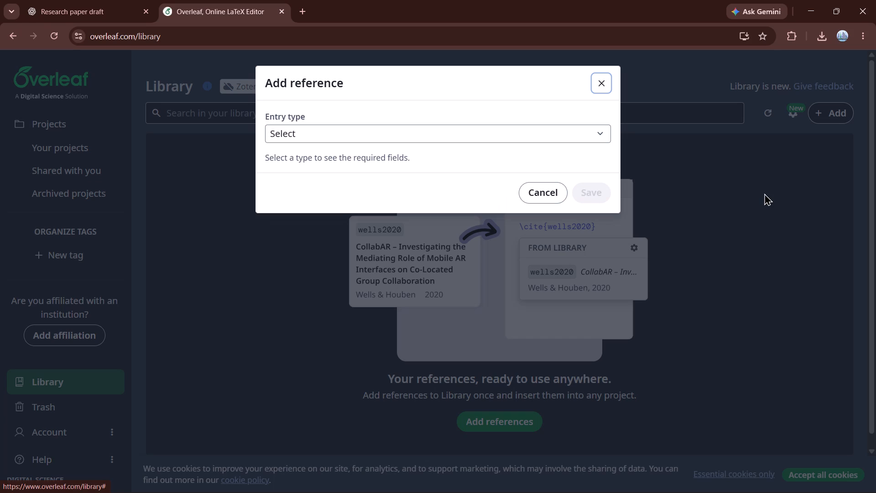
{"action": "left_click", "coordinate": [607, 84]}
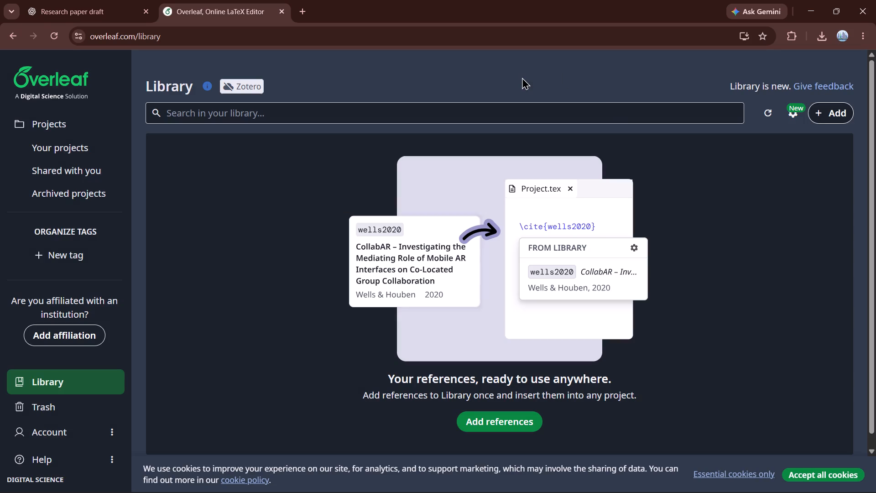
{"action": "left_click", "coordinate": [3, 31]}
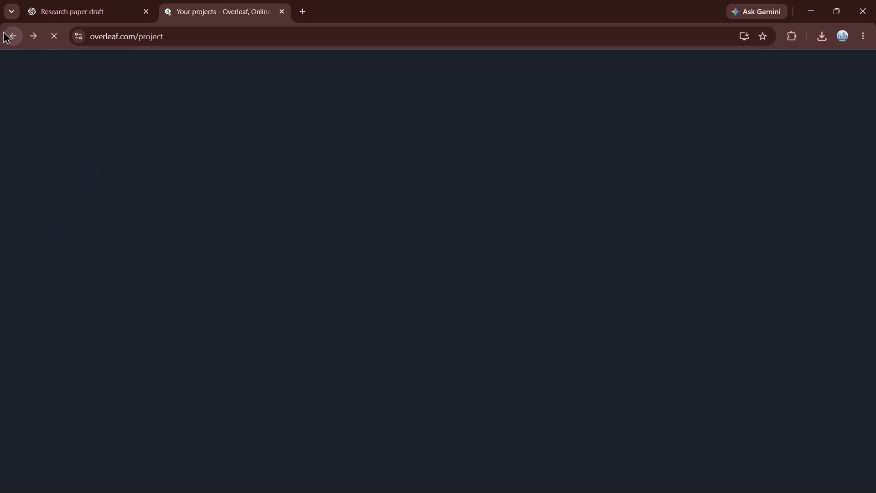
Open the "Template for Geophysical Journal International (GJIRAS)" project and dismiss the LaTeX learning offer.
{"action": "left_click", "coordinate": [301, 14]}
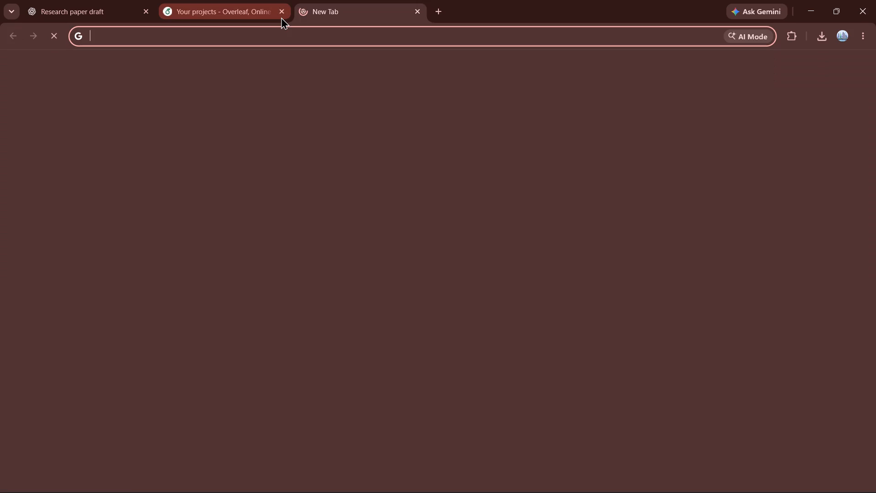
{"action": "left_click", "coordinate": [265, 13]}
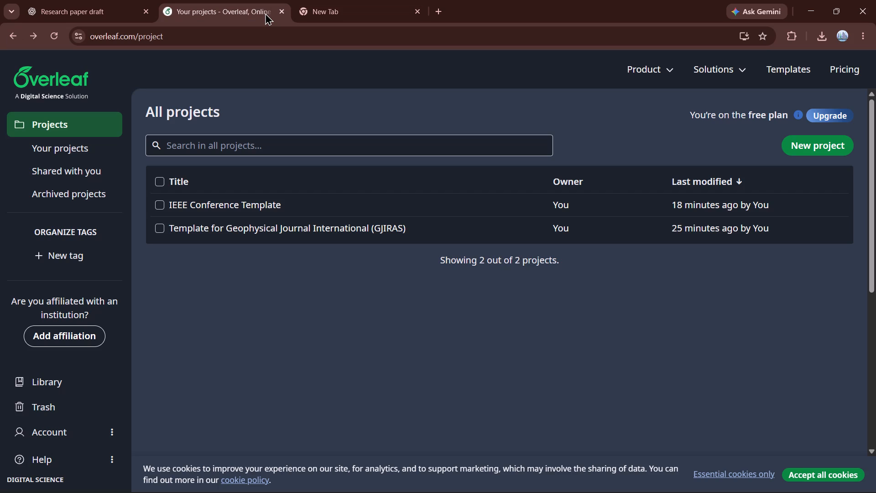
{"action": "left_click", "coordinate": [229, 231]}
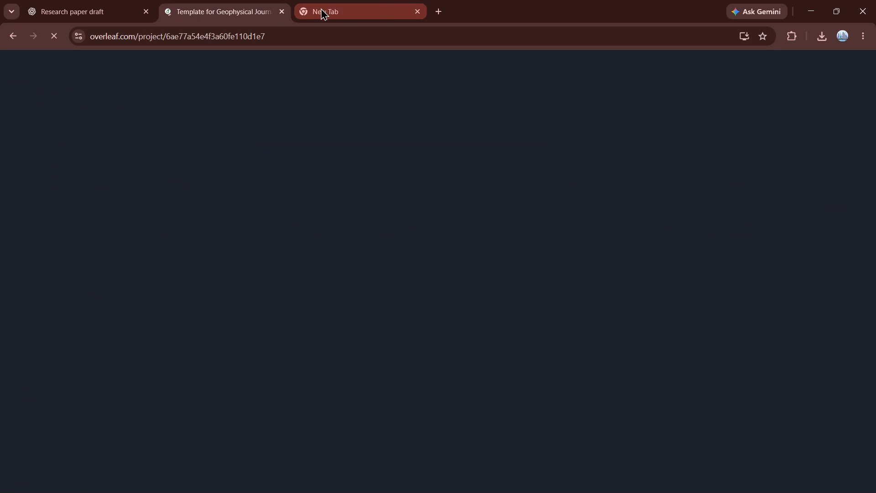
{"action": "left_click", "coordinate": [417, 10]}
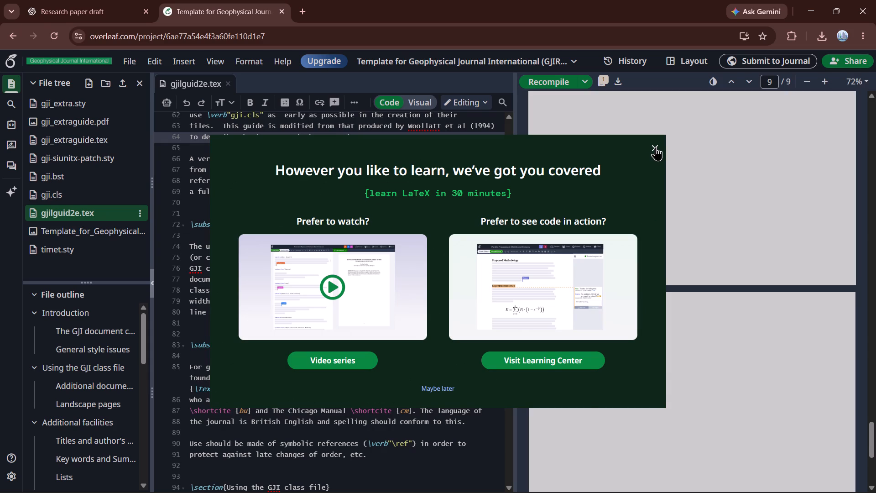
{"action": "left_click", "coordinate": [656, 147]}
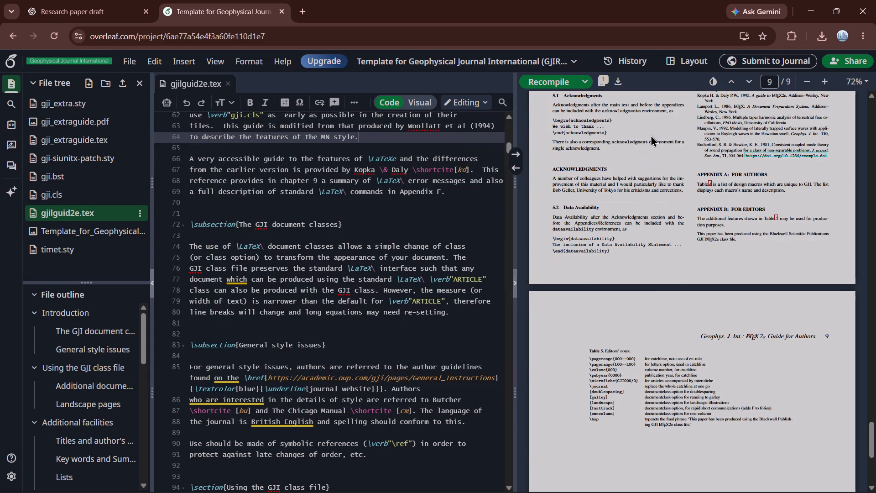
{"action": "scroll", "coordinate": [579, 273], "scroll_direction": "down", "scroll_amount": 3}
{"action": "scroll", "coordinate": [579, 273], "scroll_direction": "up", "scroll_amount": 5}
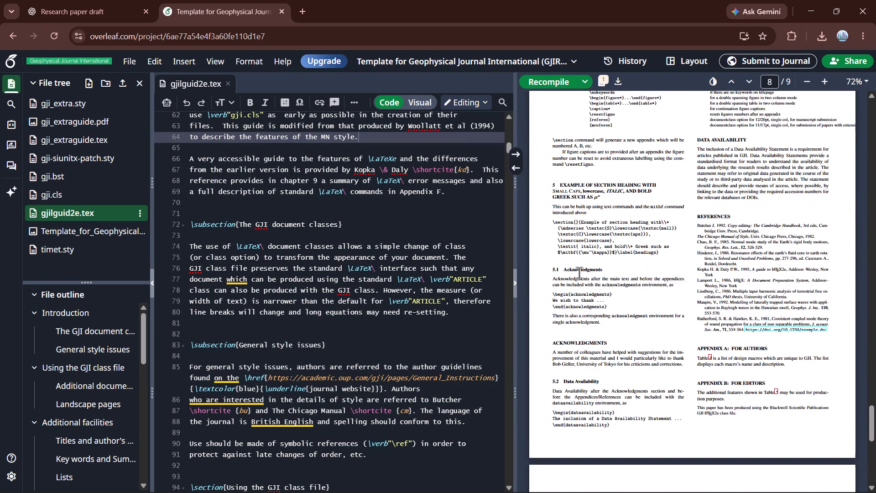
{"action": "scroll", "coordinate": [579, 273], "scroll_direction": "up", "scroll_amount": 7}
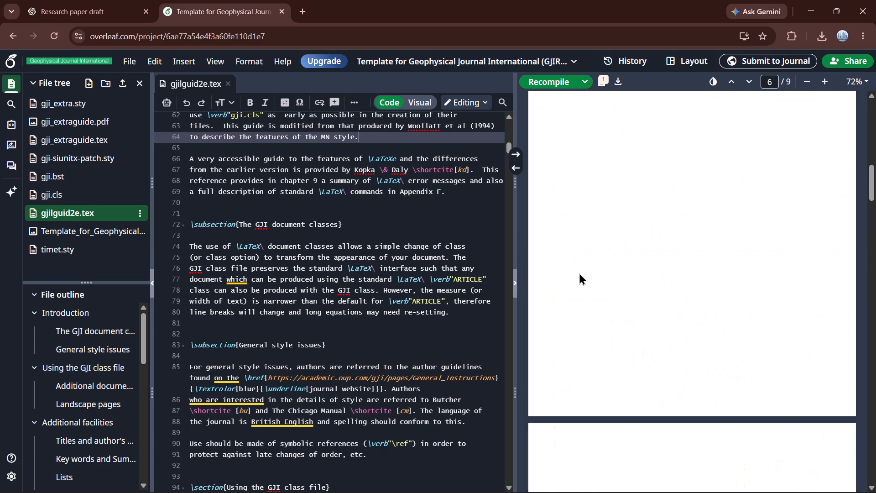
{"action": "scroll", "coordinate": [579, 273], "scroll_direction": "up", "scroll_amount": 2}
{"action": "scroll", "coordinate": [579, 273], "scroll_direction": "down", "scroll_amount": 1}
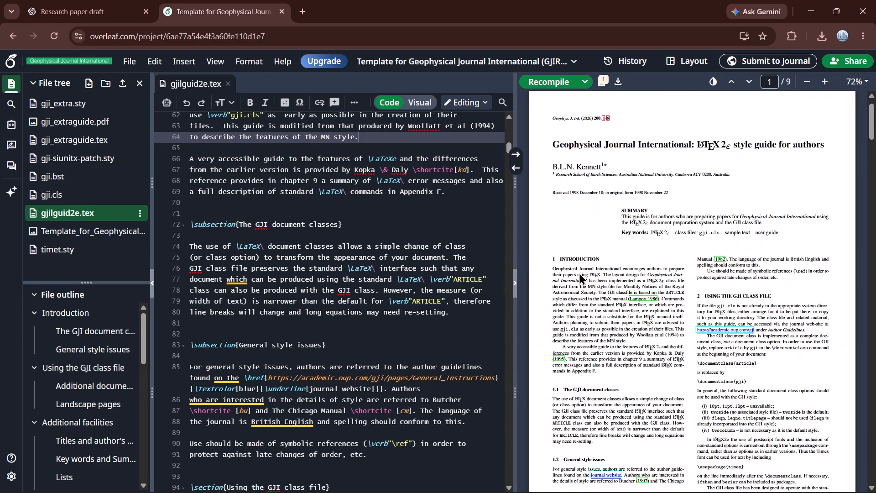
{"action": "scroll", "coordinate": [579, 273], "scroll_direction": "down", "scroll_amount": 2}
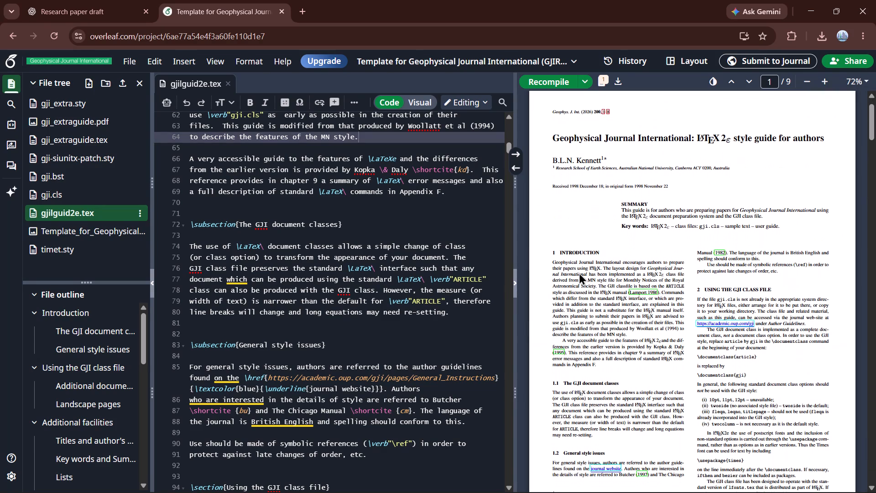
{"action": "scroll", "coordinate": [579, 273], "scroll_direction": "down", "scroll_amount": 2}
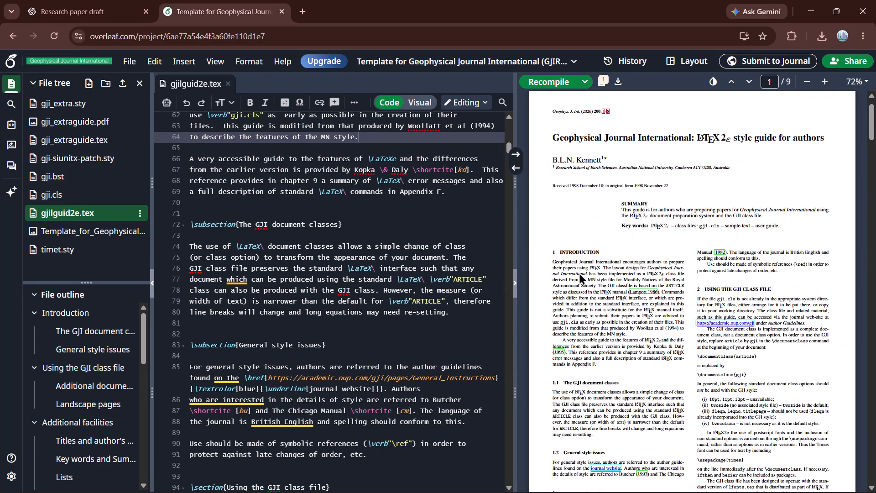
{"action": "scroll", "coordinate": [579, 273], "scroll_direction": "down", "scroll_amount": 1}
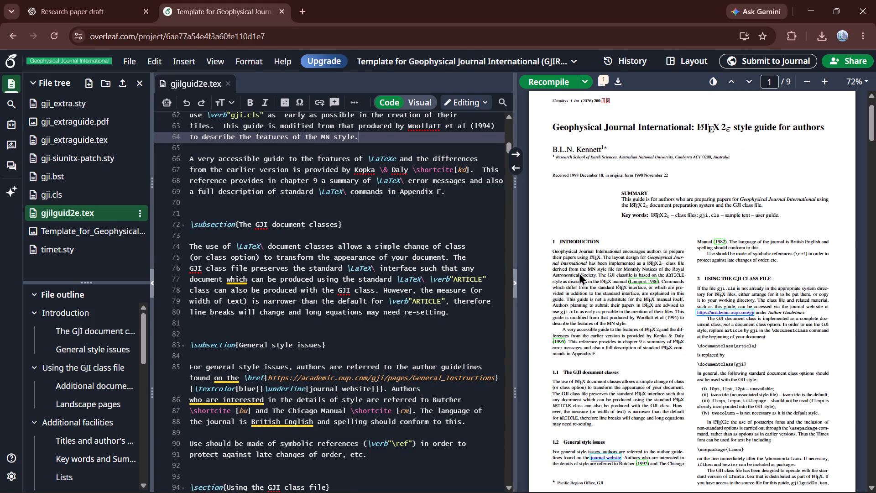
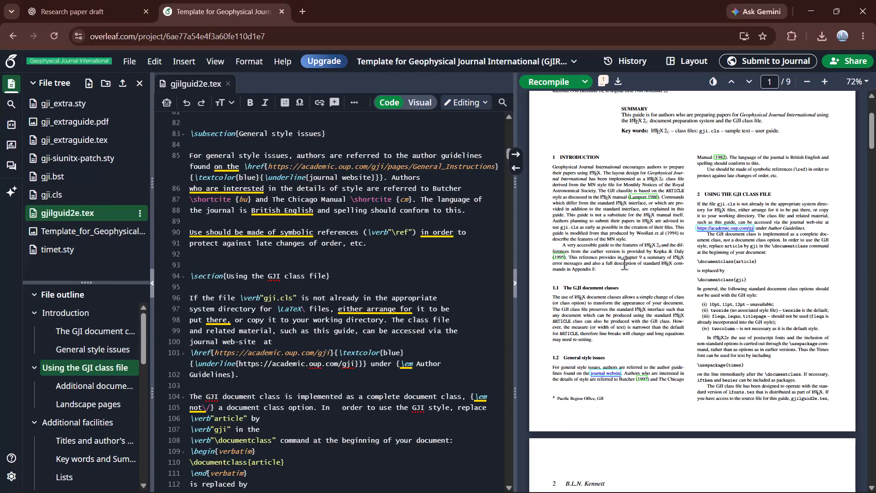
Locate the author line's source in gjilguid2e.tex and read the LaTeX source from the title block through the GJI class file section.
{"action": "scroll", "coordinate": [624, 264], "scroll_direction": "up", "scroll_amount": 2}
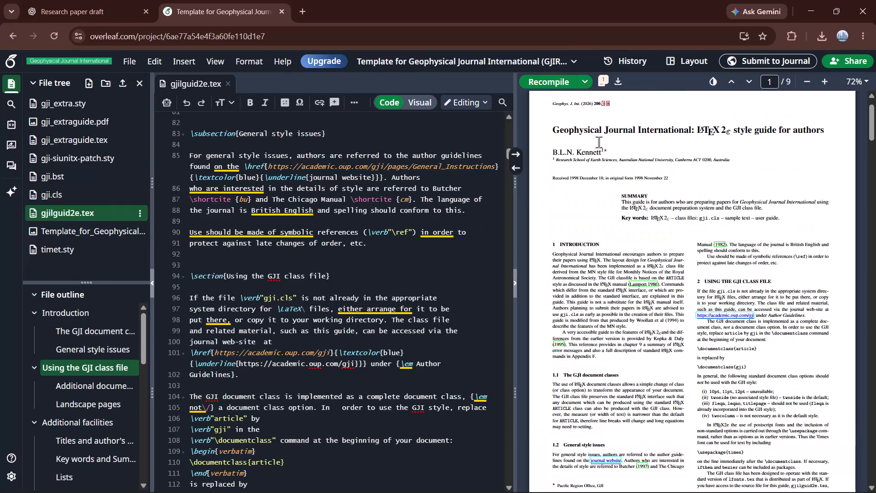
{"action": "double_click", "coordinate": [592, 152]}
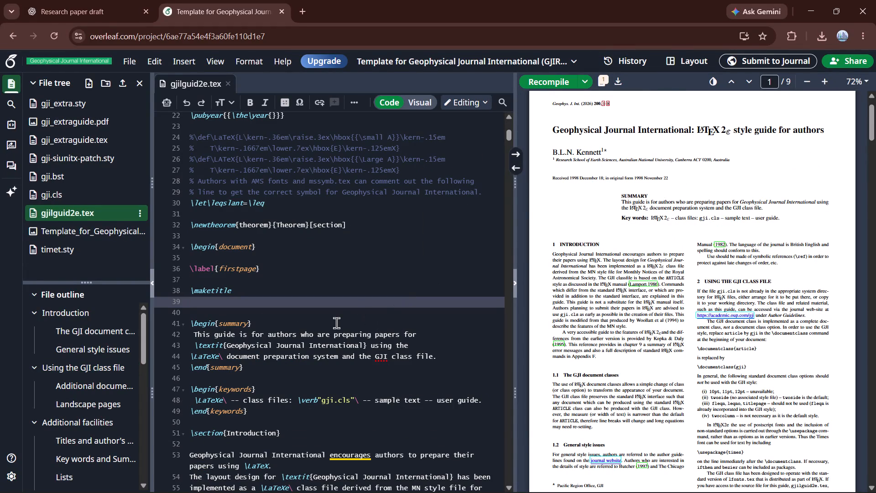
{"action": "scroll", "coordinate": [359, 298], "scroll_direction": "up", "scroll_amount": 4}
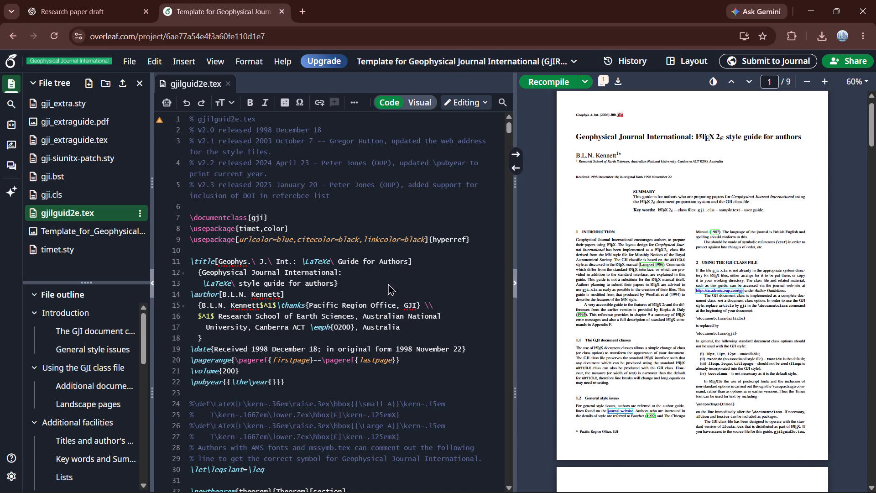
{"action": "scroll", "coordinate": [388, 283], "scroll_direction": "down", "scroll_amount": 9}
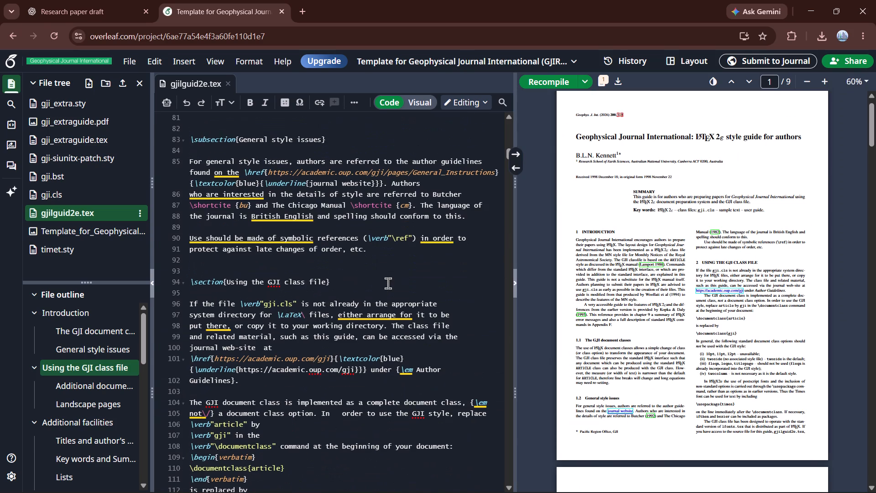
{"action": "scroll", "coordinate": [388, 283], "scroll_direction": "down", "scroll_amount": 4}
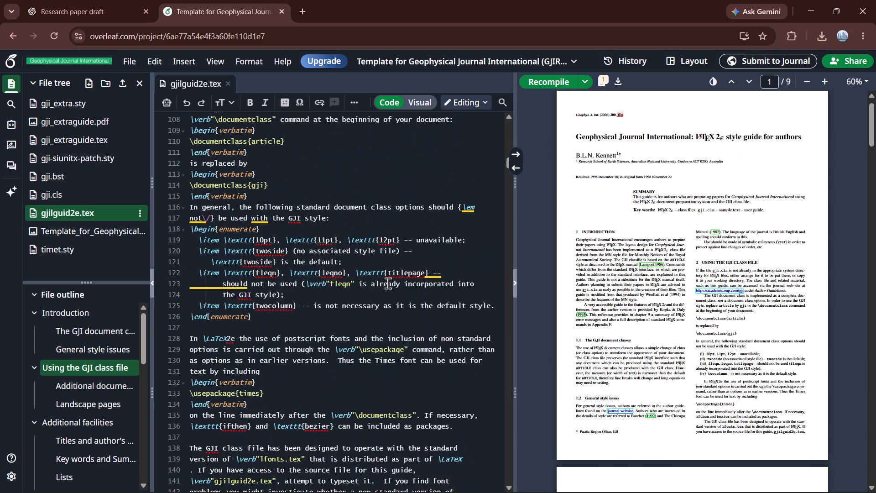
{"action": "scroll", "coordinate": [388, 283], "scroll_direction": "down", "scroll_amount": 3}
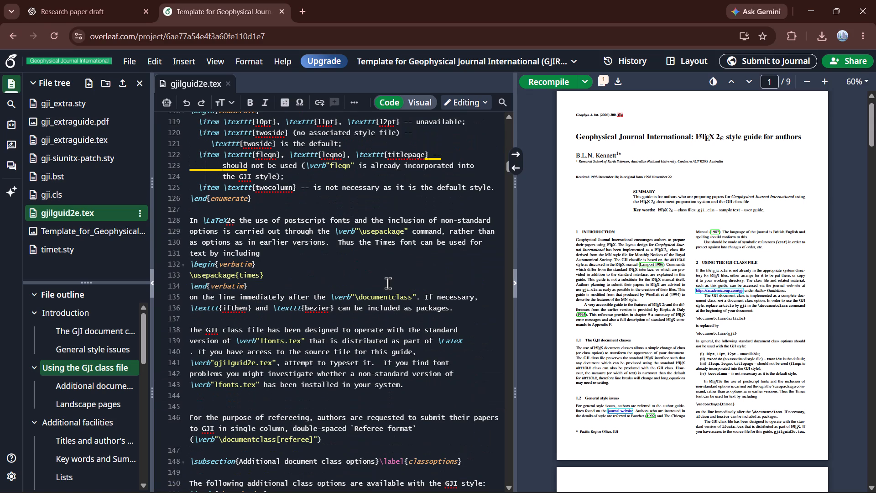
Trace the preview's document classes paragraph, author affiliation and running header back to their lines in the LaTeX source.
{"action": "double_click", "coordinate": [315, 354]}
{"action": "triple_click", "coordinate": [315, 354]}
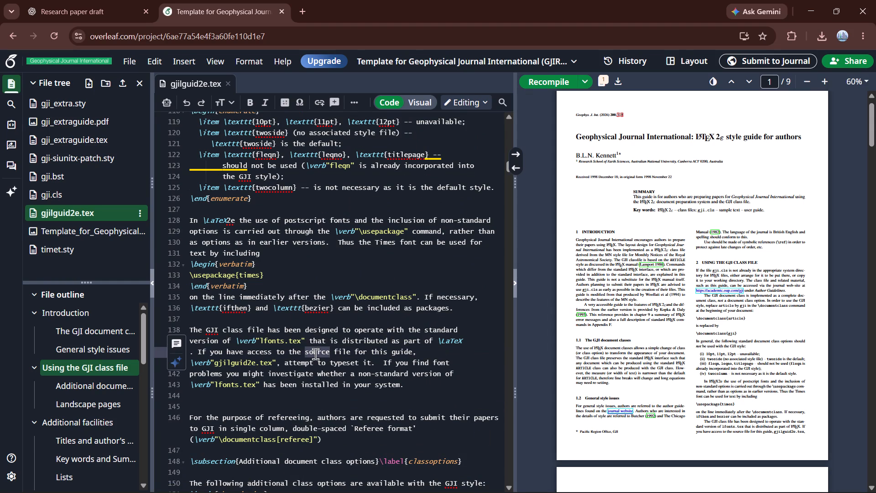
{"action": "double_click", "coordinate": [315, 354]}
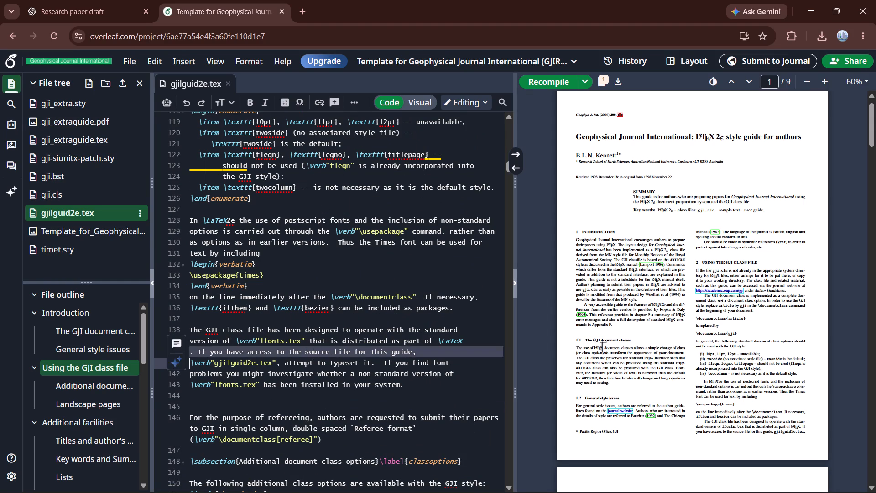
{"action": "triple_click", "coordinate": [603, 351]}
{"action": "left_click", "coordinate": [603, 351]}
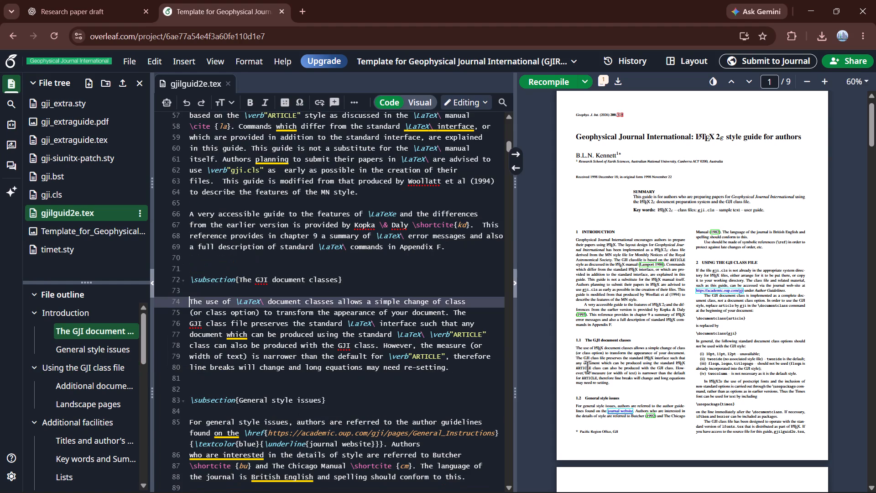
{"action": "scroll", "coordinate": [371, 349], "scroll_direction": "down", "scroll_amount": 4}
{"action": "scroll", "coordinate": [371, 349], "scroll_direction": "up", "scroll_amount": 9}
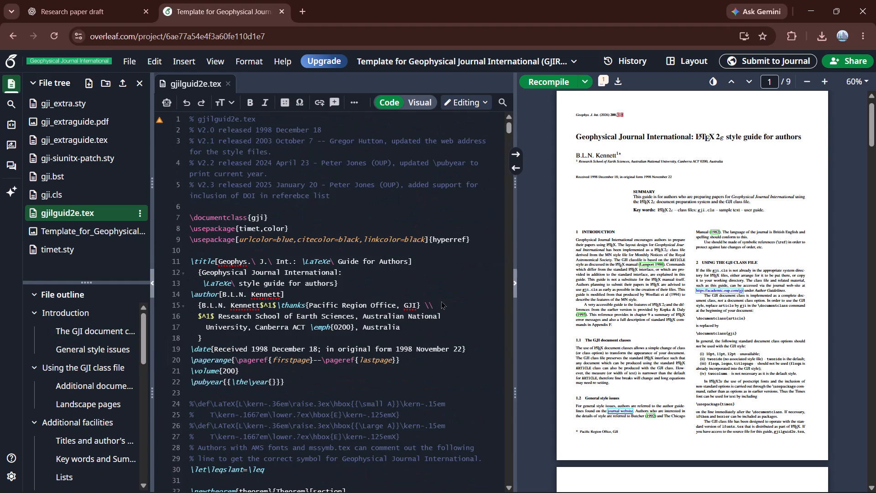
{"action": "triple_click", "coordinate": [581, 162]}
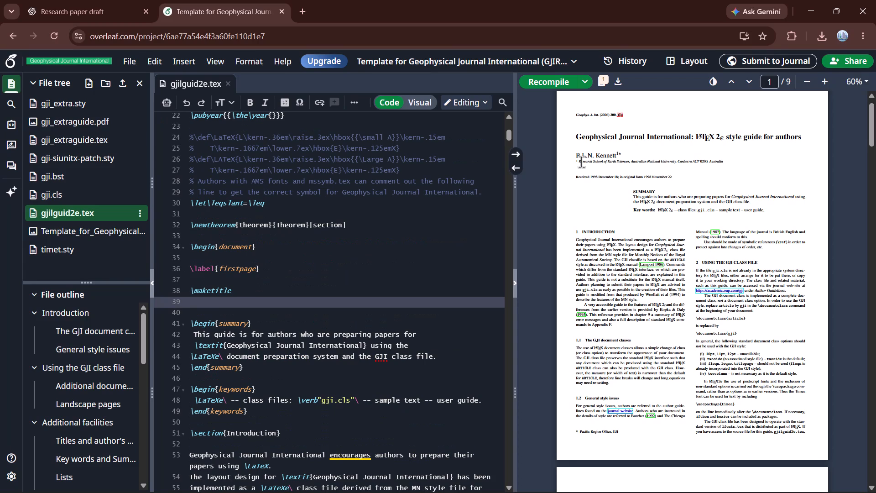
{"action": "scroll", "coordinate": [447, 285], "scroll_direction": "up", "scroll_amount": 2}
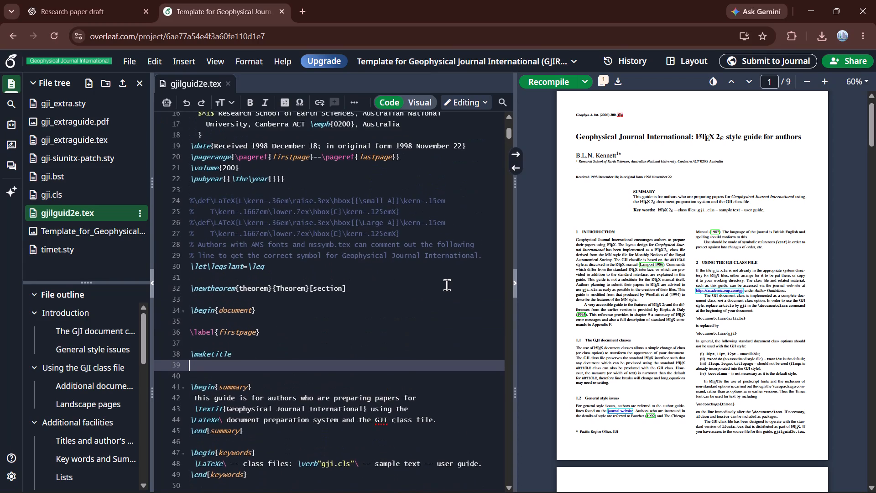
{"action": "scroll", "coordinate": [447, 285], "scroll_direction": "up", "scroll_amount": 4}
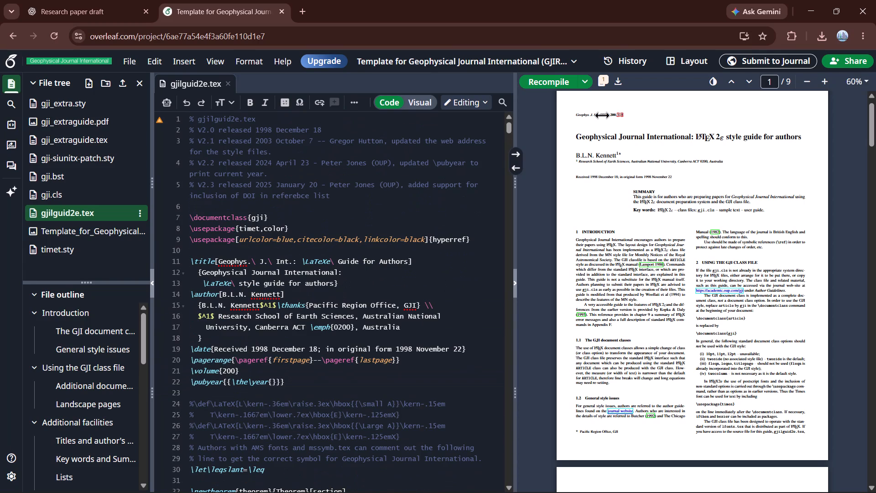
{"action": "triple_click", "coordinate": [600, 115]}
{"action": "left_click", "coordinate": [600, 115]}
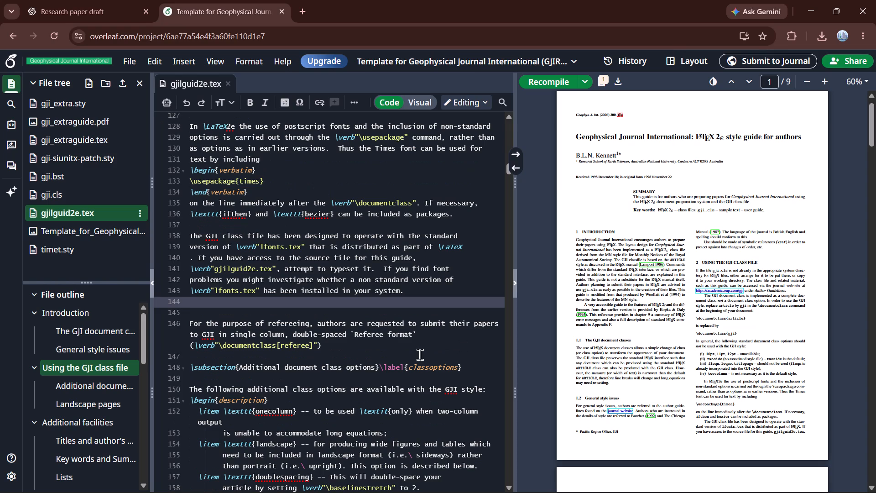
Read the source on through the landscape pages section and the compiled preview through the sections, illustrations and tables guidance on page 4.
{"action": "scroll", "coordinate": [420, 354], "scroll_direction": "down", "scroll_amount": 5}
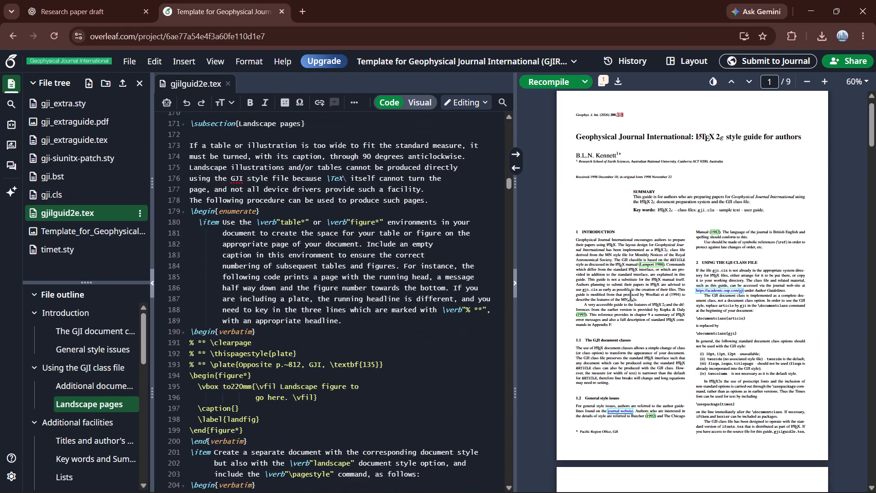
{"action": "scroll", "coordinate": [720, 295], "scroll_direction": "down", "scroll_amount": 4}
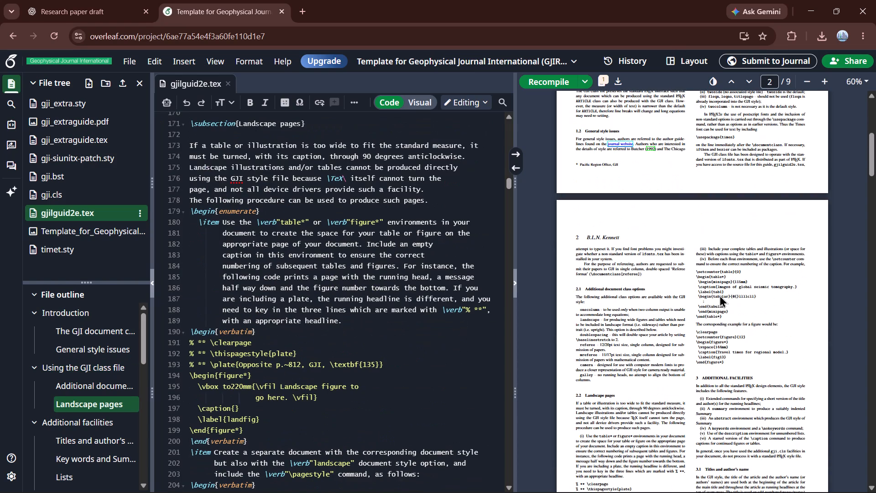
{"action": "scroll", "coordinate": [720, 295], "scroll_direction": "down", "scroll_amount": 7}
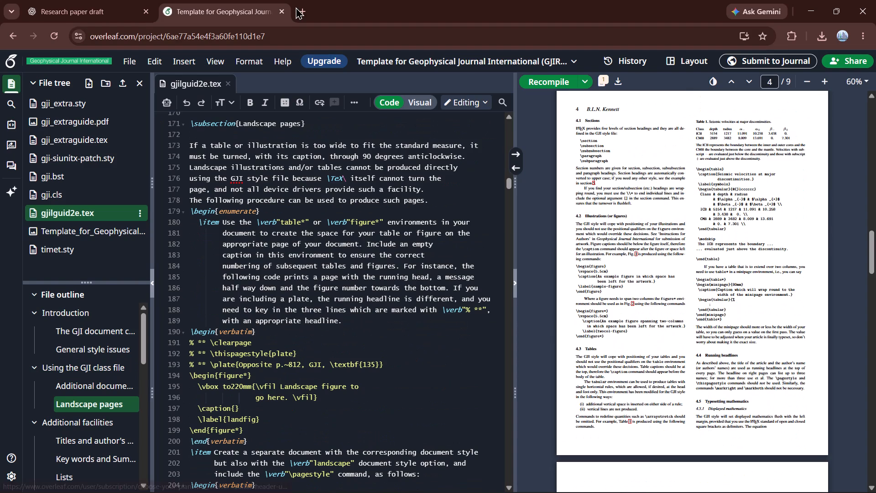
Close the journal template project, search the web for "overleaf" and open the Overleaf projects page.
{"action": "left_click", "coordinate": [298, 10]}
{"action": "left_click", "coordinate": [281, 9]}
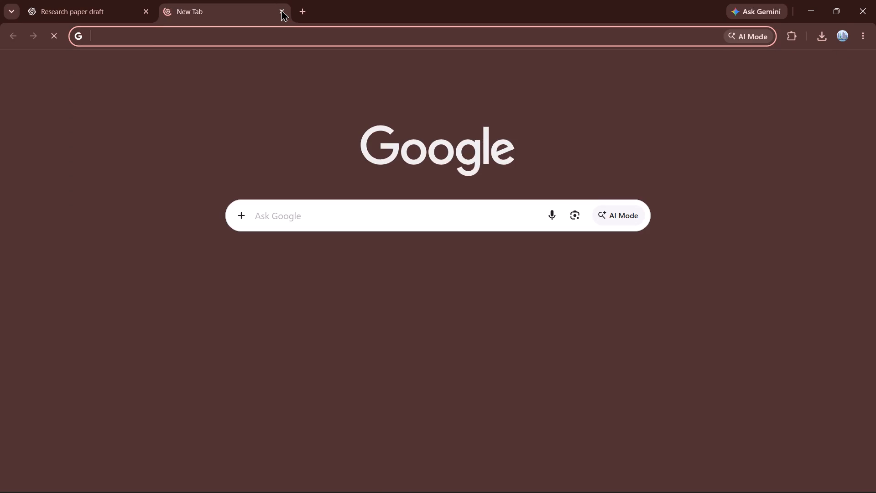
{"action": "type", "text": "overleaf"}
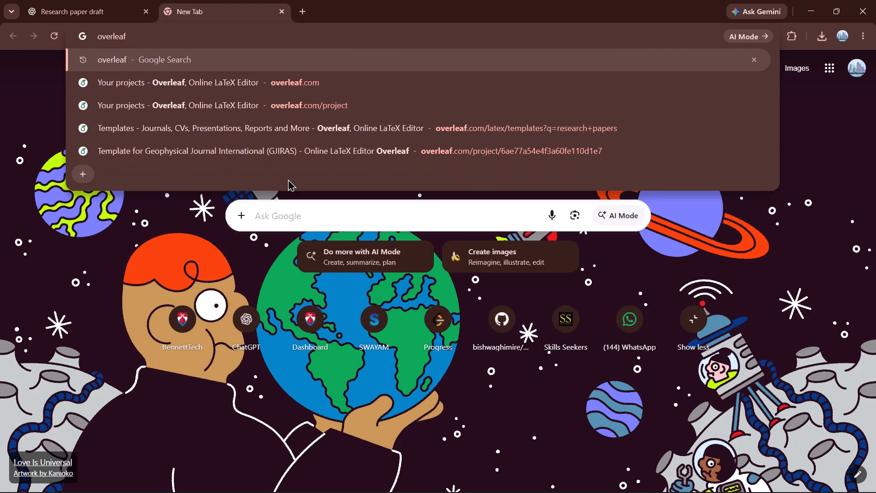
{"action": "key", "text": "Return"}
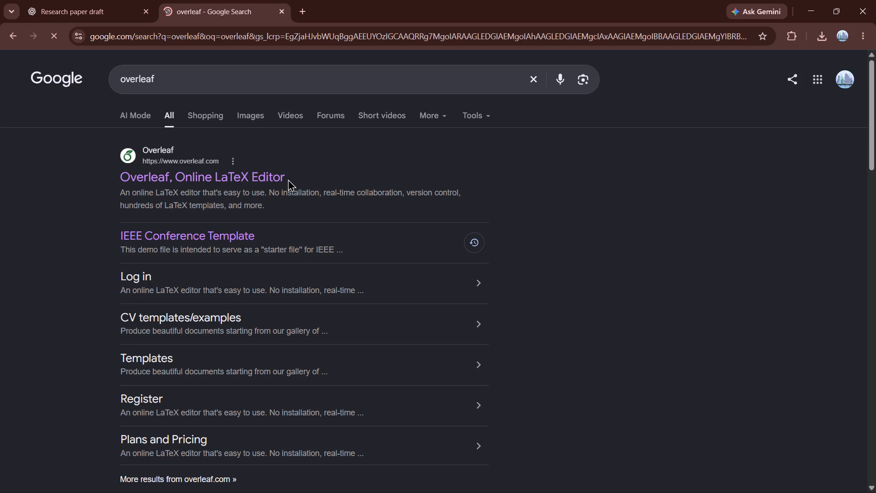
{"action": "left_click", "coordinate": [273, 178]}
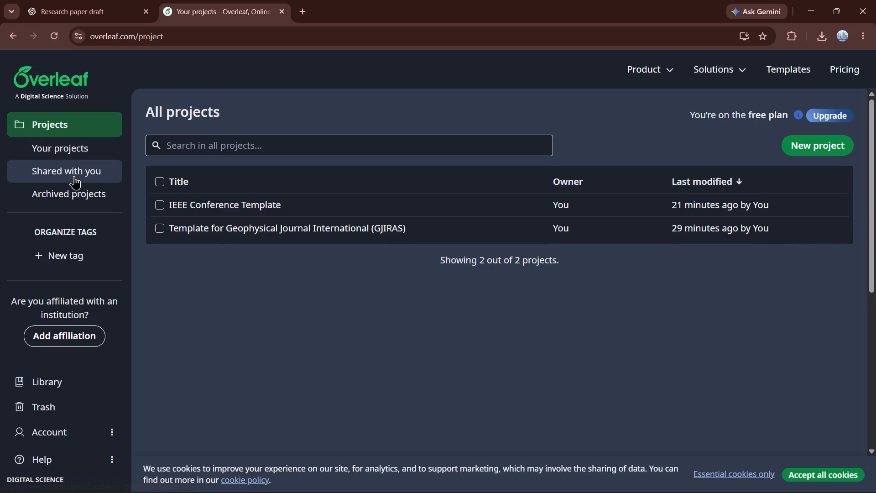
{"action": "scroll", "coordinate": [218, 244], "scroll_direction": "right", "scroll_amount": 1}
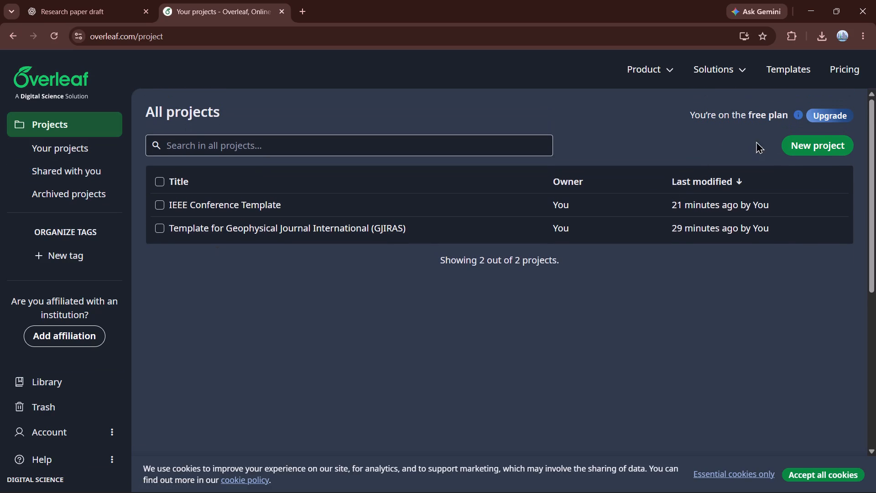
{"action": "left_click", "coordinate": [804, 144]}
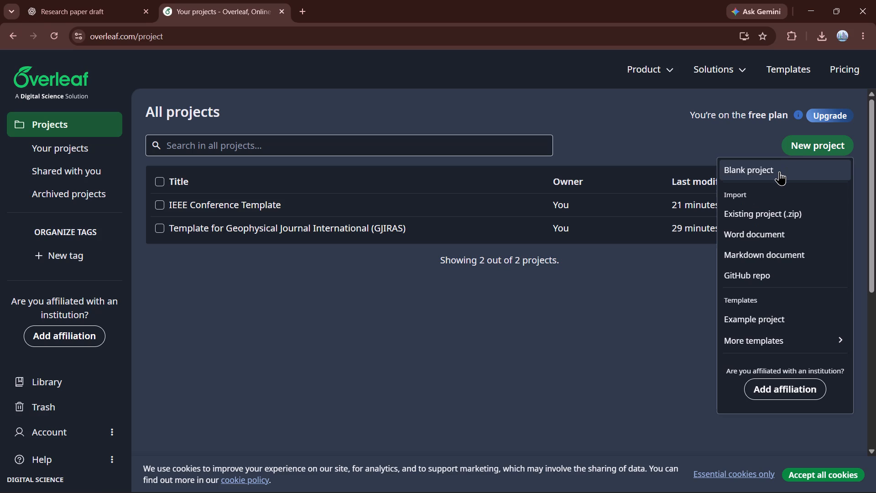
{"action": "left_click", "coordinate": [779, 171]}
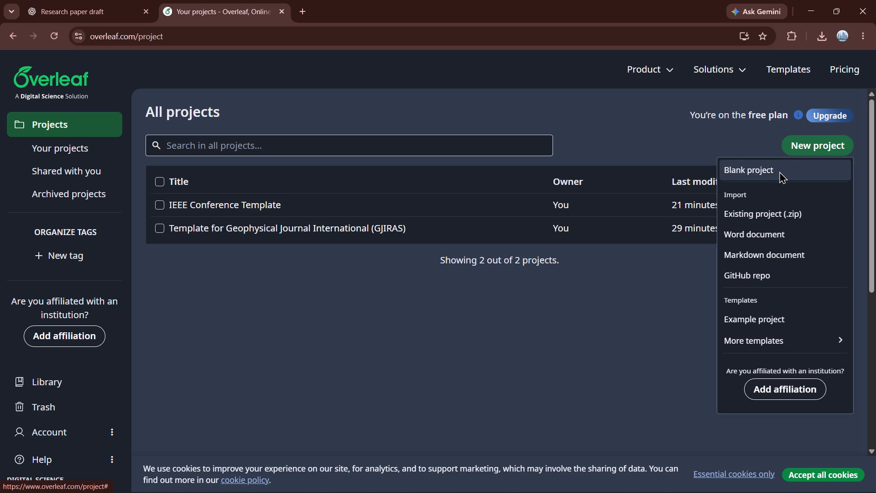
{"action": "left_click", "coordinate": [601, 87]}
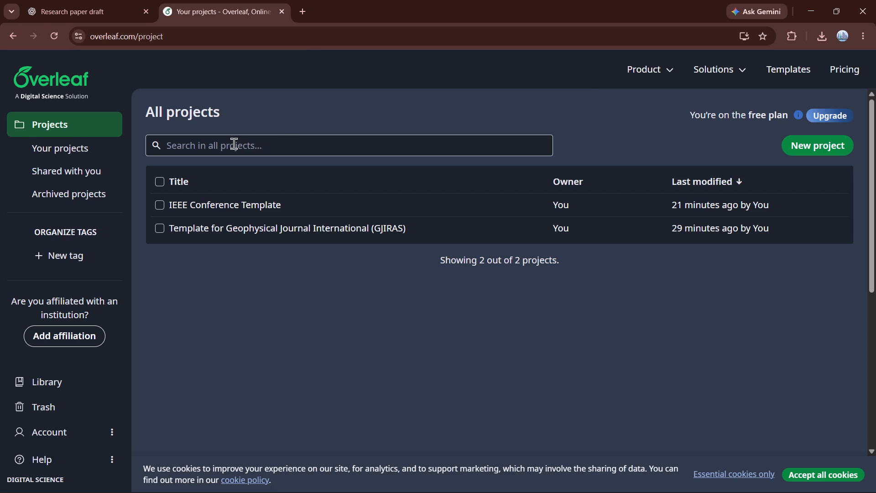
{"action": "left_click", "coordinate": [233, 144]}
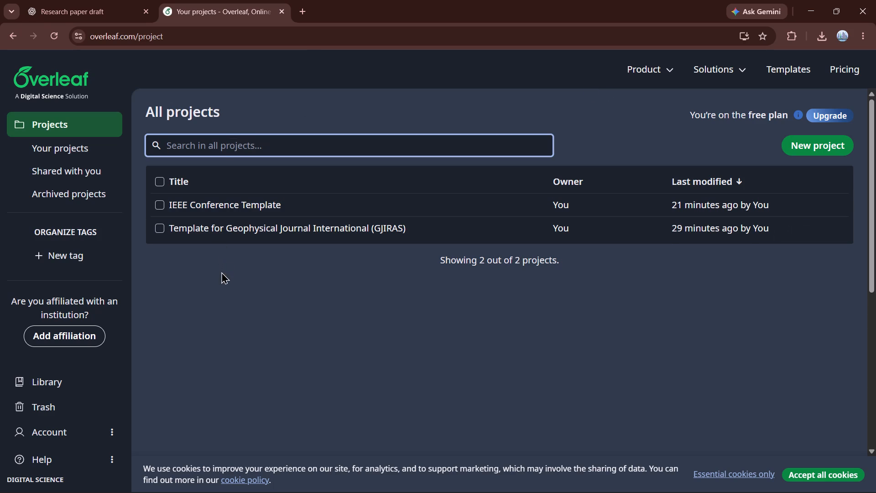
Open Overleaf's template gallery from the web search results and search it for "research papers".
{"action": "left_click", "coordinate": [9, 33]}
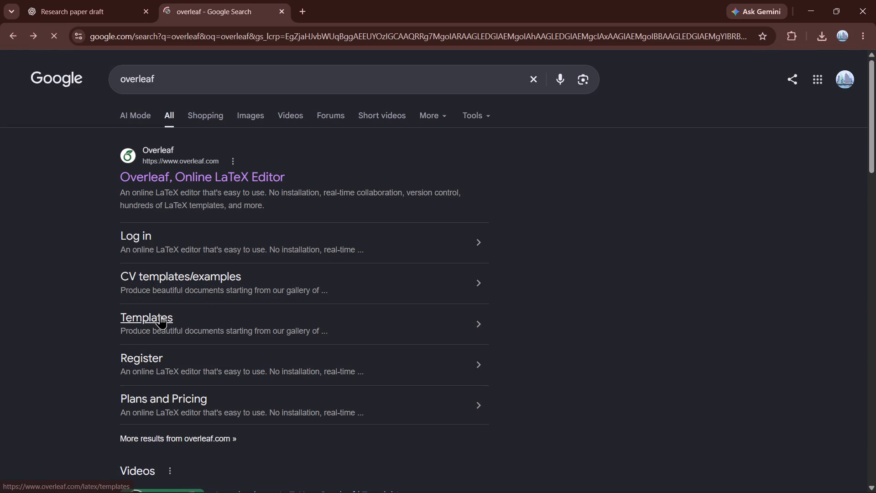
{"action": "left_click", "coordinate": [160, 315]}
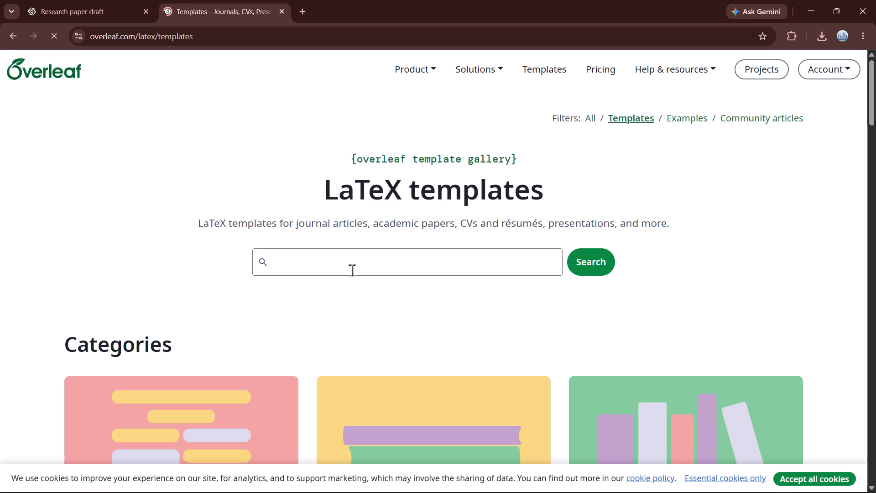
{"action": "left_click", "coordinate": [352, 270]}
{"action": "left_click", "coordinate": [347, 294]}
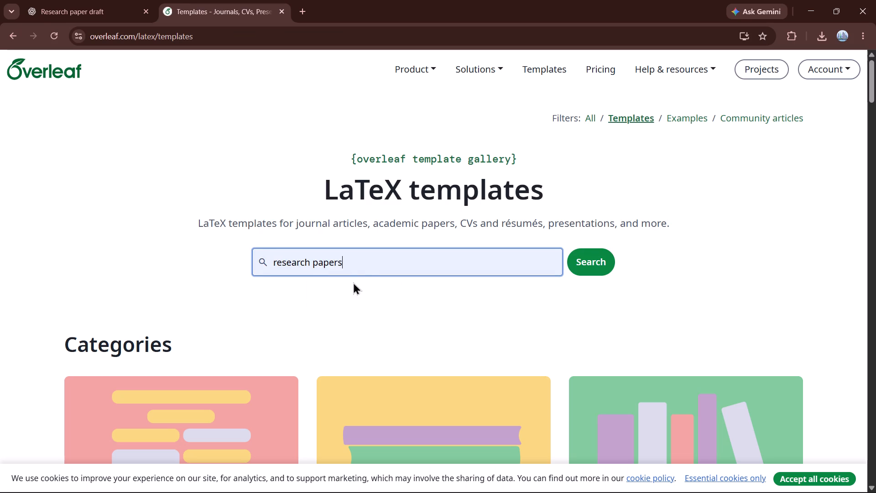
{"action": "key", "text": "Return"}
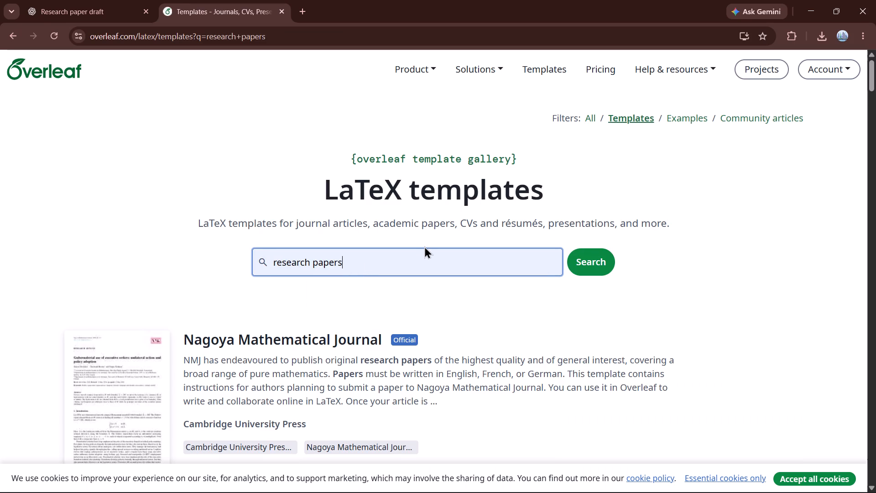
Look through the first page of "research papers" template results for a suitable journal template.
{"action": "scroll", "coordinate": [428, 325], "scroll_direction": "down", "scroll_amount": 1}
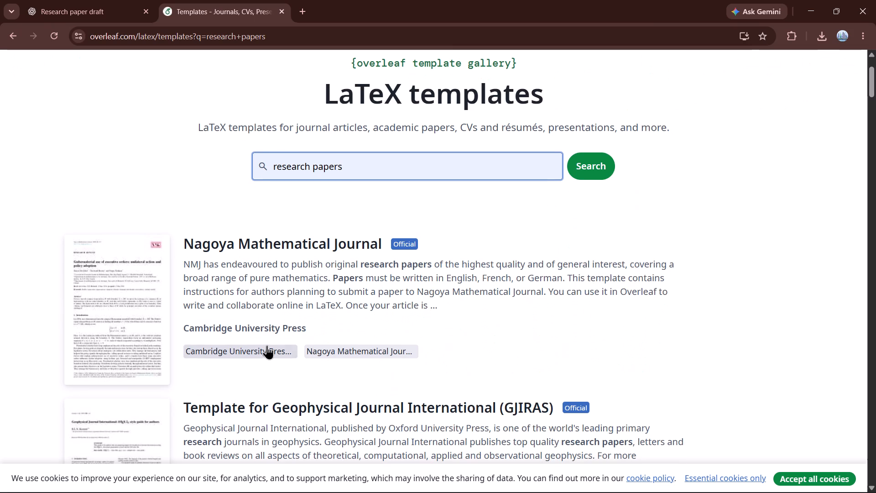
{"action": "scroll", "coordinate": [267, 345], "scroll_direction": "down", "scroll_amount": 2}
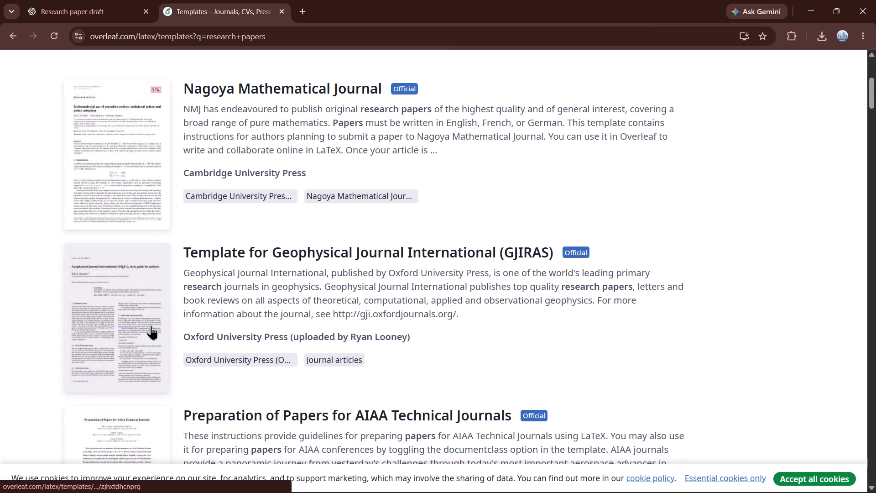
{"action": "scroll", "coordinate": [151, 325], "scroll_direction": "down", "scroll_amount": 5}
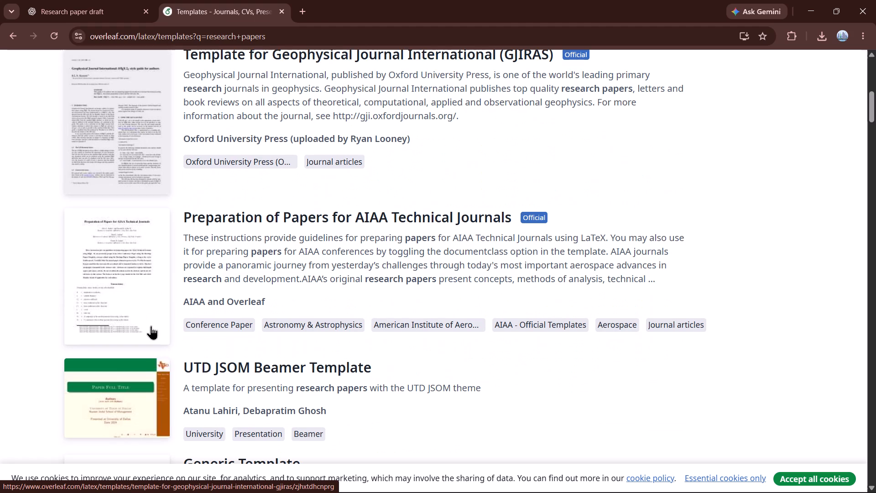
{"action": "scroll", "coordinate": [124, 303], "scroll_direction": "down", "scroll_amount": 7}
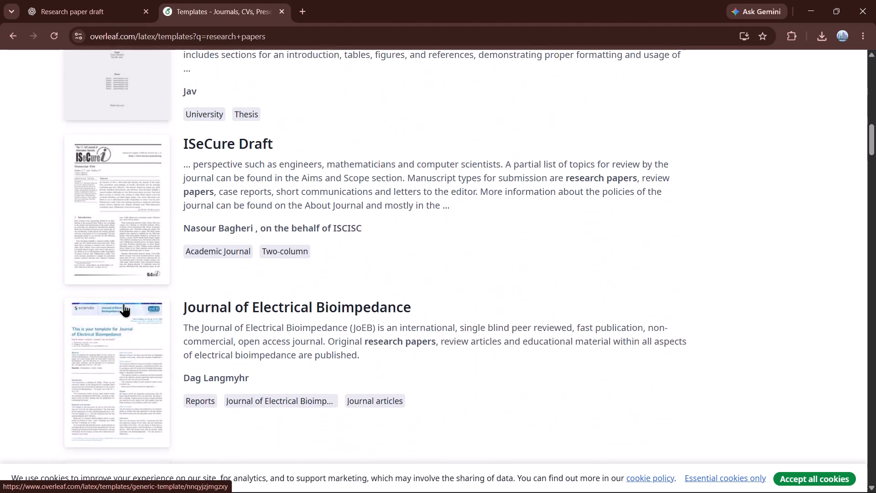
{"action": "scroll", "coordinate": [124, 303], "scroll_direction": "down", "scroll_amount": 2}
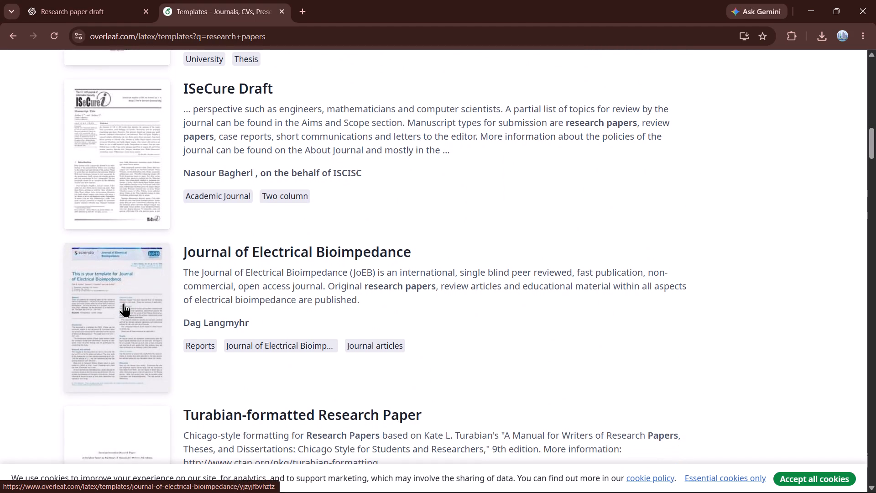
{"action": "scroll", "coordinate": [124, 303], "scroll_direction": "down", "scroll_amount": 1}
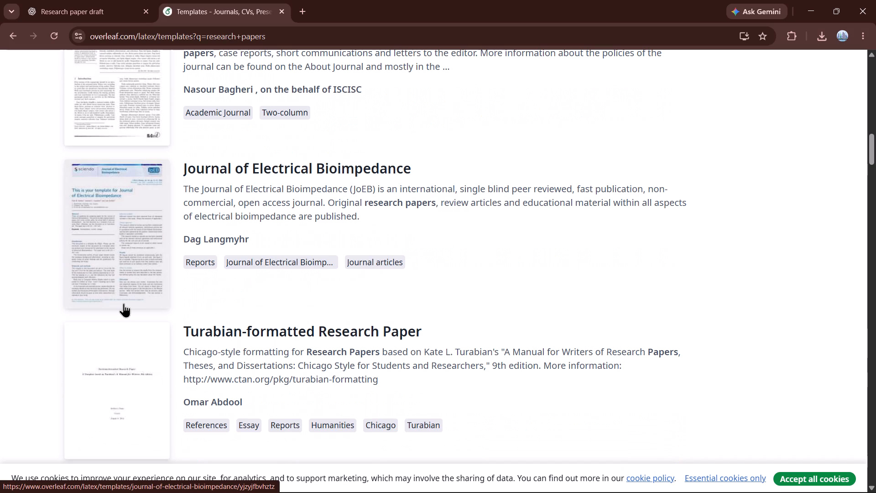
{"action": "scroll", "coordinate": [124, 303], "scroll_direction": "right", "scroll_amount": 1}
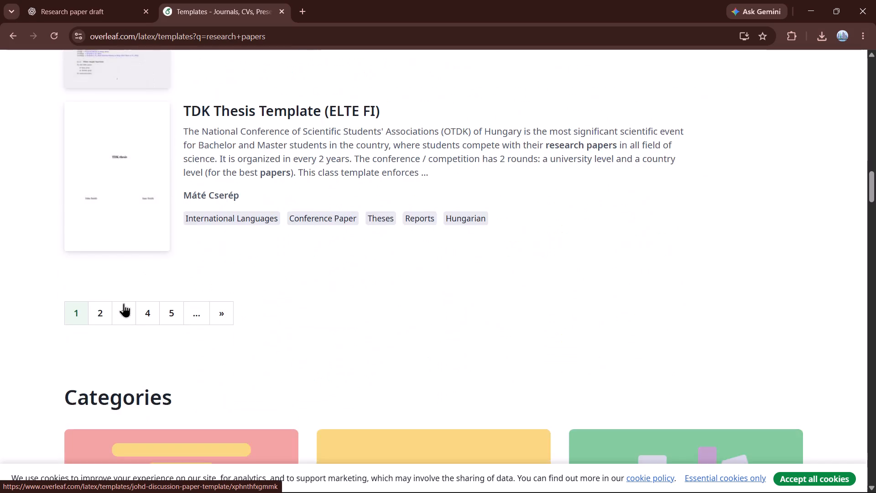
{"action": "scroll", "coordinate": [124, 303], "scroll_direction": "right", "scroll_amount": 1}
{"action": "scroll", "coordinate": [124, 303], "scroll_direction": "down", "scroll_amount": 4}
{"action": "scroll", "coordinate": [124, 303], "scroll_direction": "up", "scroll_amount": 6}
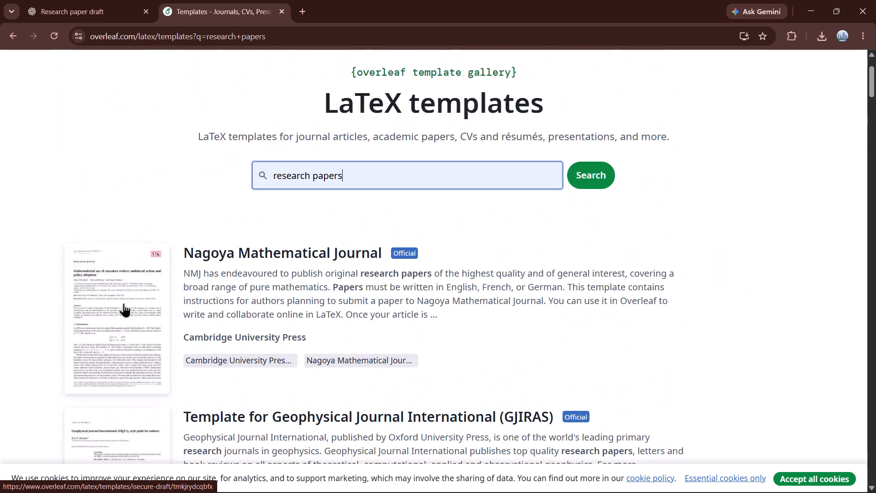
{"action": "scroll", "coordinate": [124, 303], "scroll_direction": "down", "scroll_amount": 3}
{"action": "scroll", "coordinate": [124, 303], "scroll_direction": "up", "scroll_amount": 1}
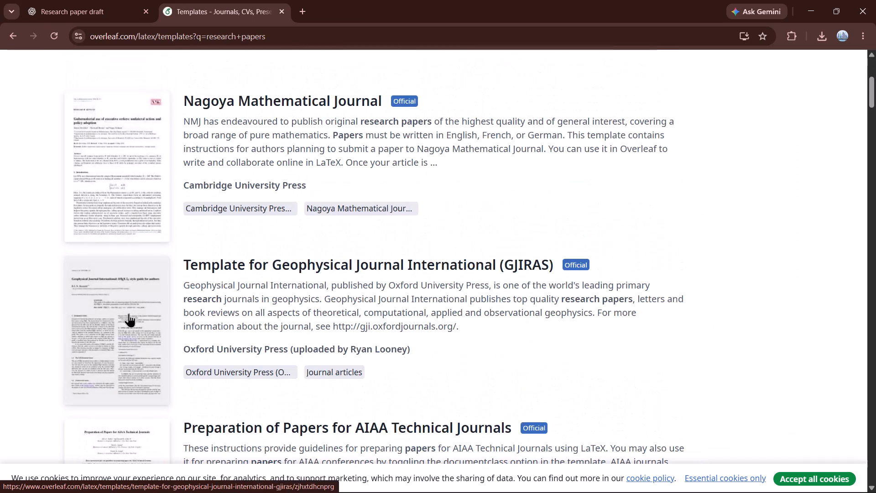
{"action": "scroll", "coordinate": [129, 313], "scroll_direction": "down", "scroll_amount": 1}
{"action": "left_click", "coordinate": [132, 165]}
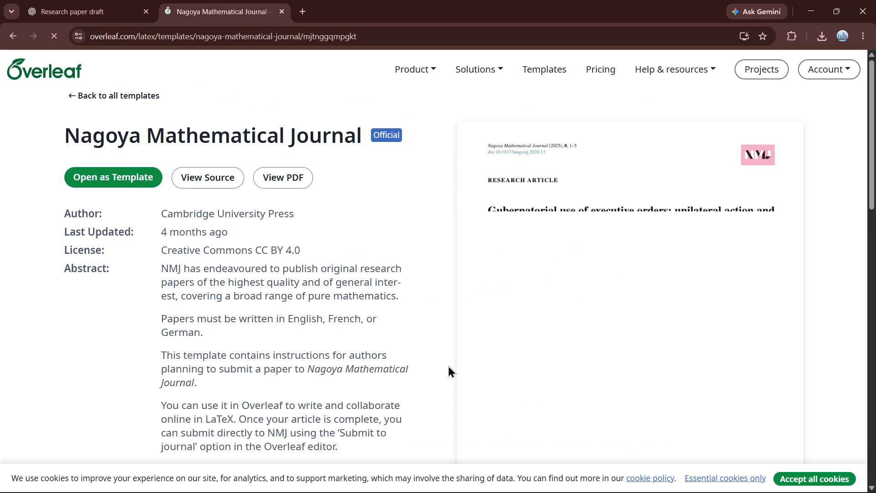
{"action": "scroll", "coordinate": [588, 319], "scroll_direction": "down", "scroll_amount": 1}
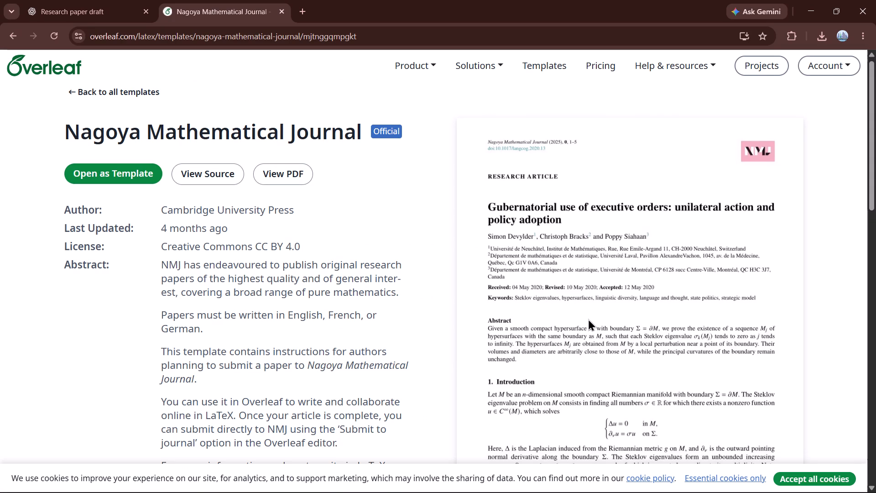
{"action": "scroll", "coordinate": [588, 319], "scroll_direction": "down", "scroll_amount": 9}
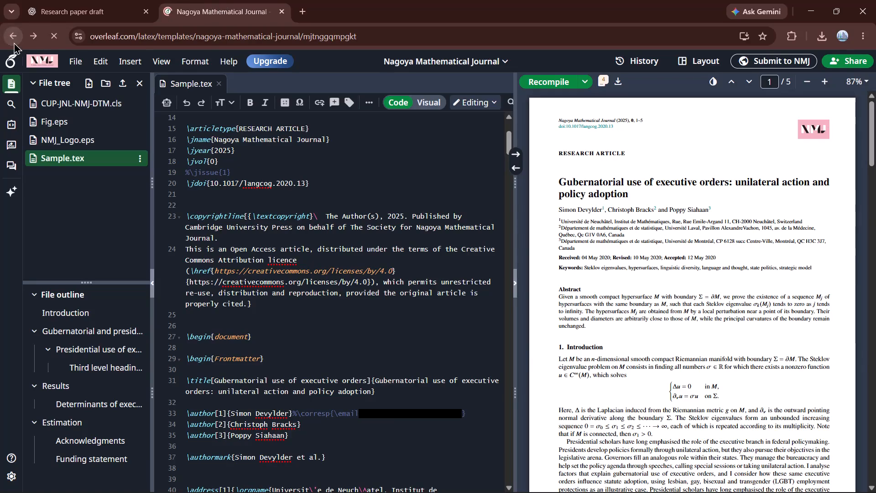
{"action": "left_click", "coordinate": [14, 42]}
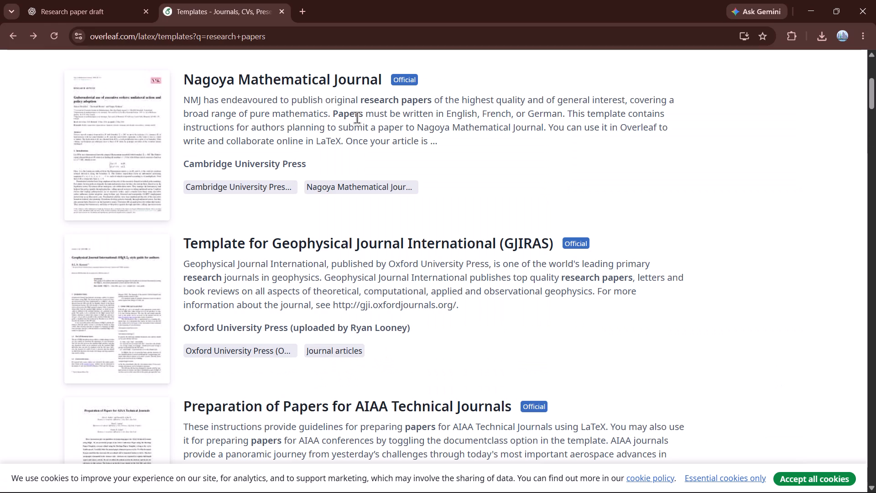
{"action": "scroll", "coordinate": [159, 261], "scroll_direction": "down", "scroll_amount": 1}
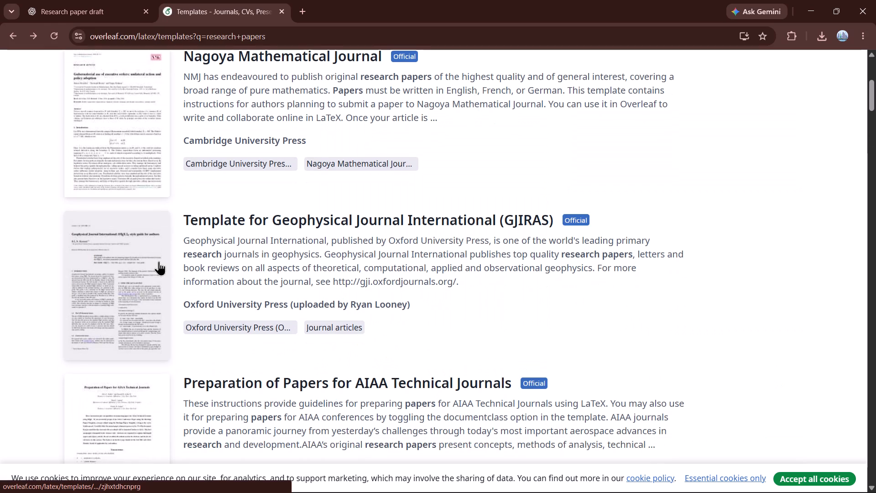
{"action": "scroll", "coordinate": [159, 261], "scroll_direction": "down", "scroll_amount": 1}
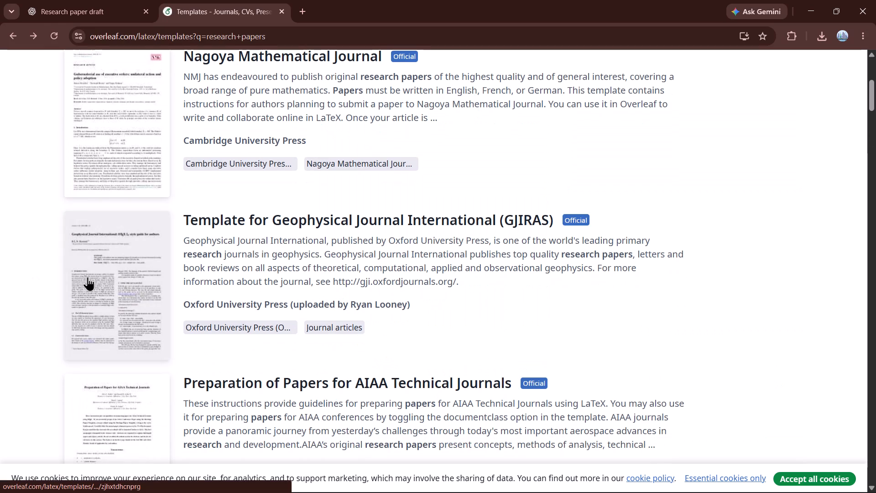
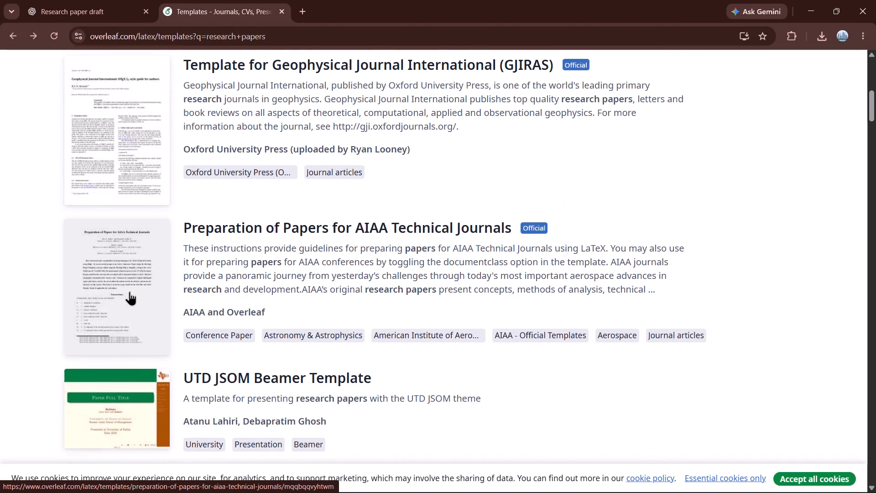
Find the Journal of Electrical Bioimpedance template in the results, open it as a new project and dismiss the compile-time notice.
{"action": "scroll", "coordinate": [130, 291], "scroll_direction": "down", "scroll_amount": 7}
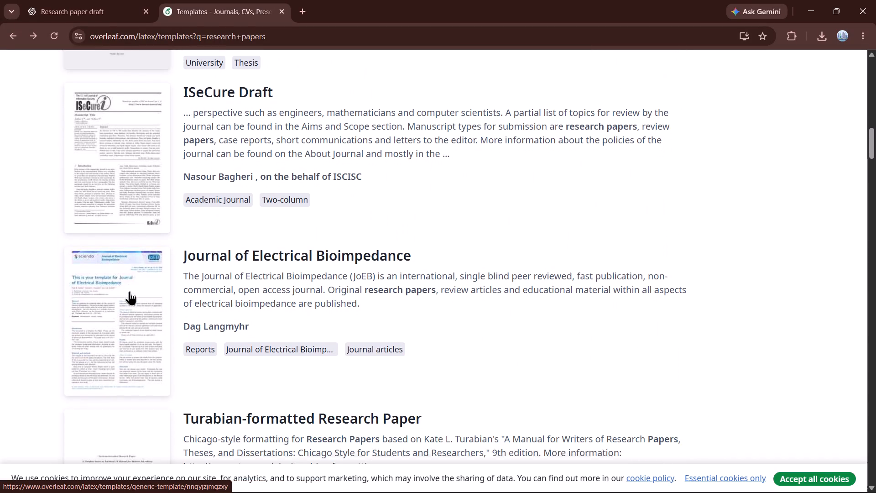
{"action": "scroll", "coordinate": [130, 291], "scroll_direction": "down", "scroll_amount": 1}
{"action": "left_click", "coordinate": [106, 306]}
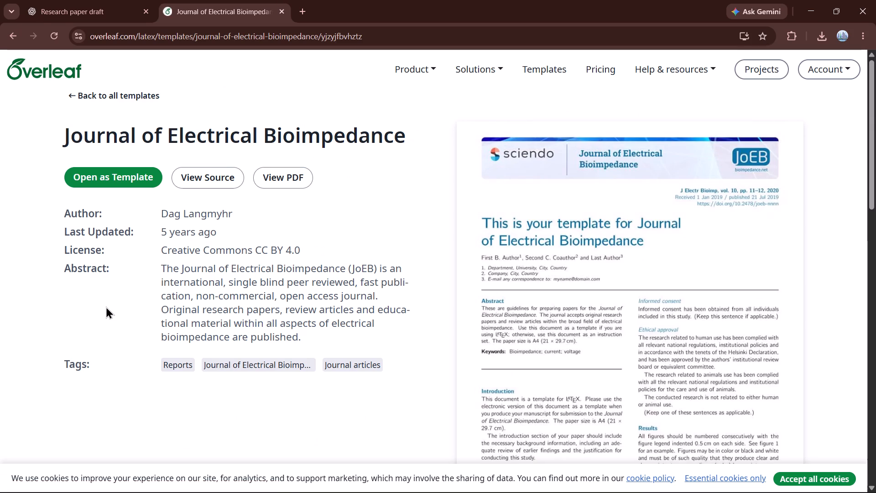
{"action": "left_click", "coordinate": [116, 183]}
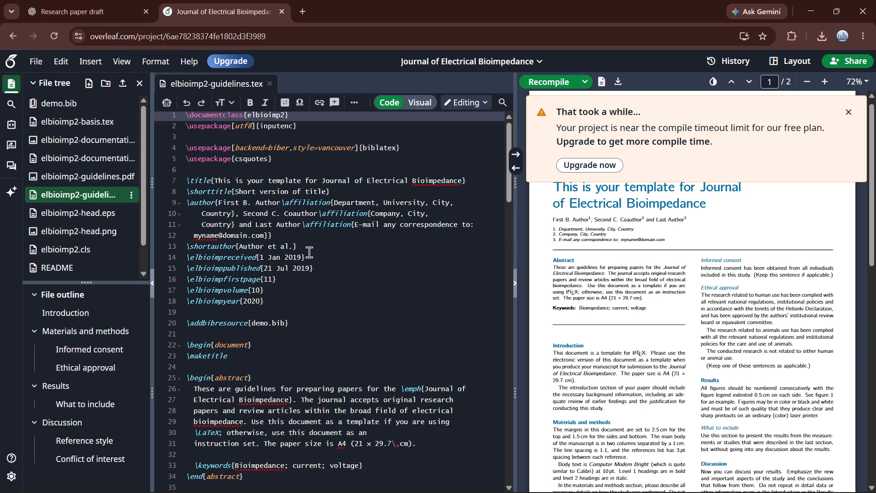
{"action": "left_click", "coordinate": [849, 117]}
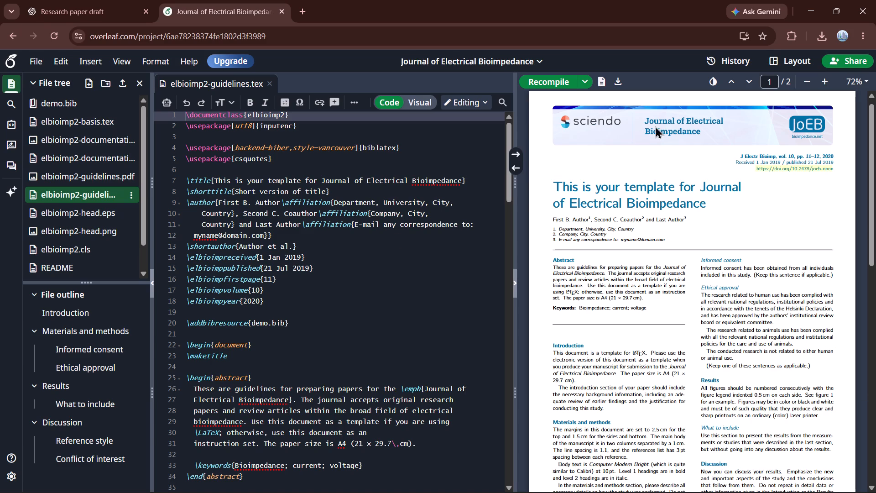
Examine the Journal of Electrical Bioimpedance template's LaTeX source and its compiled two-page preview, from the header through the references.
{"action": "scroll", "coordinate": [363, 267], "scroll_direction": "up", "scroll_amount": 3}
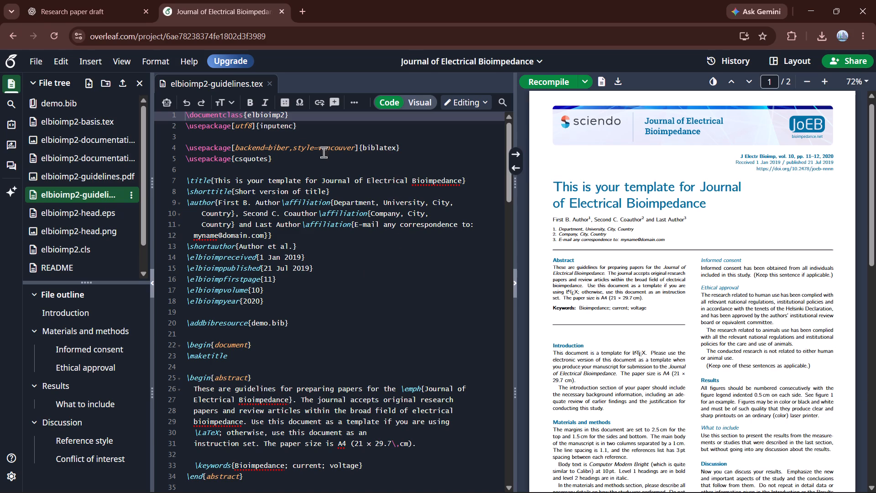
{"action": "triple_click", "coordinate": [286, 150]}
{"action": "triple_click", "coordinate": [711, 119]}
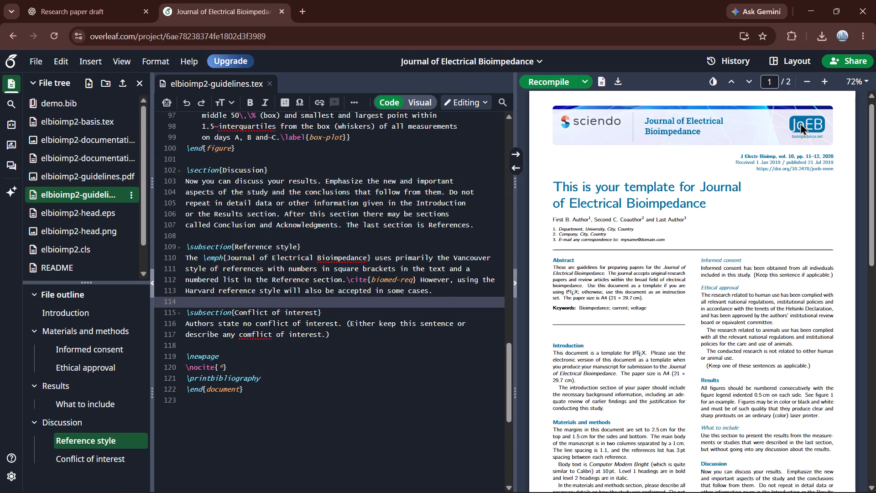
{"action": "double_click", "coordinate": [803, 122]}
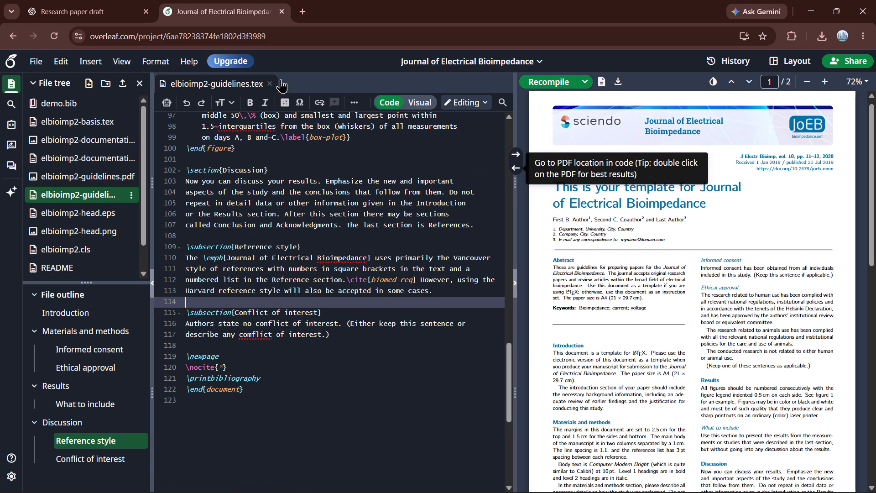
{"action": "scroll", "coordinate": [683, 335], "scroll_direction": "down", "scroll_amount": 7}
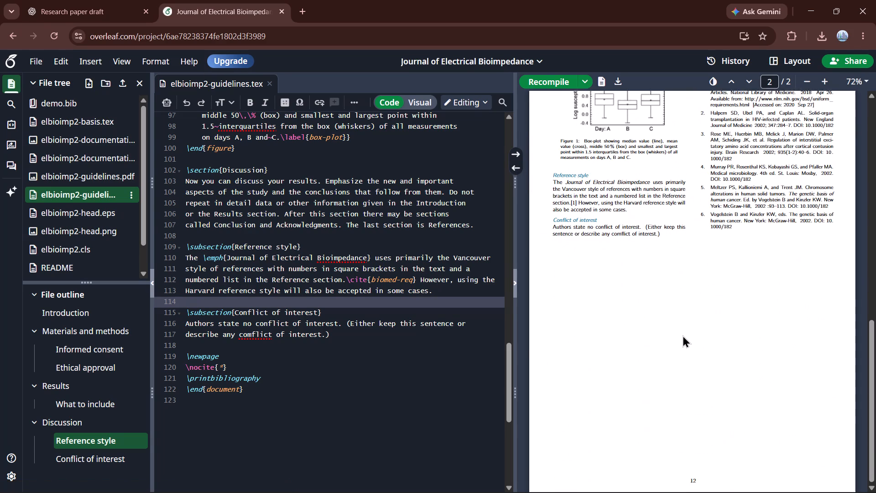
{"action": "scroll", "coordinate": [683, 335], "scroll_direction": "up", "scroll_amount": 4}
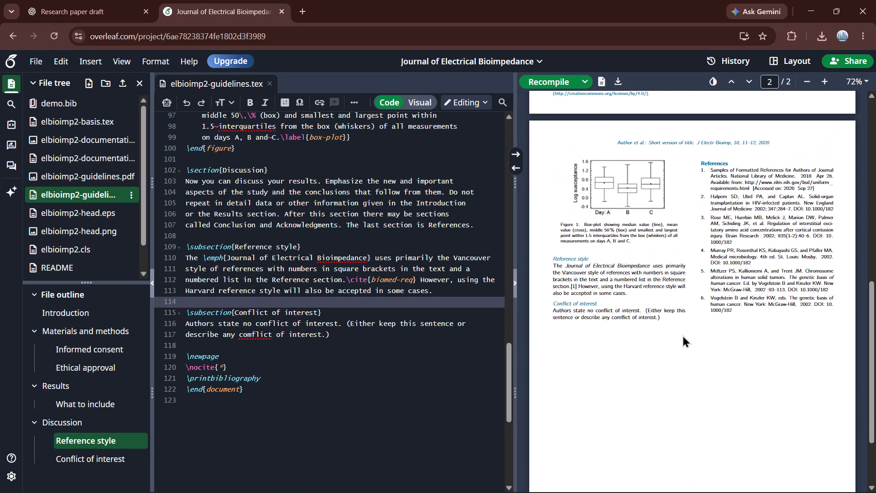
{"action": "scroll", "coordinate": [683, 335], "scroll_direction": "up", "scroll_amount": 4}
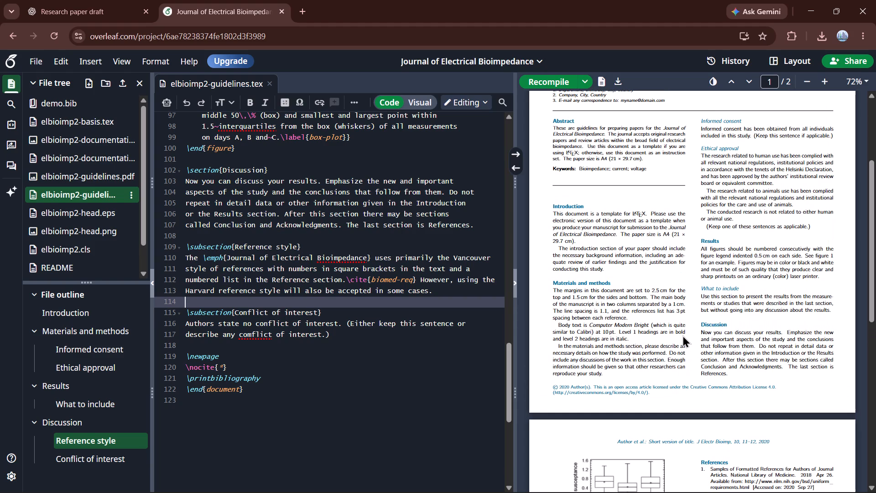
{"action": "scroll", "coordinate": [683, 335], "scroll_direction": "up", "scroll_amount": 4}
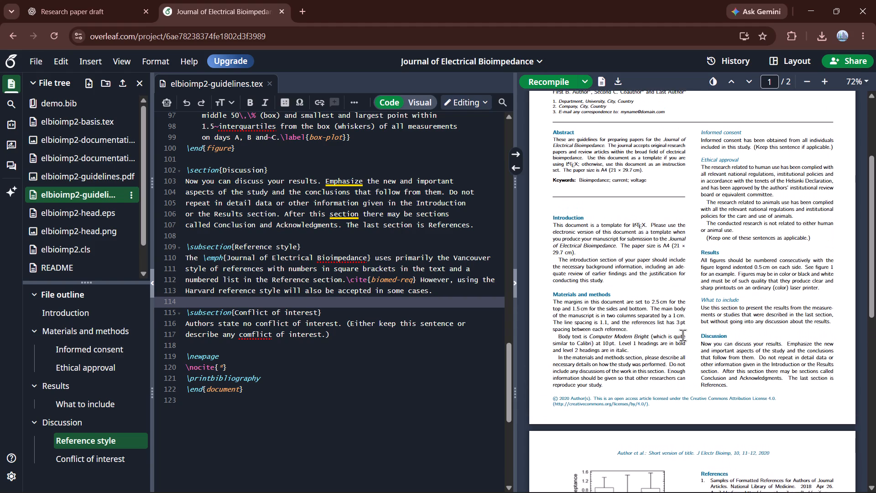
{"action": "scroll", "coordinate": [683, 335], "scroll_direction": "up", "scroll_amount": 1}
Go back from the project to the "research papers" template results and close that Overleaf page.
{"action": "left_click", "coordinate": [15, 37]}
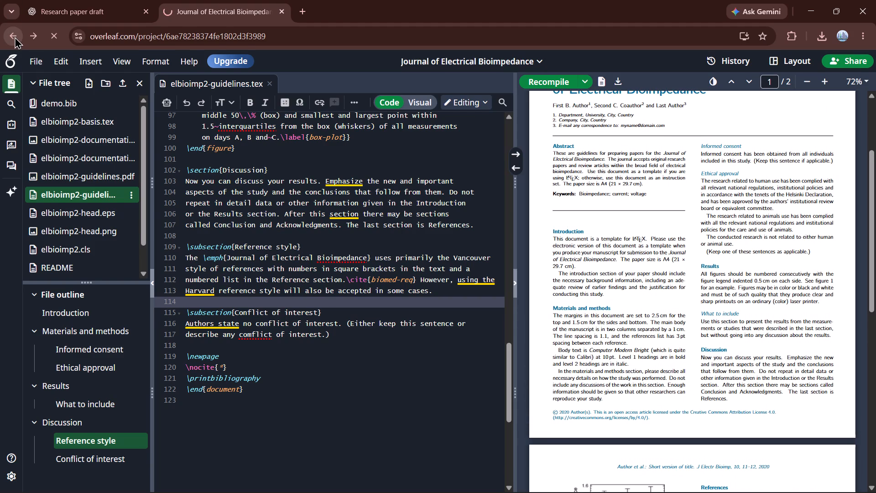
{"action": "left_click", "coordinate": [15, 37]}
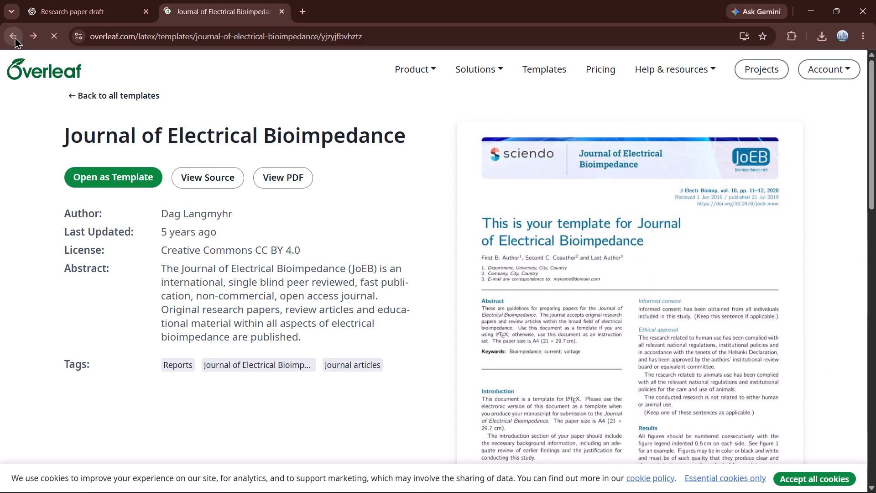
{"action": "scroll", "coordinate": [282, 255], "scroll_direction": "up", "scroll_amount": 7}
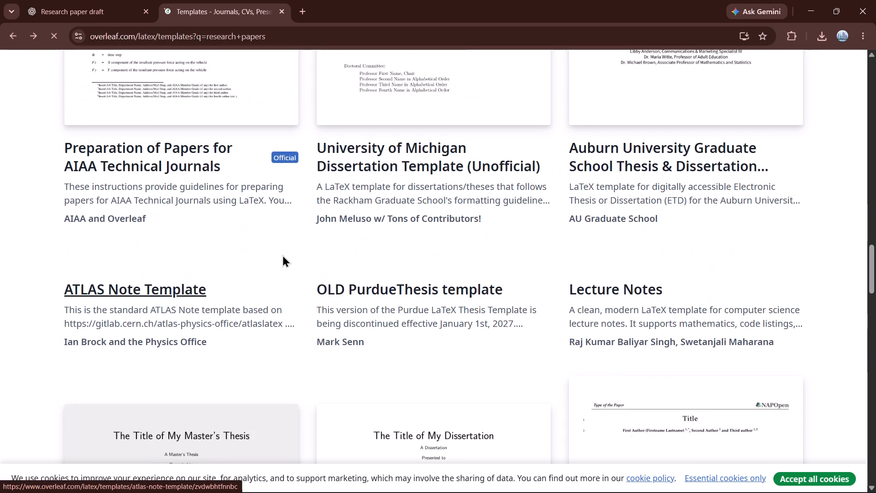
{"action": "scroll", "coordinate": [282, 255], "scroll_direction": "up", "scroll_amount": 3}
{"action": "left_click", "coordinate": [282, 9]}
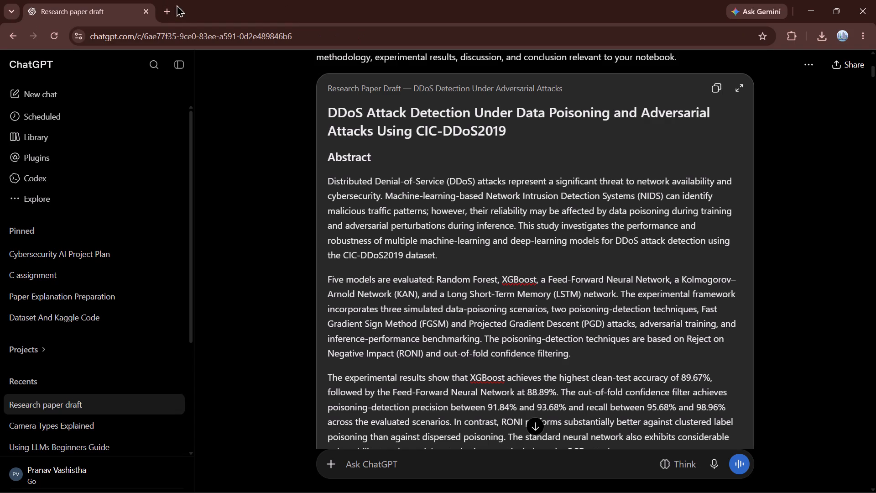
Search the web for Overleaf in a new tab and open the existing Template for Geophysical Journal International (GJIRAS) project.
{"action": "left_click", "coordinate": [172, 5]}
{"action": "type", "text": "over"}
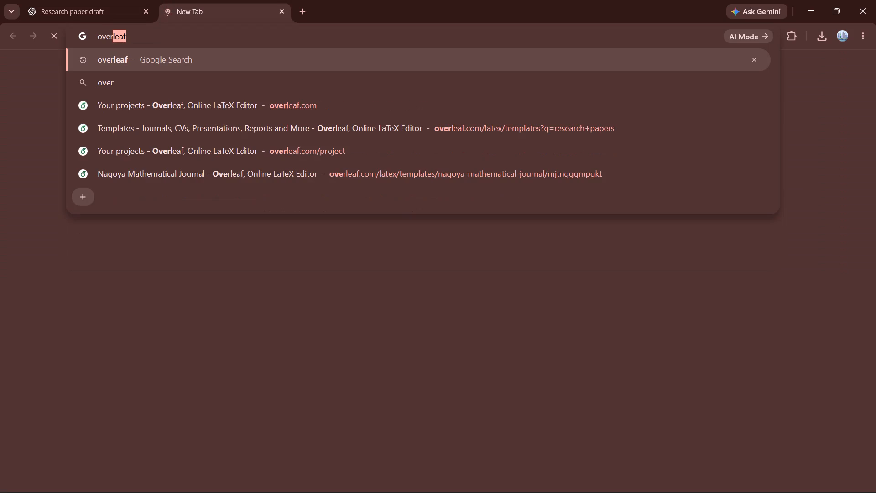
{"action": "key", "text": "Return"}
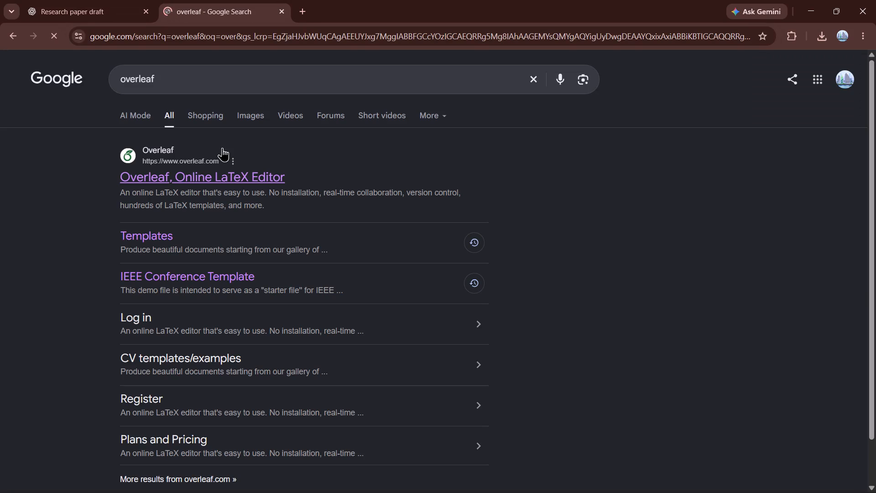
{"action": "left_click", "coordinate": [194, 167]}
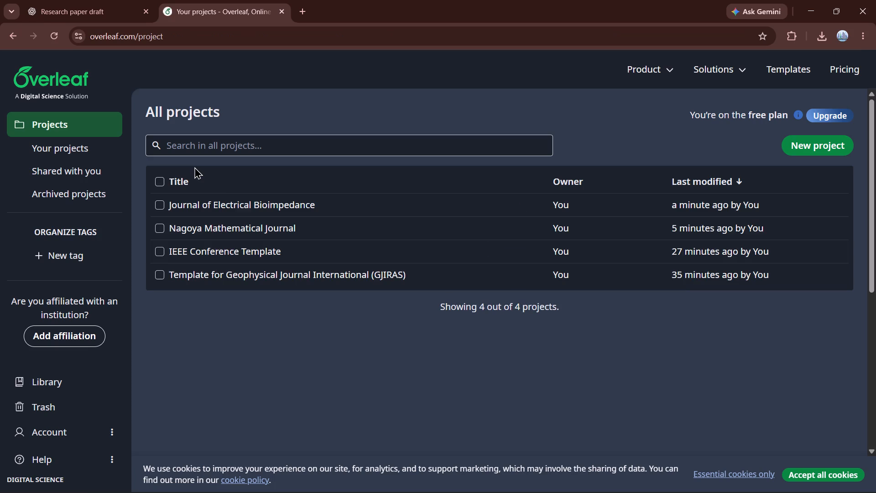
{"action": "double_click", "coordinate": [253, 275]}
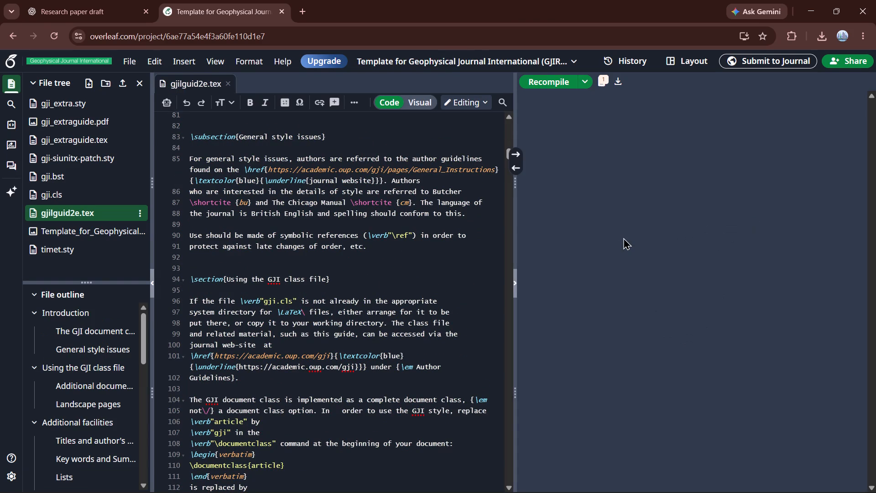
Open a new browser tab and check the system's Bluetooth device connections.
{"action": "left_click", "coordinate": [300, 1]}
{"action": "left_click", "coordinate": [821, 482]}
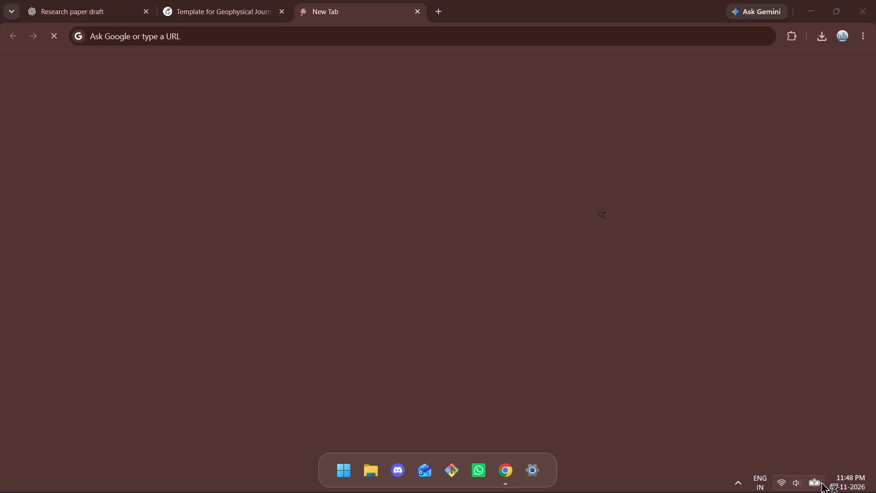
{"action": "left_click", "coordinate": [801, 485]}
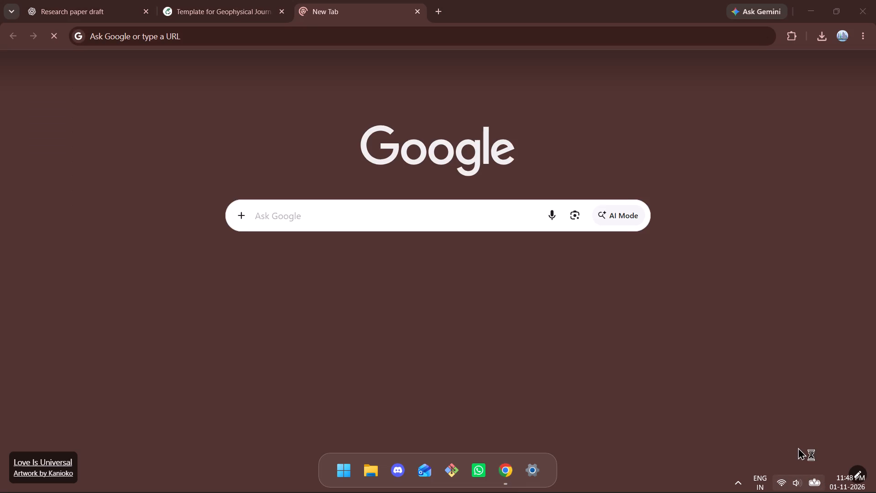
{"action": "left_click", "coordinate": [788, 480]}
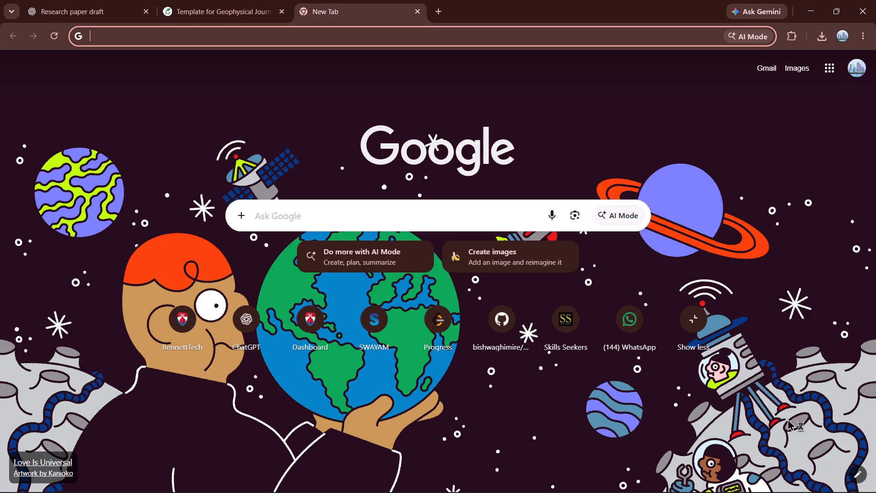
{"action": "left_click", "coordinate": [798, 477]}
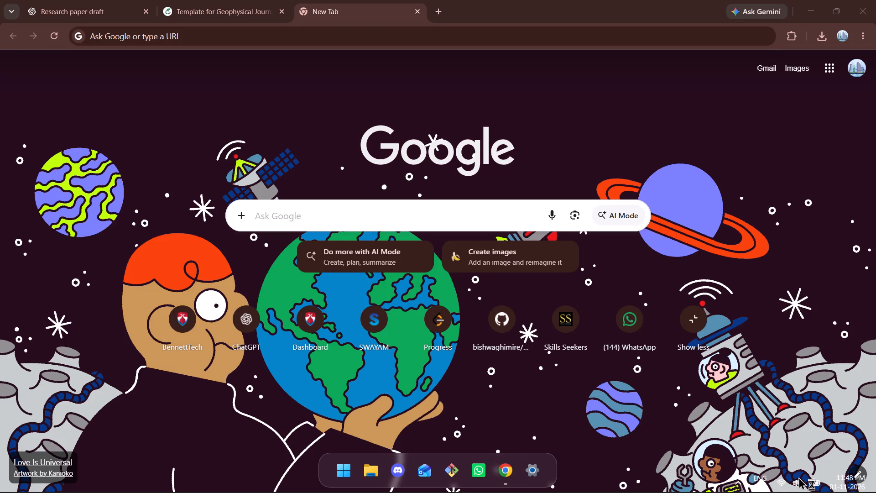
{"action": "left_click", "coordinate": [791, 489]}
{"action": "left_click", "coordinate": [785, 246]}
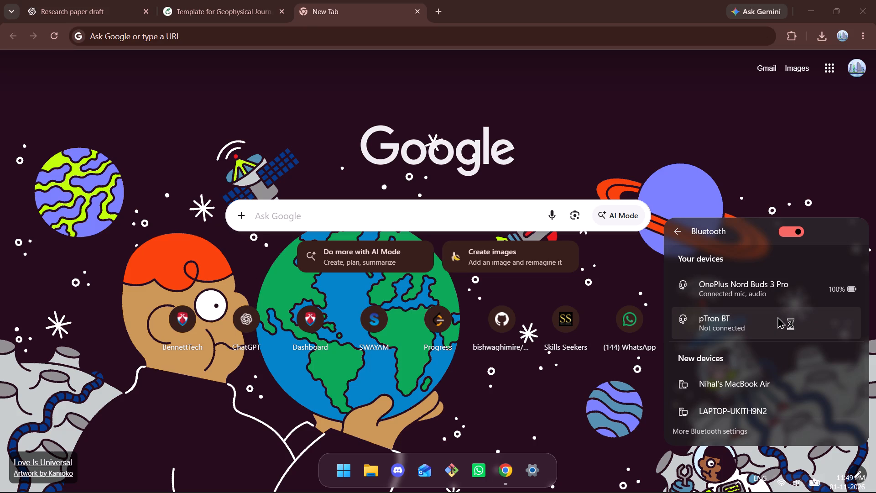
{"action": "left_click", "coordinate": [766, 160]}
Load the Spotify web player in the new browser tab.
{"action": "left_click", "coordinate": [349, 31]}
{"action": "type", "text": "spo"}
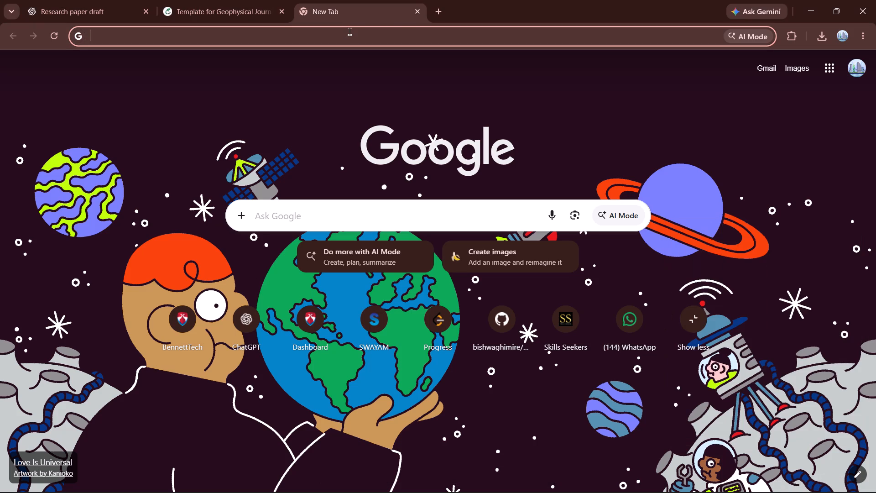
{"action": "key", "text": "Return"}
Return to the Geophysical Journal International project and examine gjilguid2e.tex from its opening lines and the compiled preview's first page.
{"action": "left_click", "coordinate": [217, 0]}
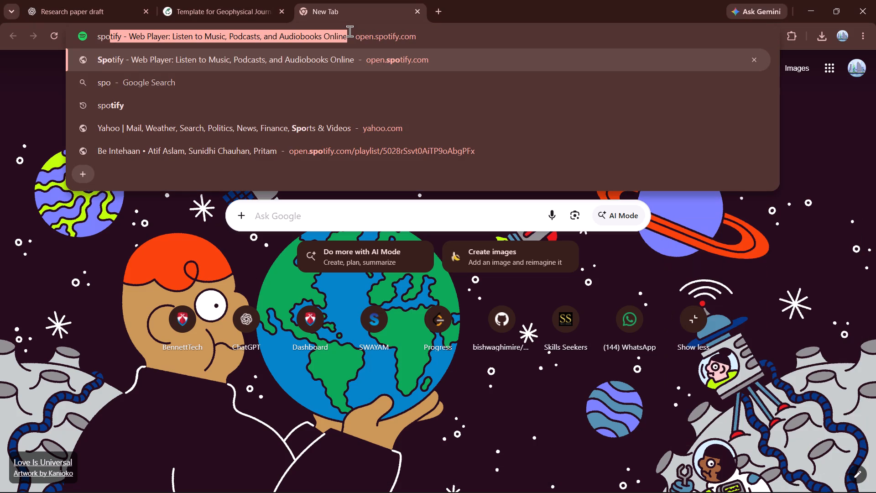
{"action": "scroll", "coordinate": [348, 315], "scroll_direction": "down", "scroll_amount": 5}
{"action": "scroll", "coordinate": [265, 219], "scroll_direction": "up", "scroll_amount": 2}
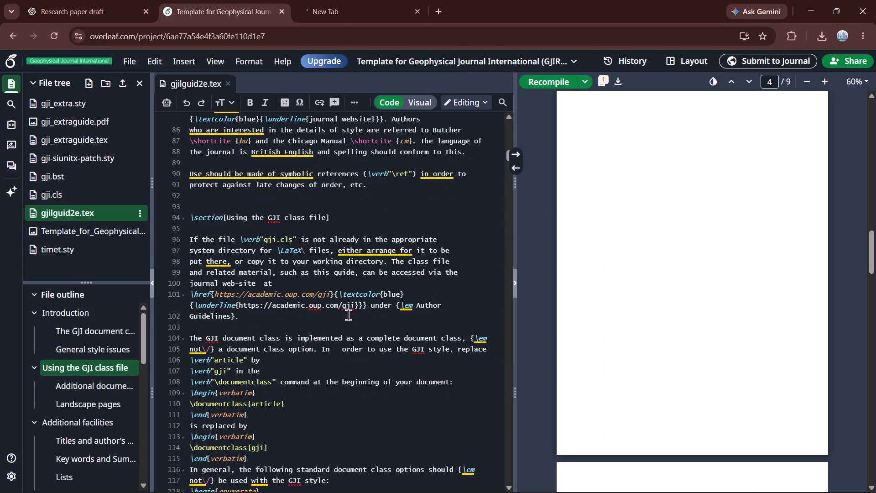
{"action": "scroll", "coordinate": [265, 219], "scroll_direction": "up", "scroll_amount": 1}
{"action": "scroll", "coordinate": [370, 182], "scroll_direction": "up", "scroll_amount": 3}
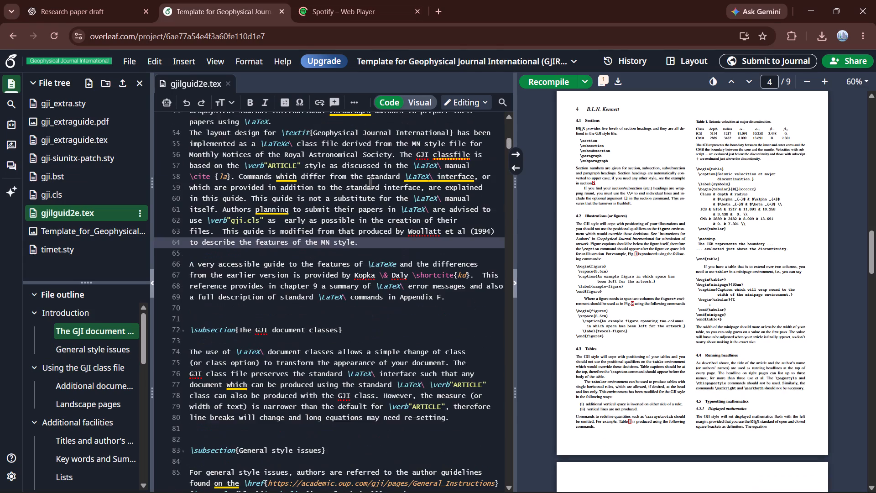
{"action": "scroll", "coordinate": [370, 182], "scroll_direction": "up", "scroll_amount": 3}
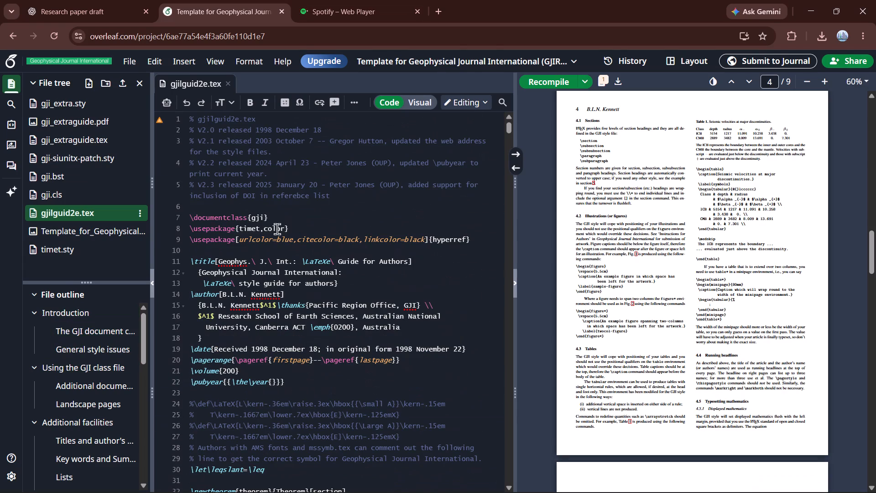
{"action": "scroll", "coordinate": [287, 240], "scroll_direction": "down", "scroll_amount": 1}
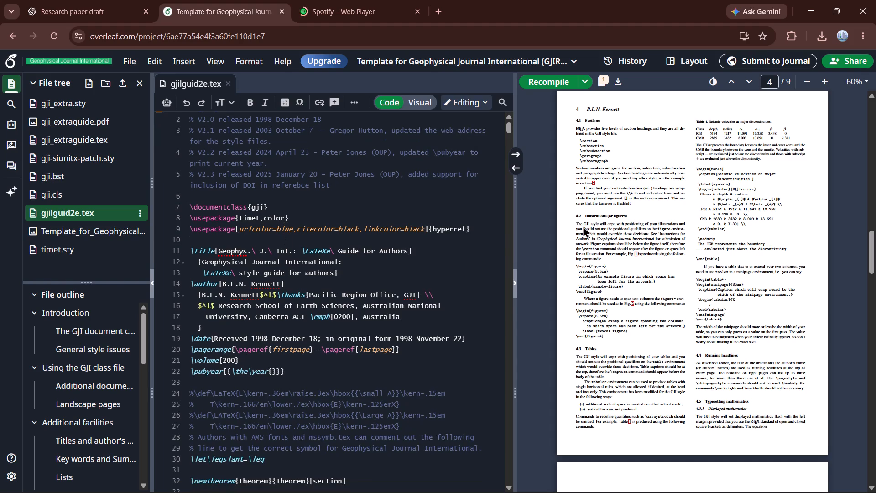
{"action": "scroll", "coordinate": [624, 312], "scroll_direction": "up", "scroll_amount": 10}
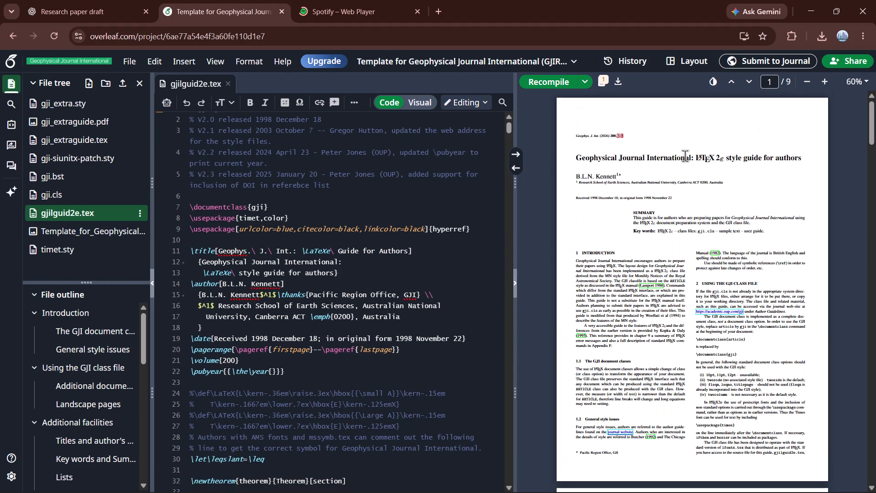
{"action": "left_click", "coordinate": [110, 4]}
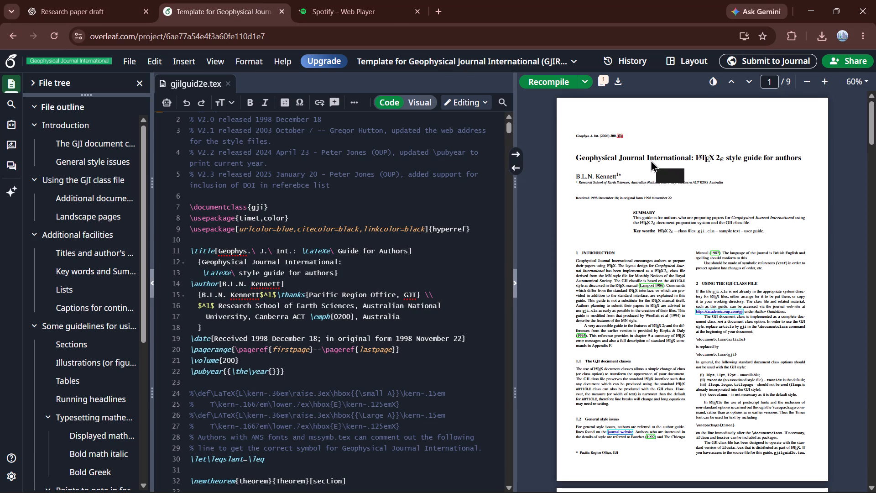
{"action": "double_click", "coordinate": [657, 155]}
{"action": "triple_click", "coordinate": [657, 155]}
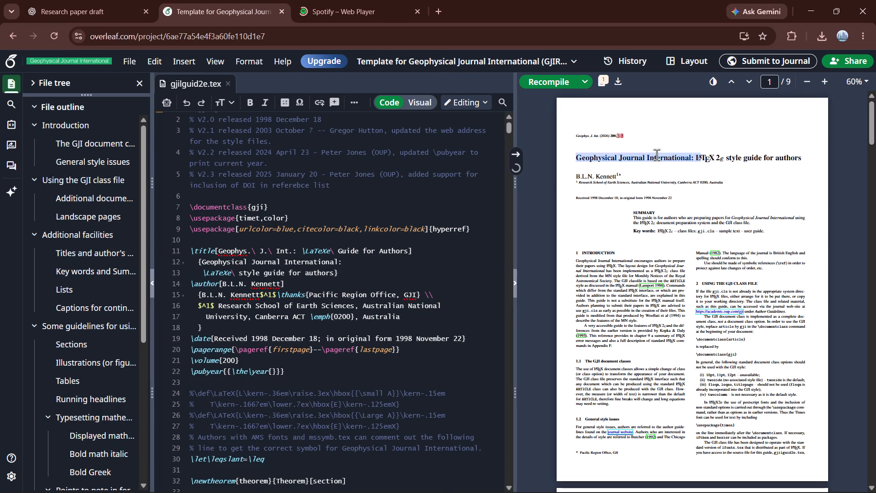
{"action": "scroll", "coordinate": [416, 258], "scroll_direction": "up", "scroll_amount": 3}
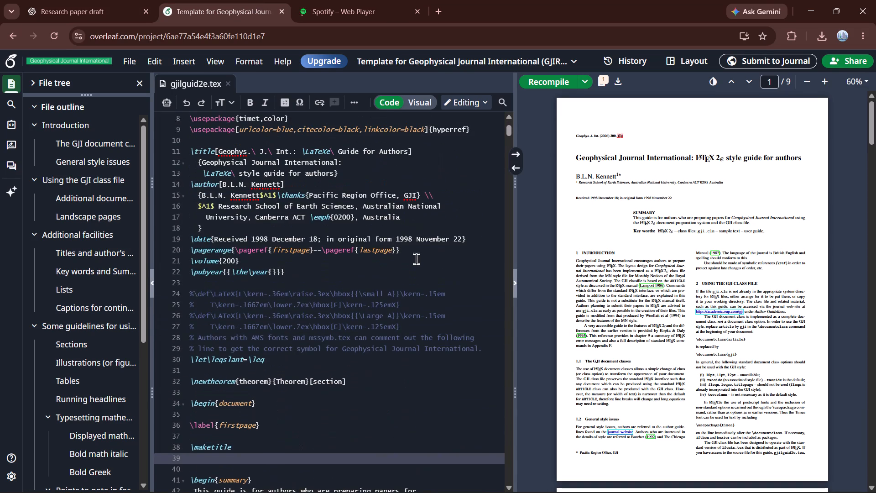
{"action": "scroll", "coordinate": [416, 258], "scroll_direction": "up", "scroll_amount": 4}
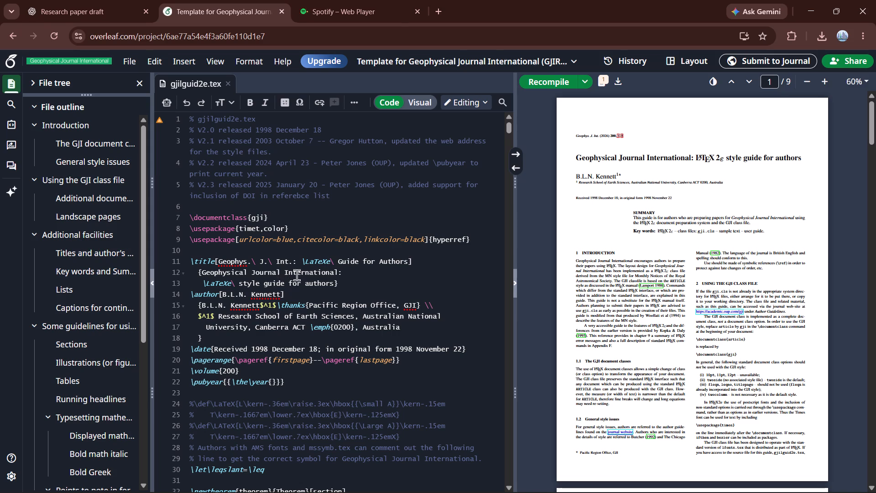
{"action": "left_click_drag", "start_coordinate": [334, 285], "coordinate": [203, 275]}
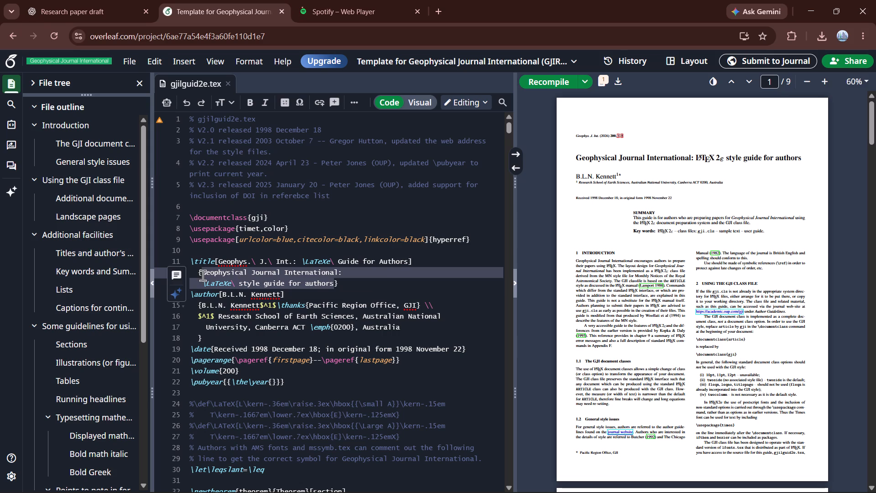
{"action": "key", "text": "BackSpace"}
{"action": "key", "text": "ctrl+v"}
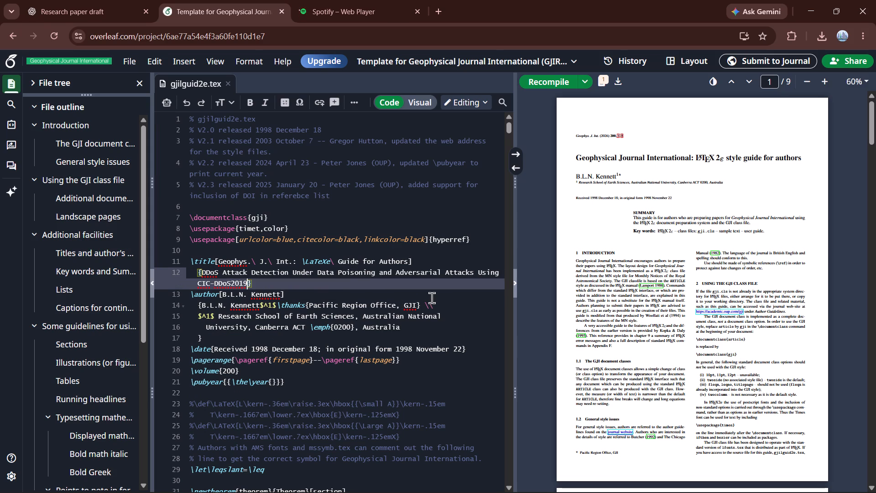
{"action": "left_click", "coordinate": [546, 78]}
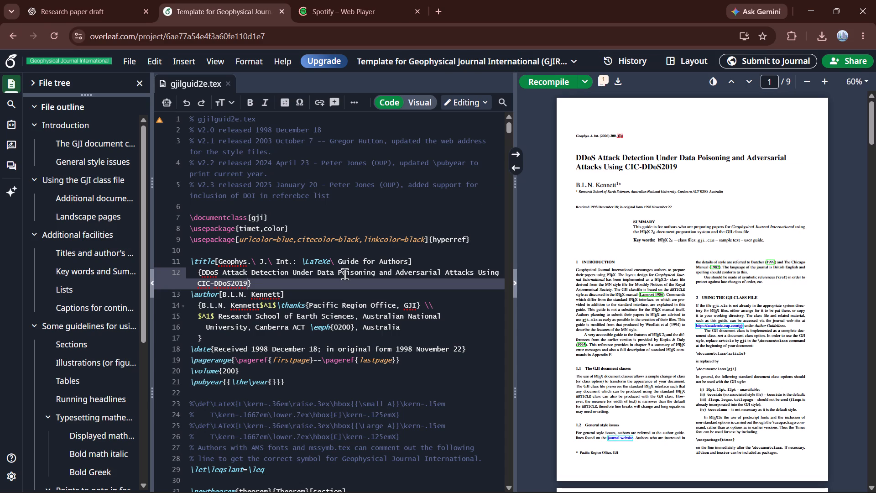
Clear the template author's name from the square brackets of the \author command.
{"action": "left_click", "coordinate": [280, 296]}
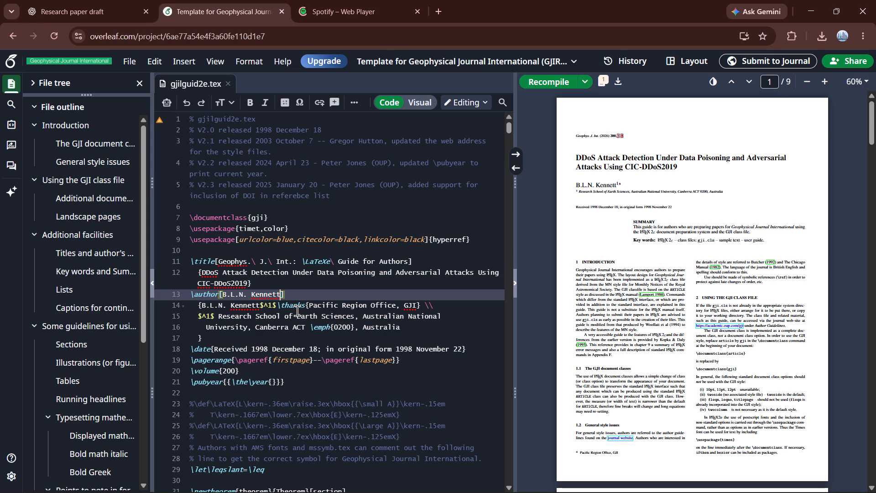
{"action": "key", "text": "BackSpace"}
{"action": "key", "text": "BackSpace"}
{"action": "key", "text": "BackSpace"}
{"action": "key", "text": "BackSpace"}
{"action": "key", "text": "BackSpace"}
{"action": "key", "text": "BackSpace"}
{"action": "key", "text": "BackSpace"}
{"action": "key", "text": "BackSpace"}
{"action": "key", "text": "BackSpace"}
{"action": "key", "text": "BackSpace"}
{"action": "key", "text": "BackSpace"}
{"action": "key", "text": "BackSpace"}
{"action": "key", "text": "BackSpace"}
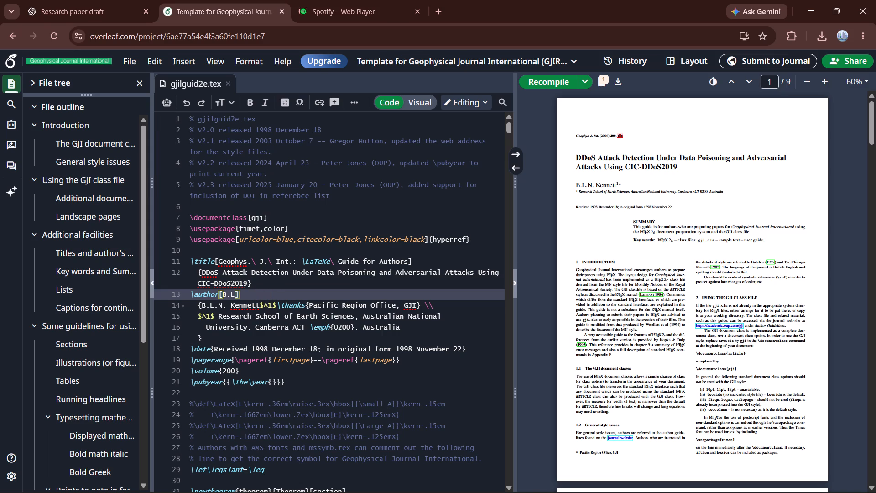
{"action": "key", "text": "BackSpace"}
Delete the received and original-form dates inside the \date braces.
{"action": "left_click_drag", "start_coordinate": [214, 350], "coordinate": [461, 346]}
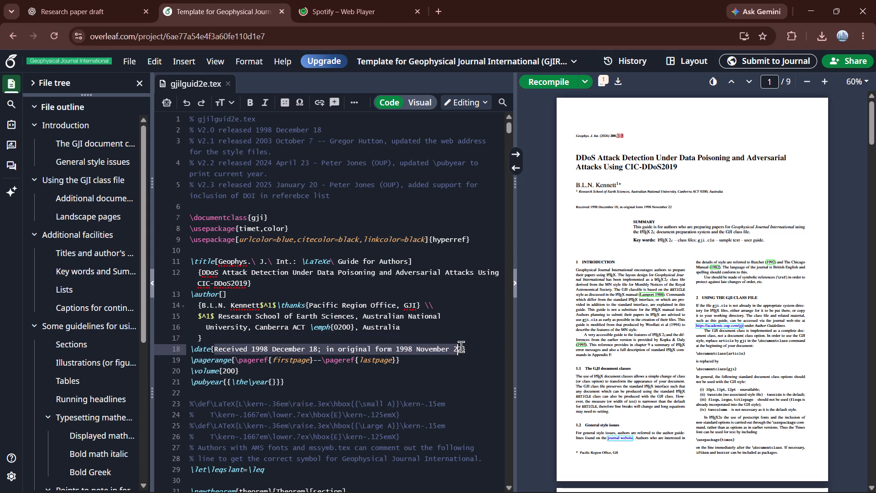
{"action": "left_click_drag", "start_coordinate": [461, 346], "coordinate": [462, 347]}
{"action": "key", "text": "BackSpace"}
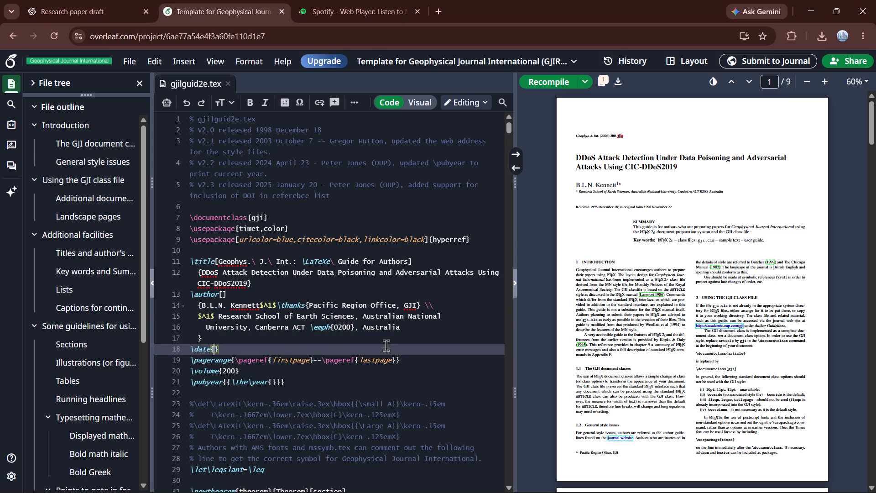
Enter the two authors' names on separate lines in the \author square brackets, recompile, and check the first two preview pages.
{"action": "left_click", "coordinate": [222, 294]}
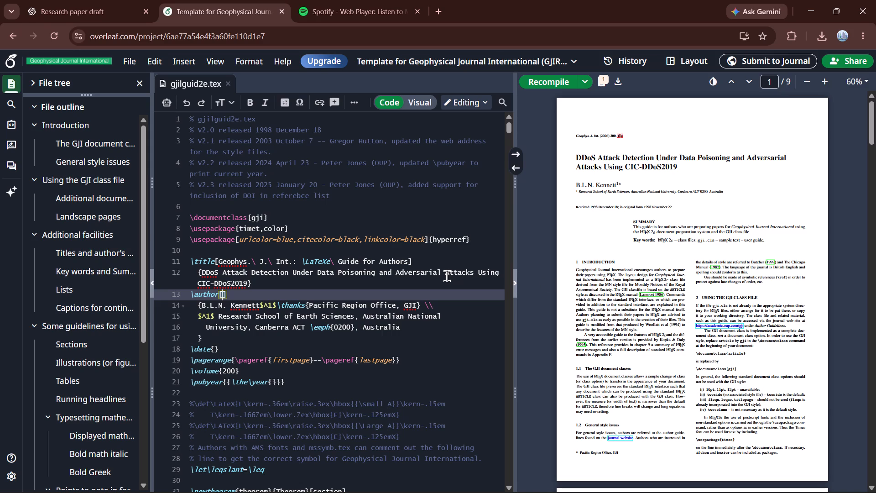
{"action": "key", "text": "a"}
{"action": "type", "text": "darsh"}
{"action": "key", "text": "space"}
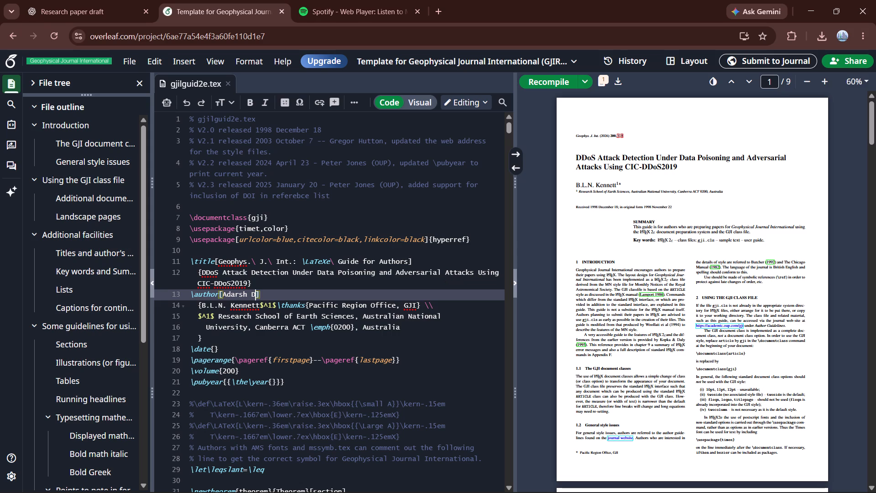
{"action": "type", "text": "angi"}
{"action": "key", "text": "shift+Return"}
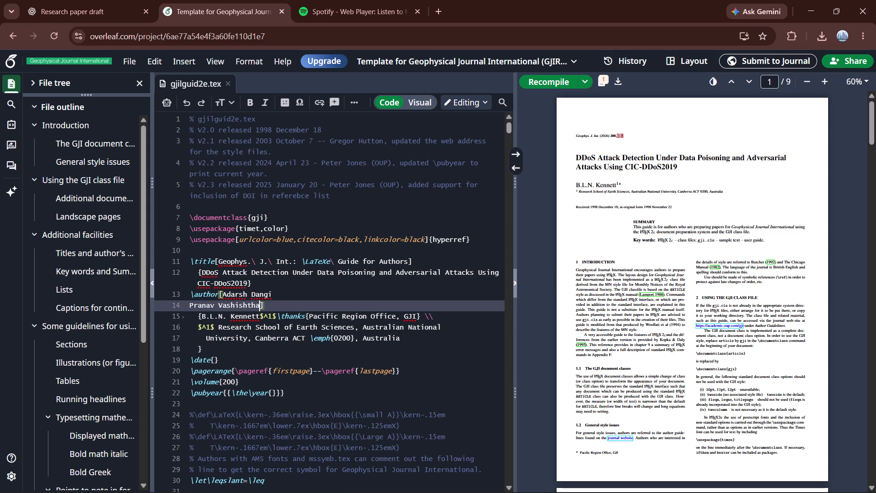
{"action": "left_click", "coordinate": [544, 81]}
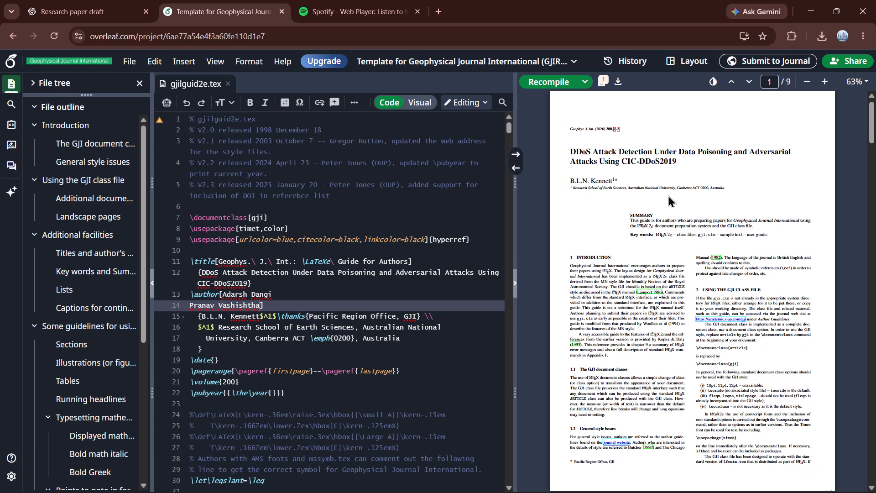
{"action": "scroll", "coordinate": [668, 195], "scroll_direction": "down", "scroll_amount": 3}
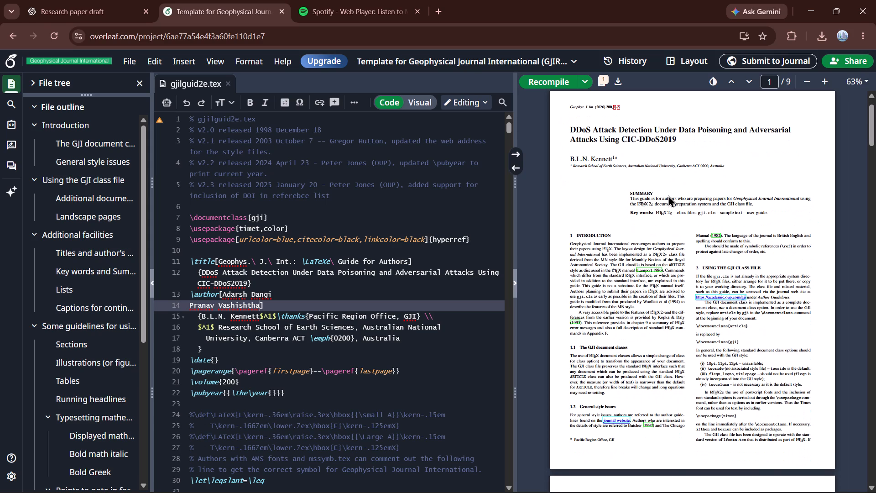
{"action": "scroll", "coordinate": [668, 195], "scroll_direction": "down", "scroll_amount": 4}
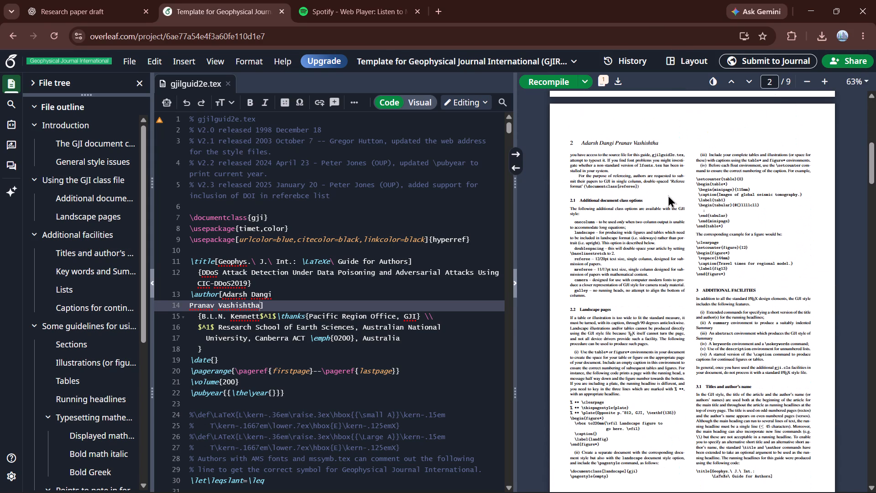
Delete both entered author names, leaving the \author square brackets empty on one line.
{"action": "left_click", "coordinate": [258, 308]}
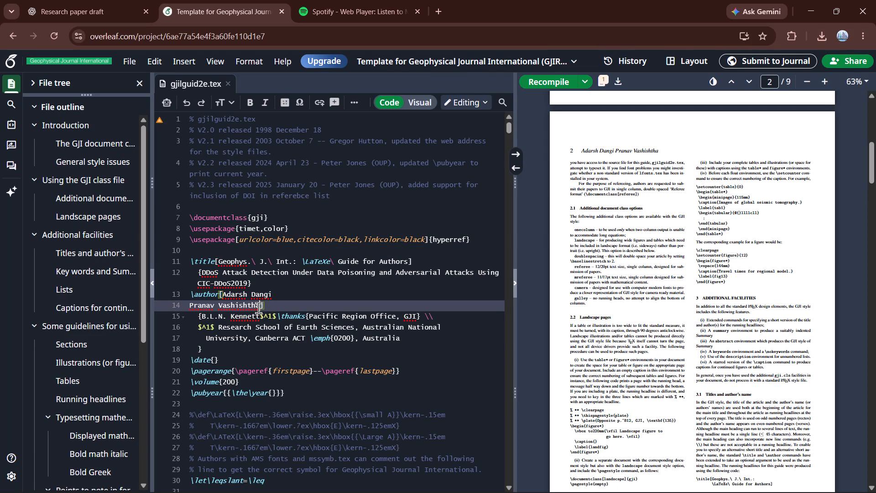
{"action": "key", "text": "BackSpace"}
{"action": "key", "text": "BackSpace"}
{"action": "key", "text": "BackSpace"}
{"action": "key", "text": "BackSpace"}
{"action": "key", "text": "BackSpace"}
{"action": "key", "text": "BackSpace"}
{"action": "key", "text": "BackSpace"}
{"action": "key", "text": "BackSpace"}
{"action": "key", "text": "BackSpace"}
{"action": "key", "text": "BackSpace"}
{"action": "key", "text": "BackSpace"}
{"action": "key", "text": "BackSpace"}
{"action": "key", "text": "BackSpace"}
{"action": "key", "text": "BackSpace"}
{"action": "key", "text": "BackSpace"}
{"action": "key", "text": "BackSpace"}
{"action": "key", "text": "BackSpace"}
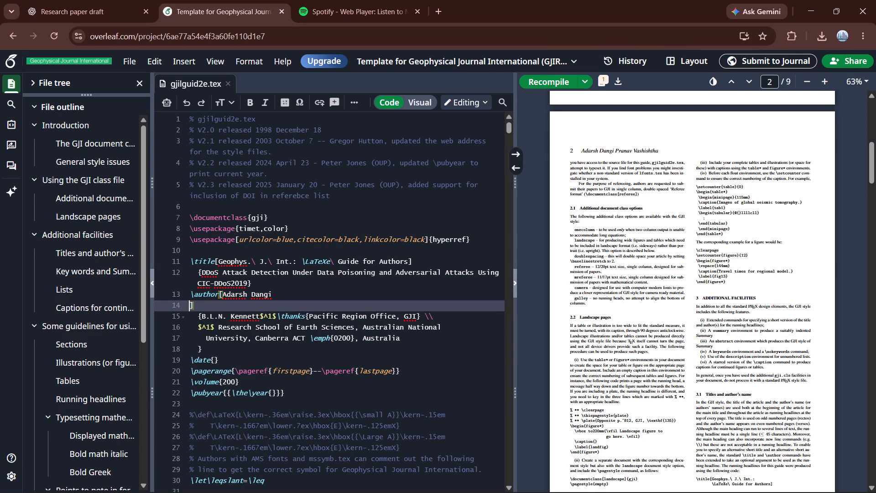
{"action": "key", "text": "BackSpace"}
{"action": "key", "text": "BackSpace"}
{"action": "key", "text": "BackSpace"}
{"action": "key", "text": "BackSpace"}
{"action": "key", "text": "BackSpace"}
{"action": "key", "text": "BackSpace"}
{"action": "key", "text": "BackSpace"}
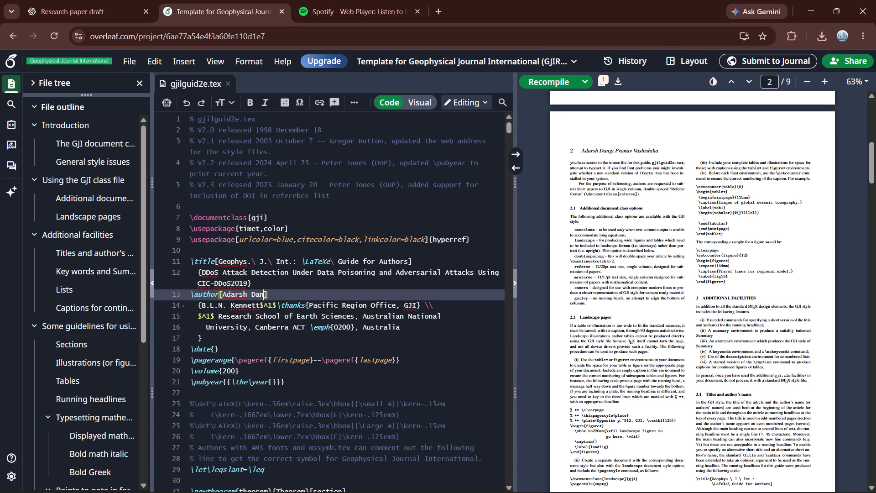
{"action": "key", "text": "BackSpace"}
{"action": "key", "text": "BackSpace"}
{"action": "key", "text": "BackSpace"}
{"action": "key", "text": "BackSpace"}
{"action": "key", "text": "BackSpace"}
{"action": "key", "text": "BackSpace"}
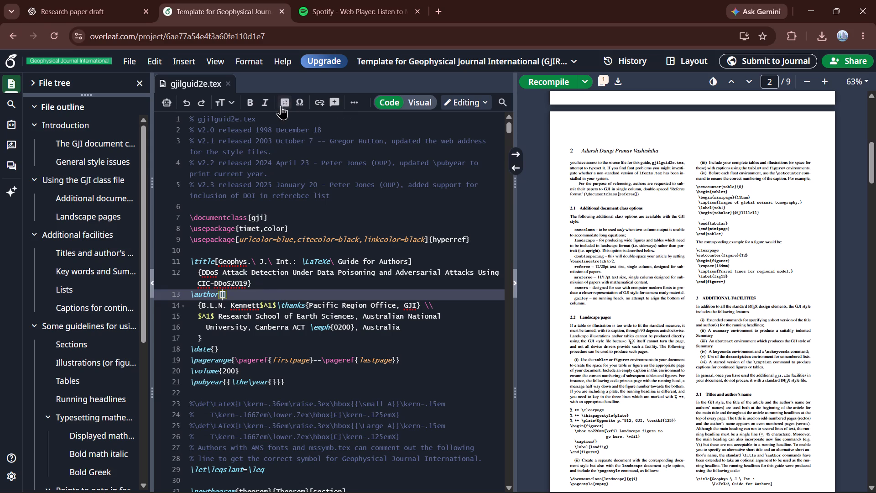
Undo the author and date edits back to the template's original \author and \date lines, keeping the DDoS paper title in \title.
{"action": "left_click", "coordinate": [183, 100]}
{"action": "triple_click", "coordinate": [183, 100]}
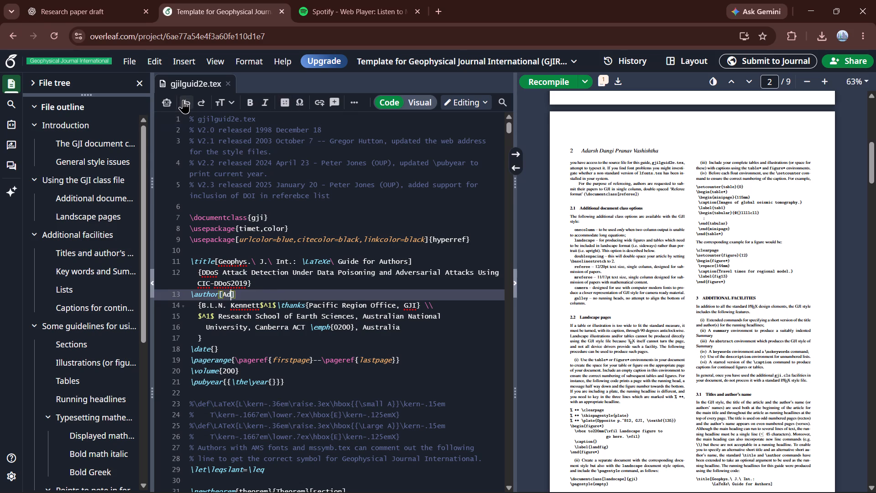
{"action": "triple_click", "coordinate": [183, 100]}
{"action": "triple_click", "coordinate": [183, 100]}
{"action": "triple_click", "coordinate": [183, 100]}
{"action": "left_click", "coordinate": [183, 100]}
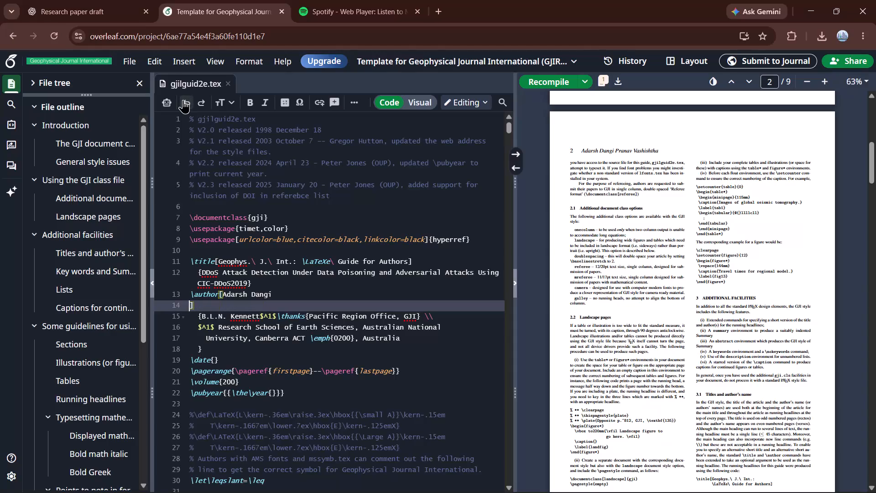
{"action": "left_click", "coordinate": [183, 100]}
{"action": "triple_click", "coordinate": [183, 100]}
{"action": "triple_click", "coordinate": [183, 100]}
{"action": "left_click", "coordinate": [183, 100]}
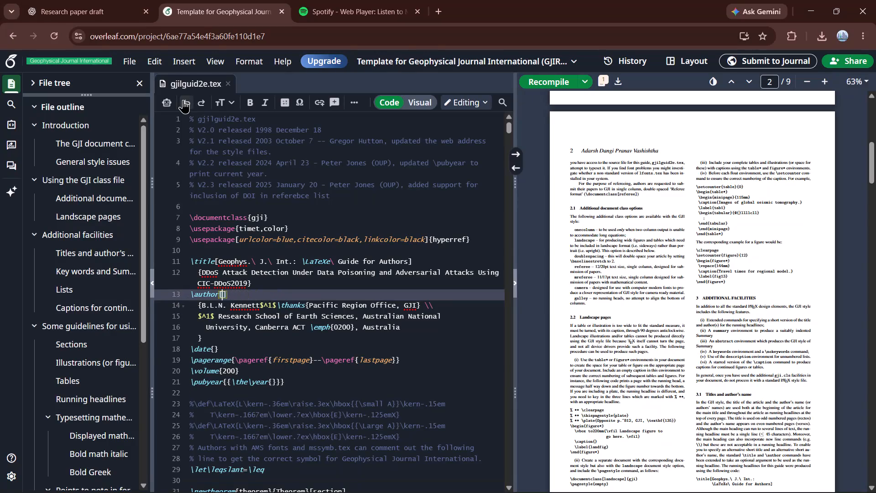
{"action": "left_click", "coordinate": [183, 100]}
{"action": "left_click", "coordinate": [183, 100]}
{"action": "left_click", "coordinate": [183, 100]}
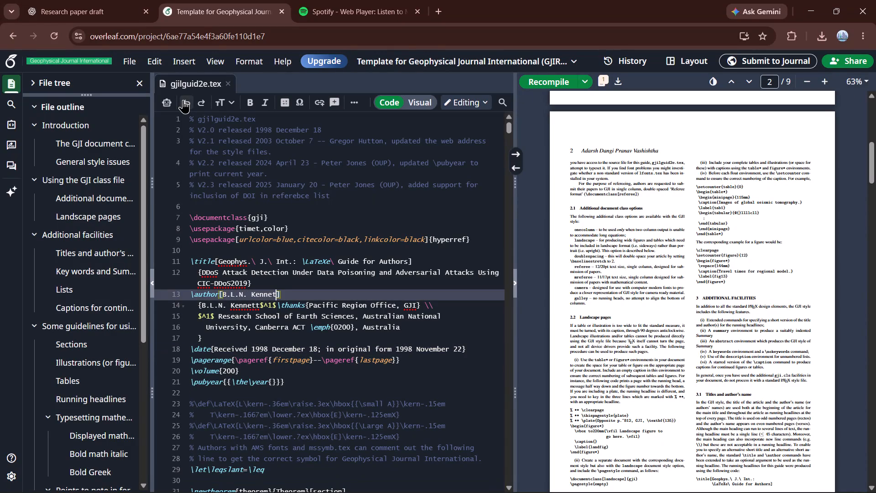
{"action": "left_click", "coordinate": [183, 100]}
{"action": "left_click", "coordinate": [183, 100]}
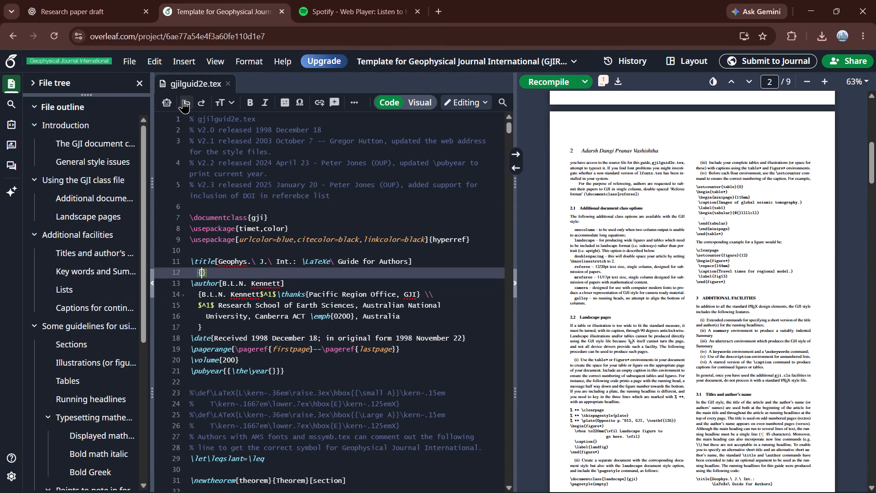
{"action": "left_click", "coordinate": [203, 102]}
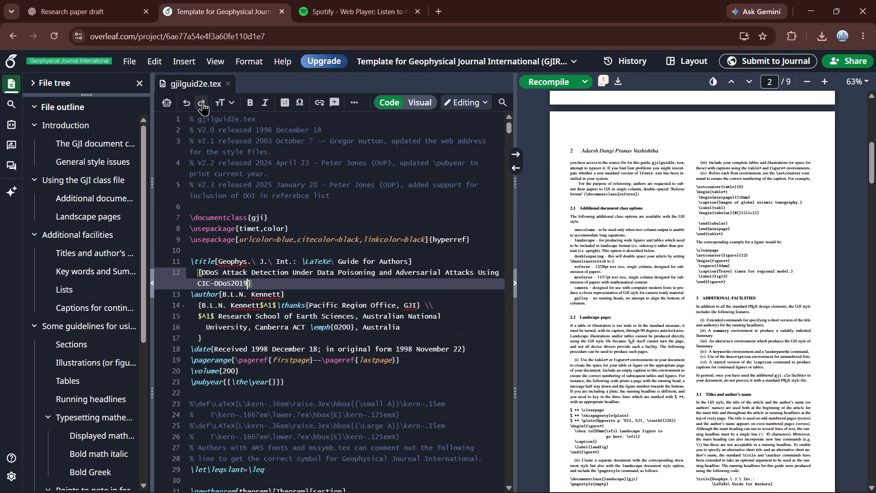
Recompile the document and check the title block on the first preview page at a larger zoom.
{"action": "left_click", "coordinate": [554, 81]}
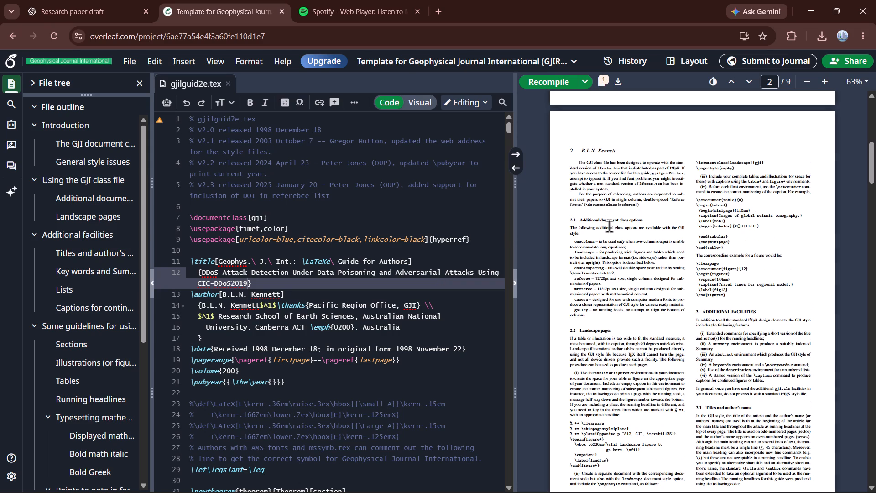
{"action": "scroll", "coordinate": [609, 226], "scroll_direction": "up", "scroll_amount": 3}
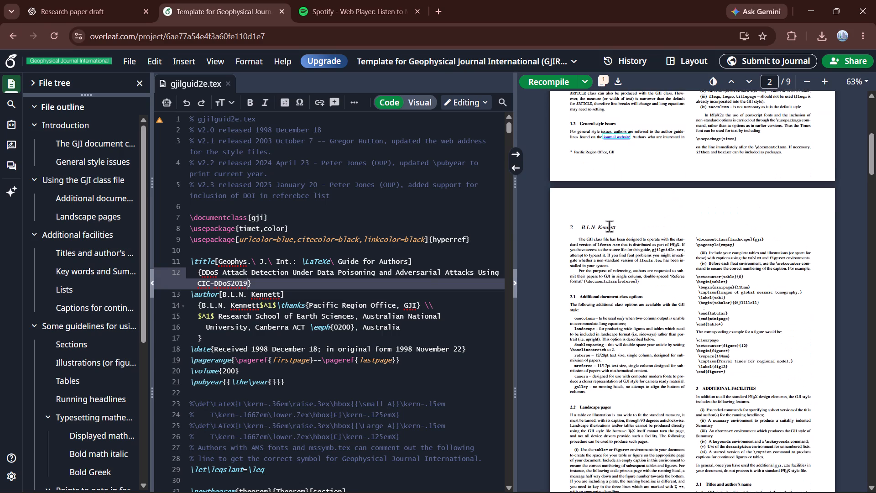
{"action": "scroll", "coordinate": [609, 226], "scroll_direction": "up", "scroll_amount": 3}
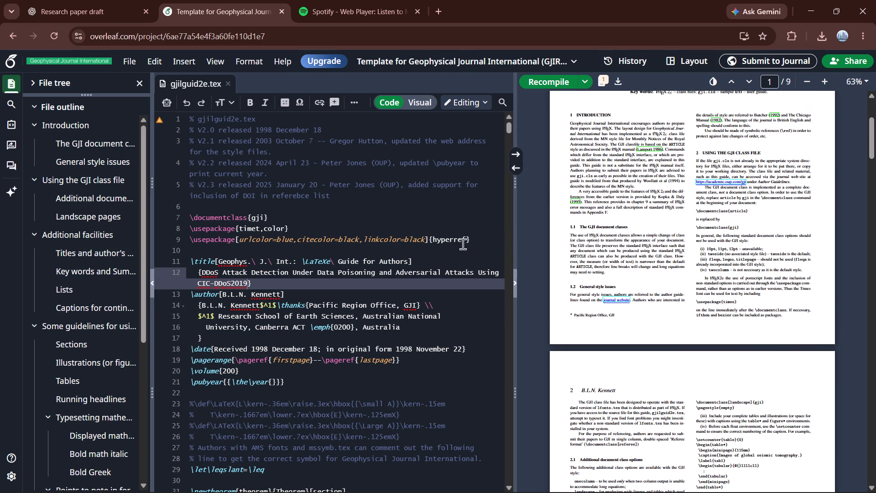
{"action": "scroll", "coordinate": [682, 223], "scroll_direction": "up", "scroll_amount": 2}
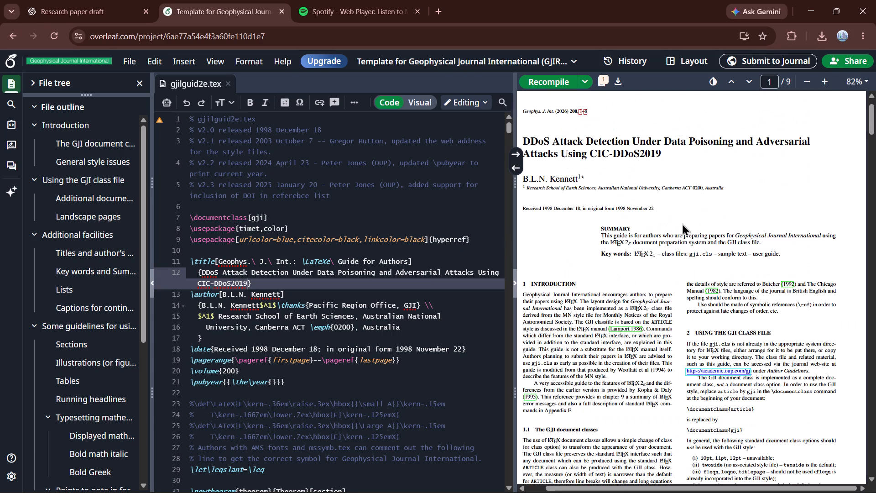
{"action": "scroll", "coordinate": [682, 223], "scroll_direction": "down", "scroll_amount": 1}
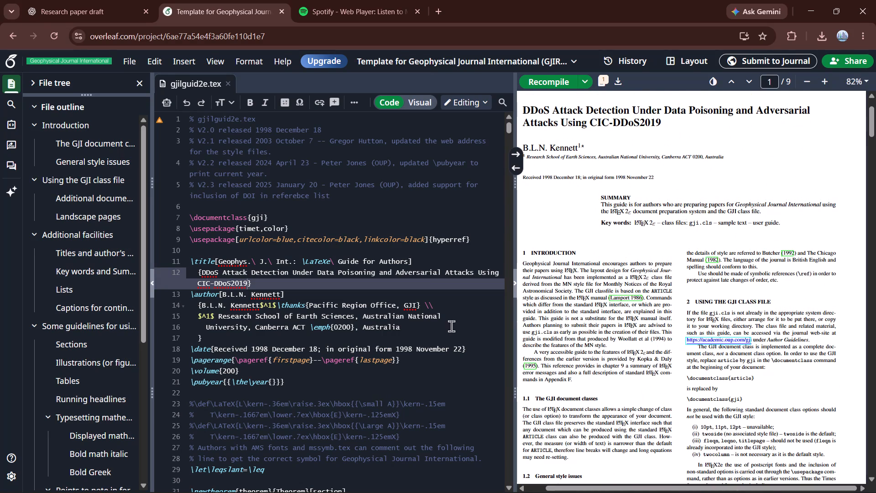
Examine the source down to the summary and keywords, and locate the Introduction's first paragraph in it from the preview.
{"action": "scroll", "coordinate": [343, 341], "scroll_direction": "down", "scroll_amount": 2}
{"action": "scroll", "coordinate": [295, 383], "scroll_direction": "down", "scroll_amount": 3}
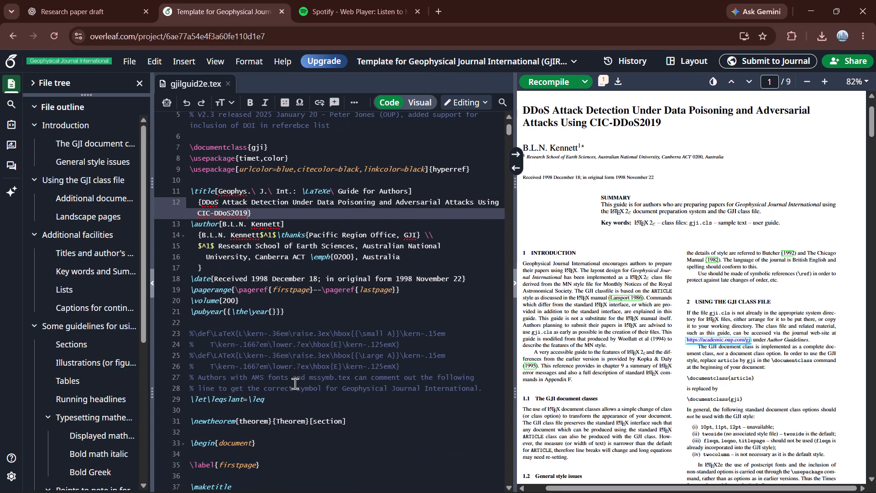
{"action": "scroll", "coordinate": [295, 383], "scroll_direction": "down", "scroll_amount": 4}
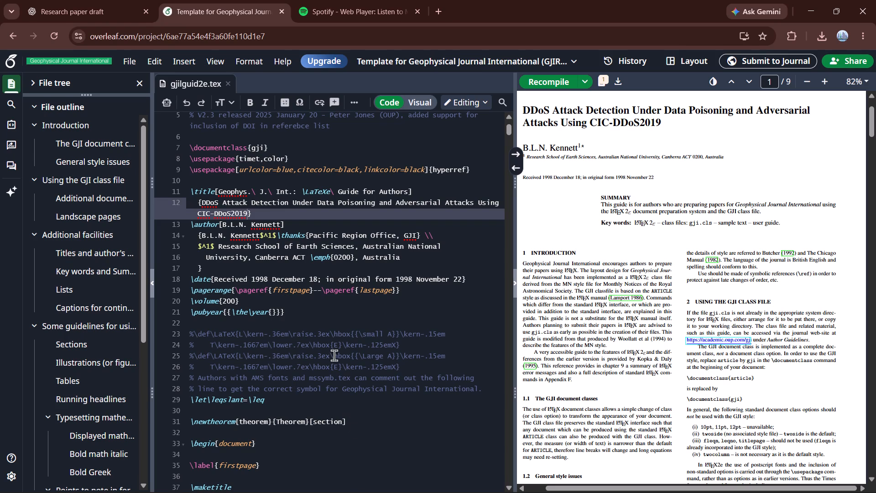
{"action": "scroll", "coordinate": [330, 326], "scroll_direction": "down", "scroll_amount": 5}
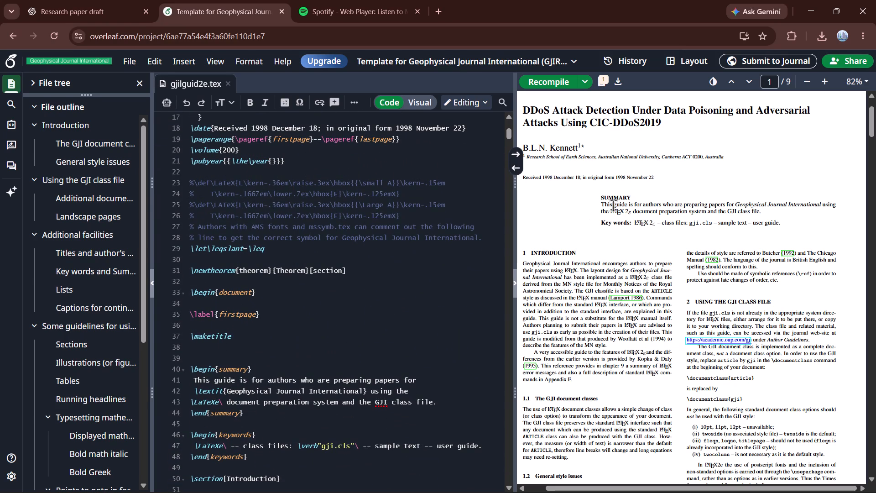
{"action": "triple_click", "coordinate": [537, 268]}
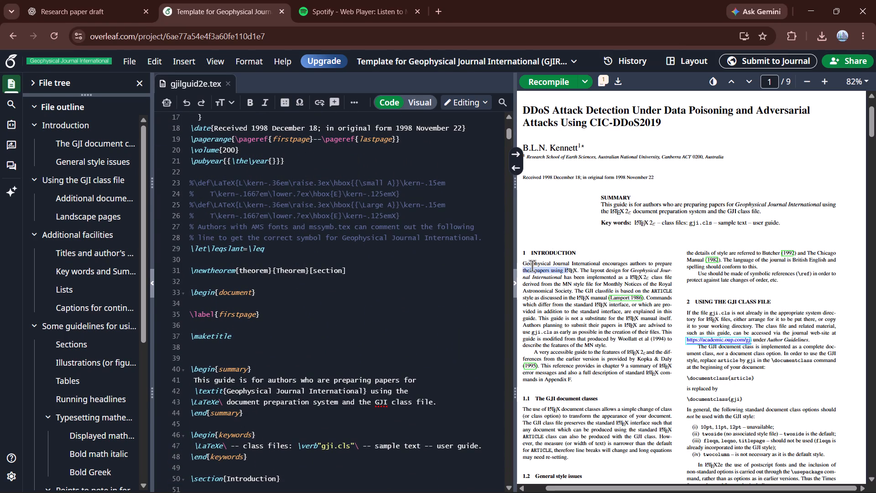
{"action": "triple_click", "coordinate": [530, 265]}
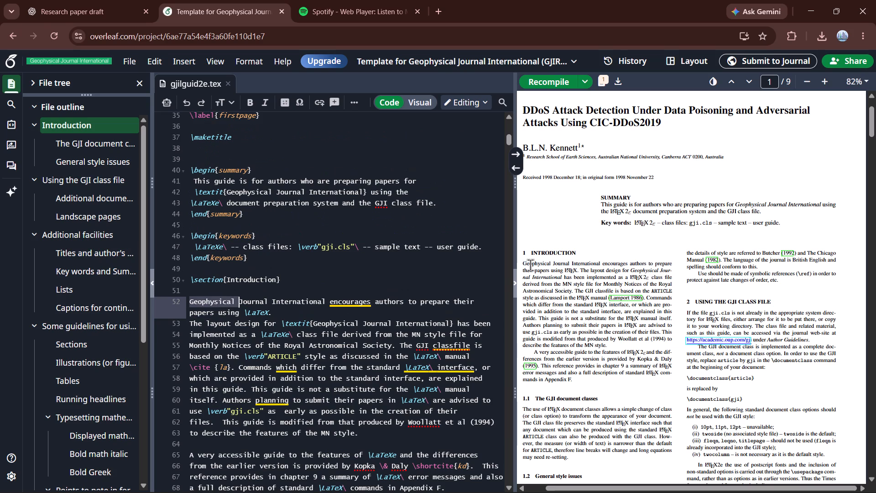
{"action": "scroll", "coordinate": [413, 325], "scroll_direction": "down", "scroll_amount": 1}
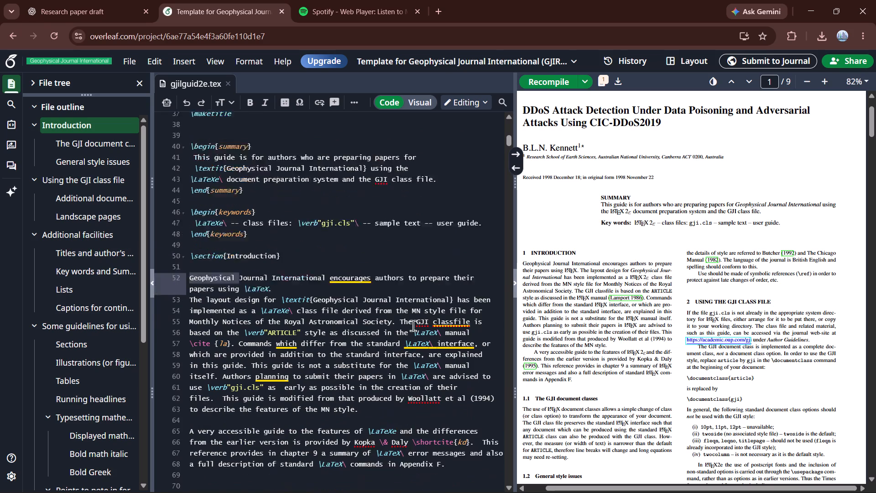
{"action": "scroll", "coordinate": [413, 325], "scroll_direction": "down", "scroll_amount": 1}
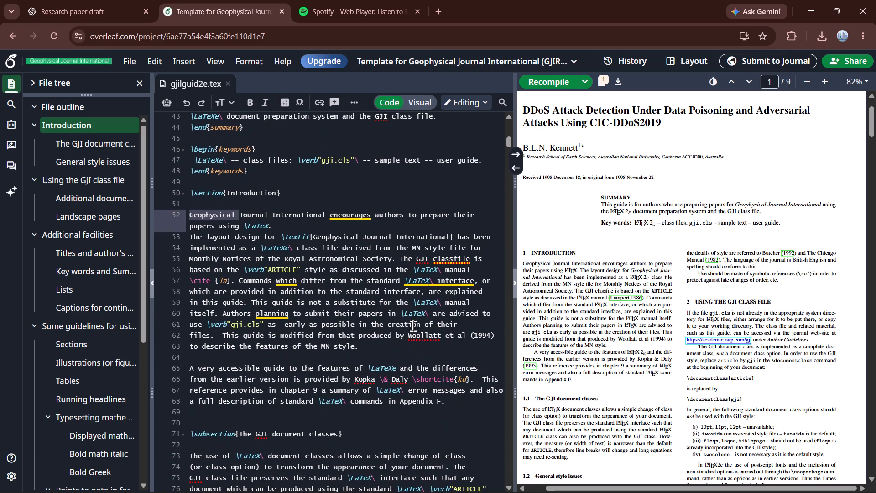
{"action": "scroll", "coordinate": [413, 325], "scroll_direction": "down", "scroll_amount": 1}
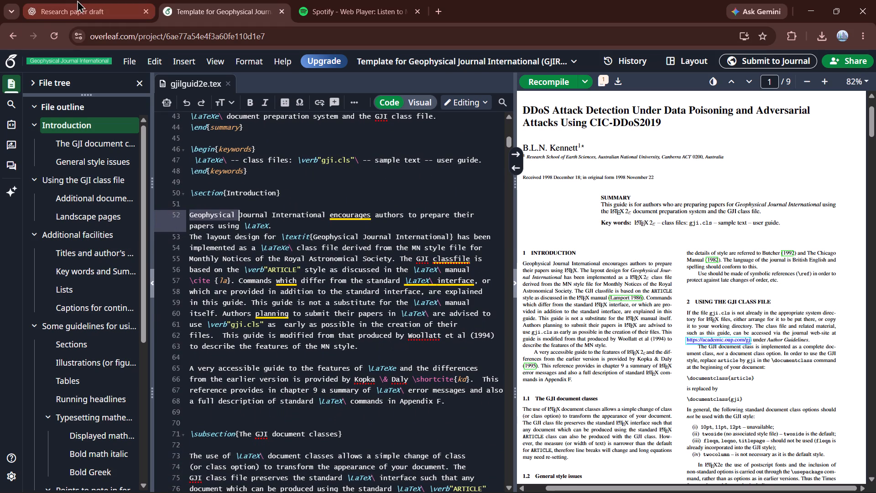
{"action": "left_click", "coordinate": [77, 0]}
{"action": "scroll", "coordinate": [381, 261], "scroll_direction": "down", "scroll_amount": 3}
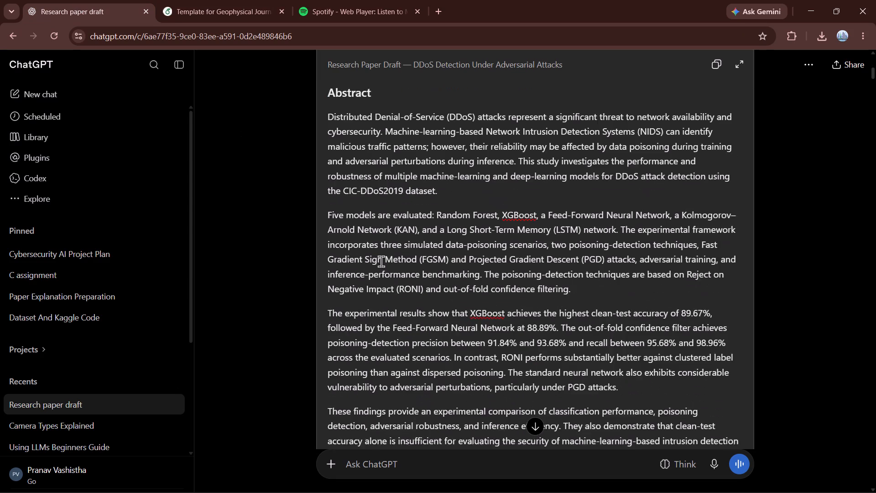
{"action": "scroll", "coordinate": [381, 261], "scroll_direction": "down", "scroll_amount": 3}
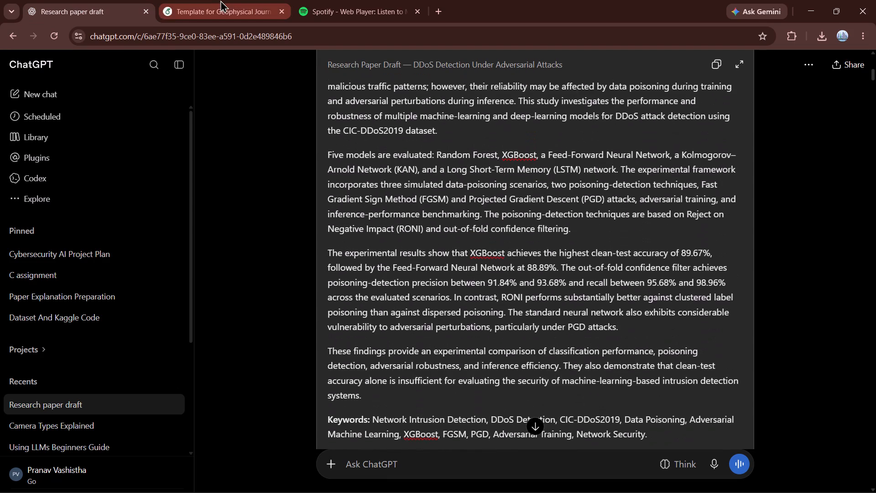
{"action": "left_click", "coordinate": [220, 0]}
{"action": "scroll", "coordinate": [346, 319], "scroll_direction": "down", "scroll_amount": 1}
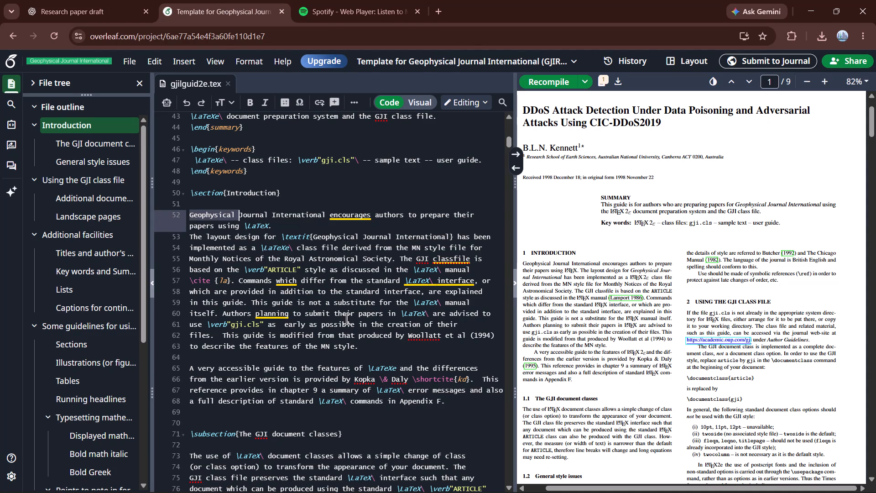
{"action": "scroll", "coordinate": [346, 319], "scroll_direction": "down", "scroll_amount": 2}
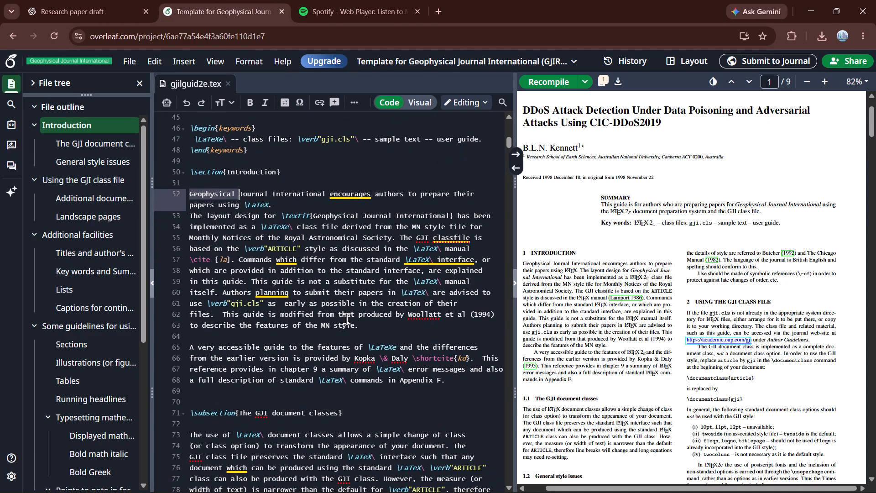
{"action": "scroll", "coordinate": [591, 334], "scroll_direction": "down", "scroll_amount": 8}
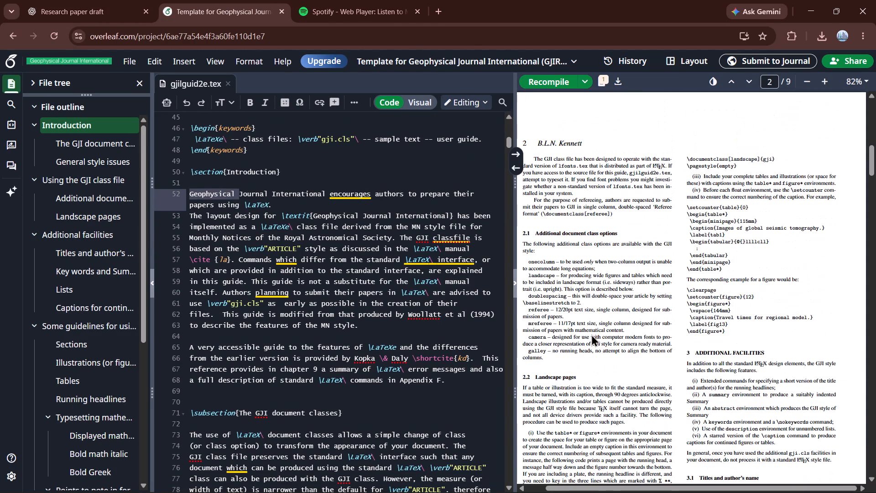
{"action": "scroll", "coordinate": [591, 334], "scroll_direction": "down", "scroll_amount": 12}
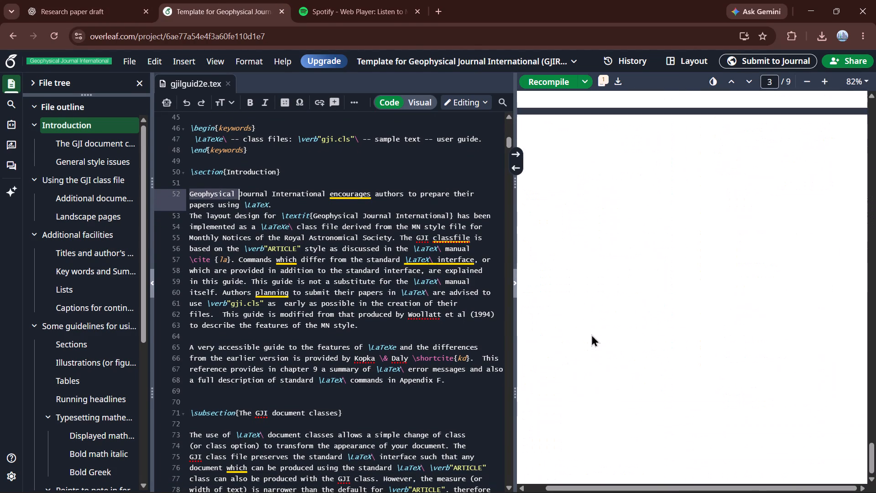
{"action": "scroll", "coordinate": [591, 334], "scroll_direction": "up", "scroll_amount": 20}
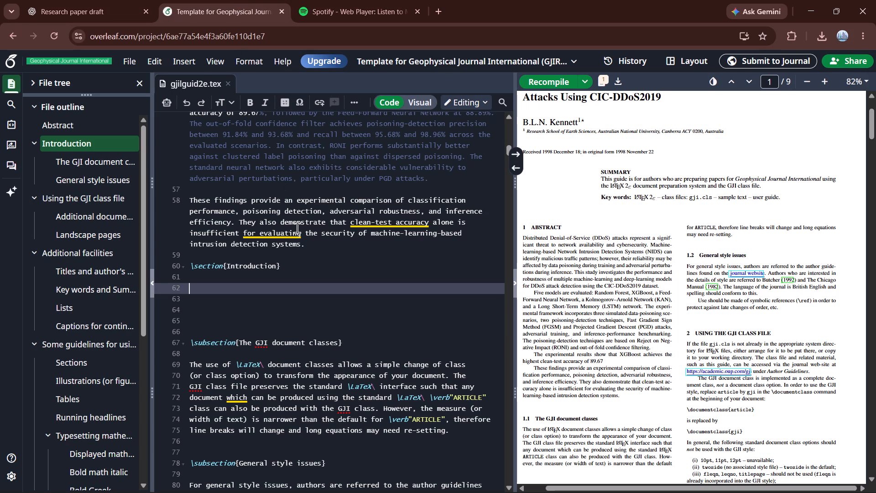
{"action": "scroll", "coordinate": [348, 355], "scroll_direction": "down", "scroll_amount": 5}
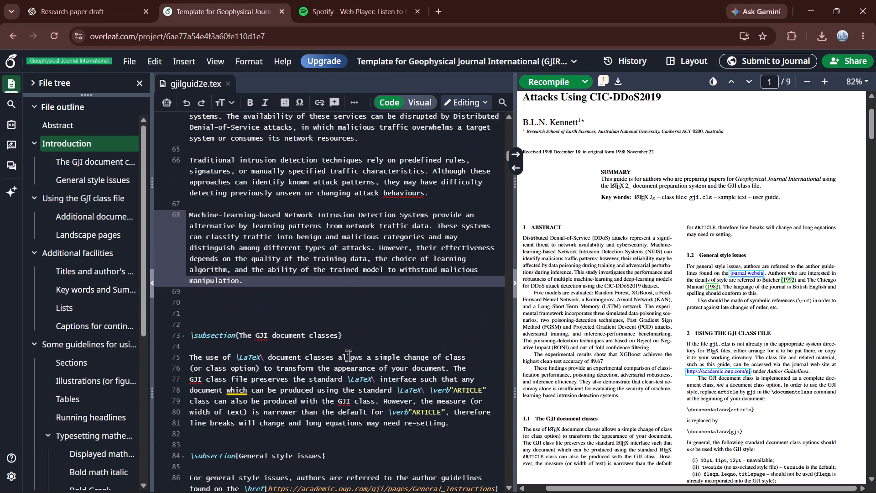
Remove two blank lines between the pasted Background paragraphs and the GJI document classes subsection, and recompile the document.
{"action": "left_click", "coordinate": [316, 325]}
{"action": "key", "text": "BackSpace"}
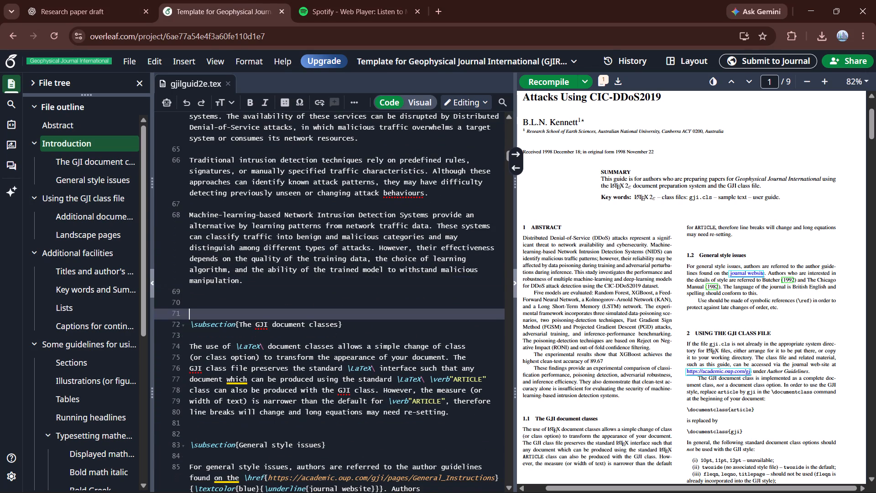
{"action": "key", "text": "BackSpace"}
{"action": "scroll", "coordinate": [316, 325], "scroll_direction": "up", "scroll_amount": 1}
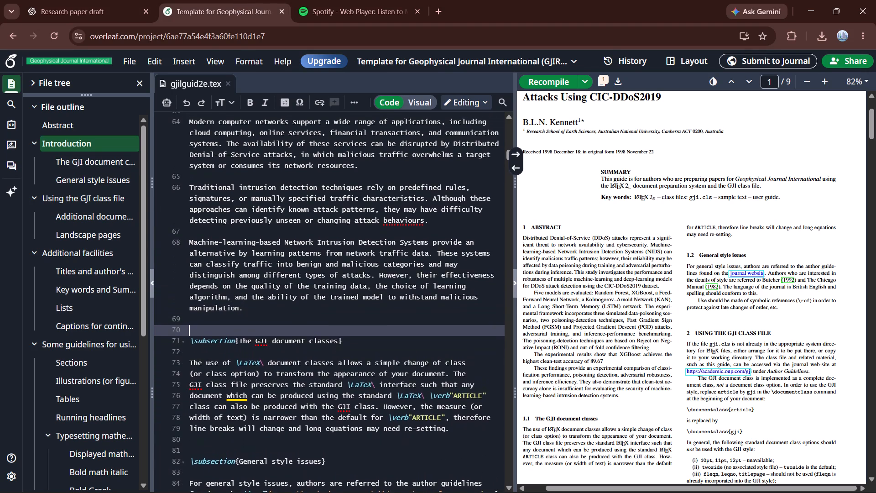
{"action": "scroll", "coordinate": [316, 325], "scroll_direction": "up", "scroll_amount": 2}
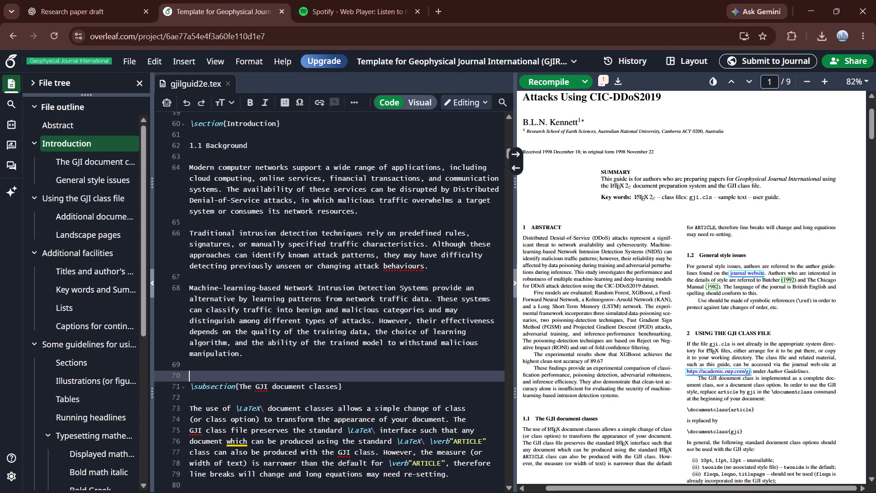
{"action": "scroll", "coordinate": [316, 325], "scroll_direction": "up", "scroll_amount": 4}
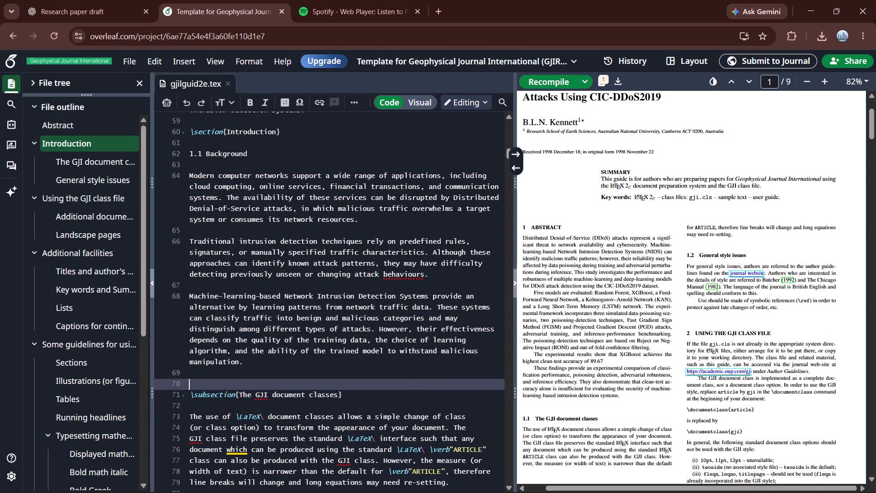
{"action": "left_click", "coordinate": [552, 77]}
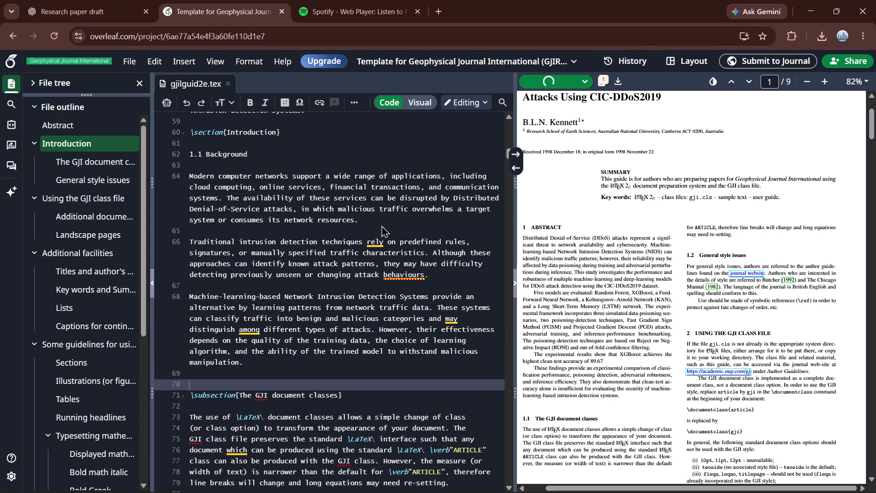
Turn the 1.1 Background line into a subsection heading directly below the Introduction section heading, and recompile the document.
{"action": "scroll", "coordinate": [377, 232], "scroll_direction": "down", "scroll_amount": 1}
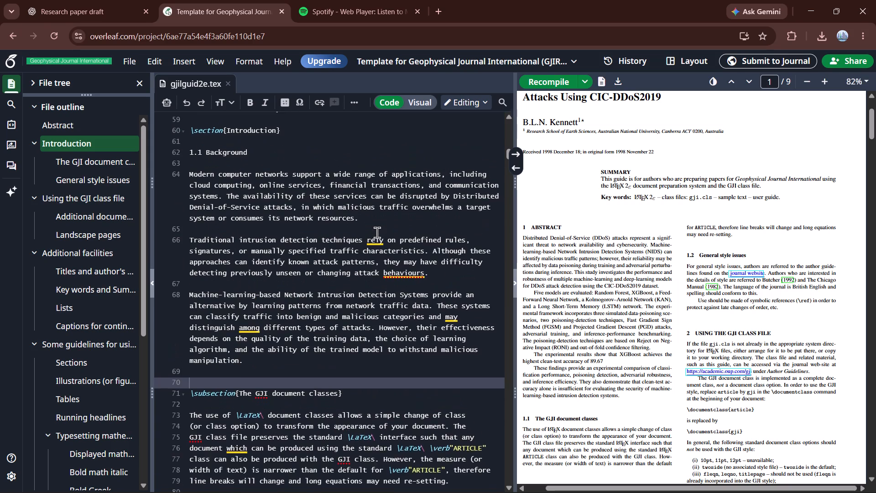
{"action": "scroll", "coordinate": [377, 232], "scroll_direction": "down", "scroll_amount": 1}
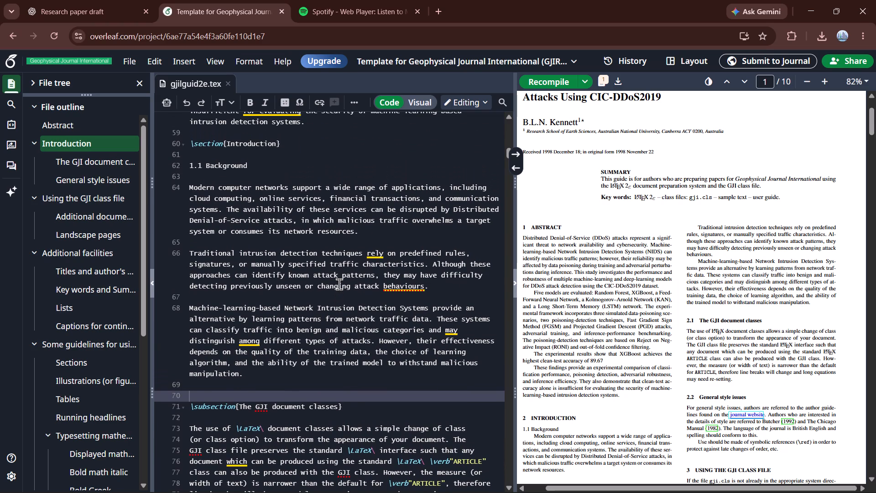
{"action": "left_click", "coordinate": [190, 166]}
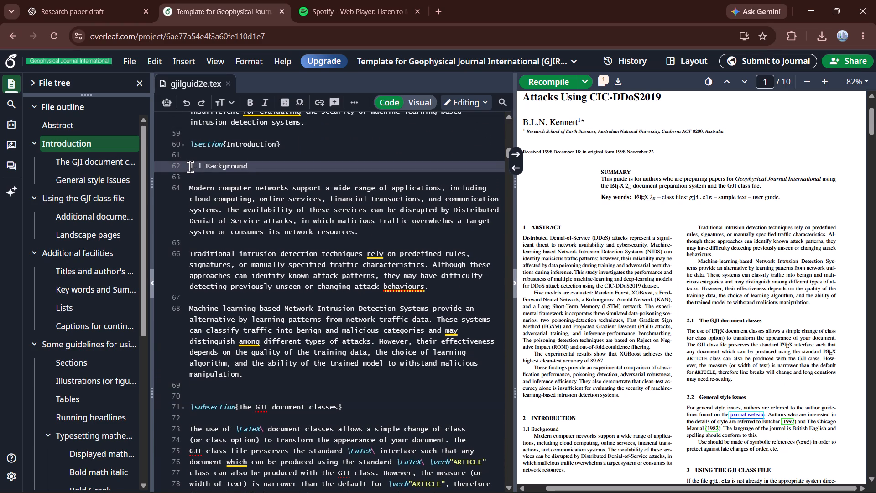
{"action": "left_click", "coordinate": [197, 157]}
{"action": "key", "text": "BackSpace"}
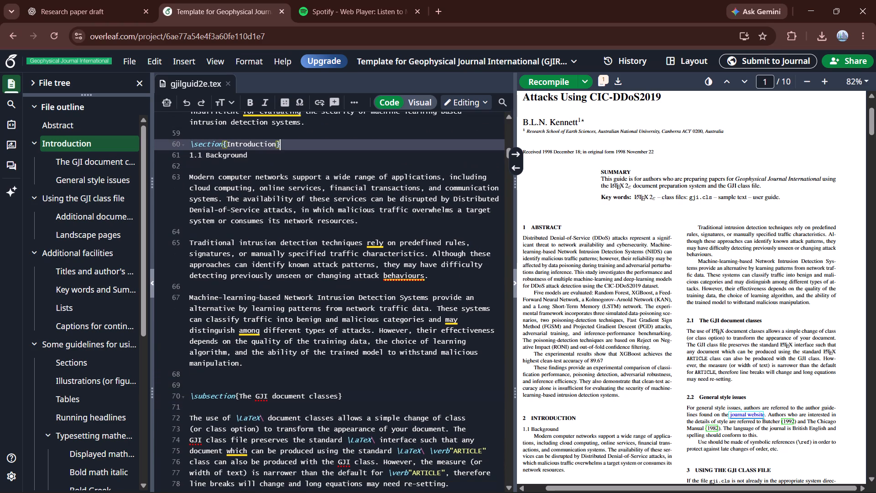
{"action": "left_click", "coordinate": [189, 157]}
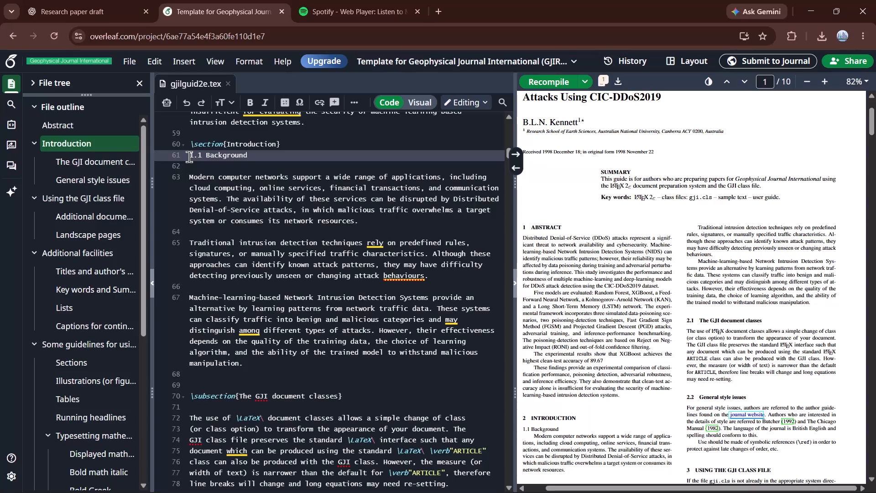
{"action": "type", "text": "\\subsection"}
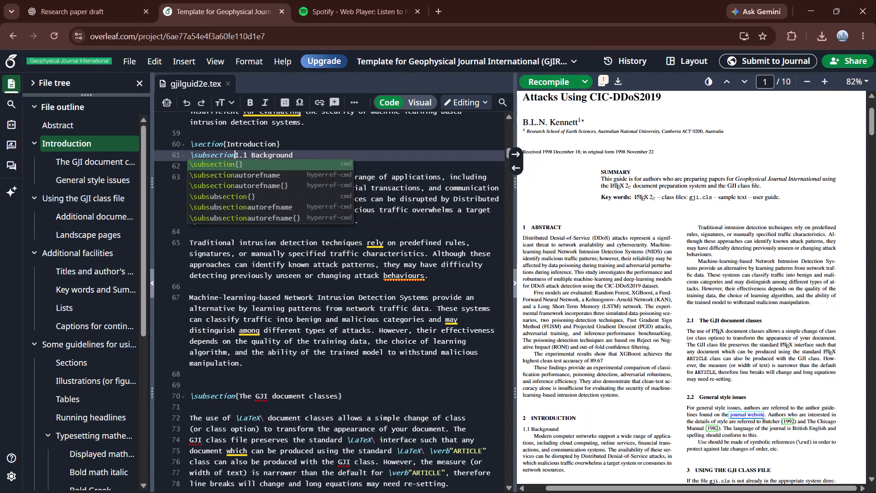
{"action": "key", "text": "shift+braceleft"}
{"action": "left_click", "coordinate": [308, 156]}
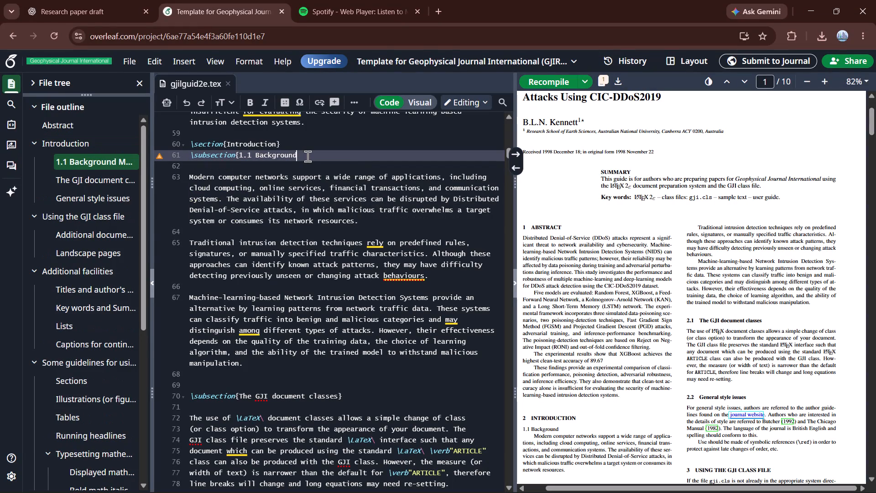
{"action": "key", "text": "shift+braceright"}
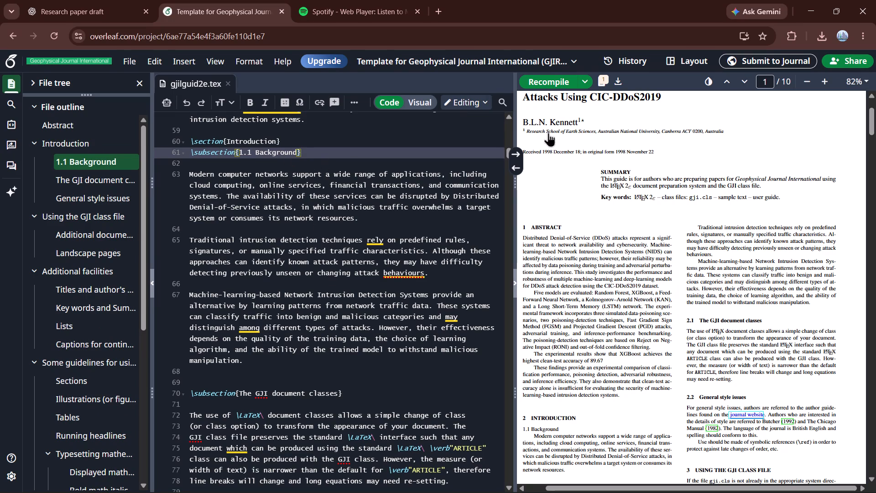
{"action": "left_click", "coordinate": [541, 83]}
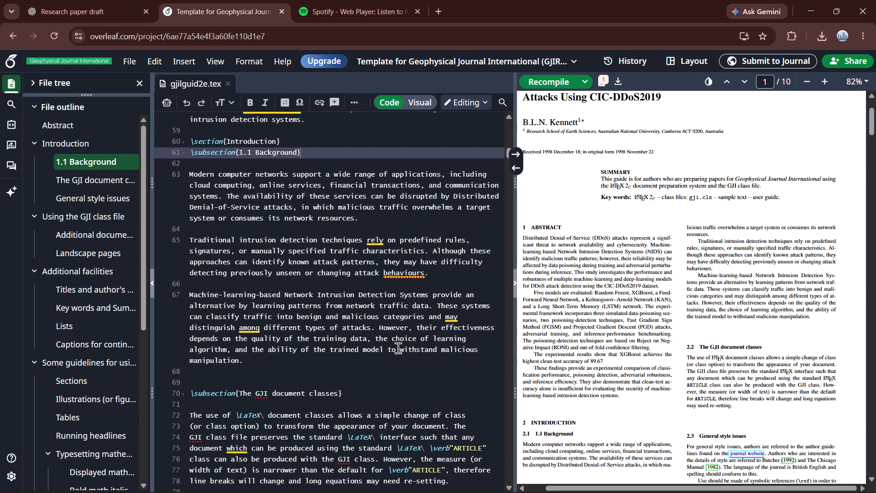
Remove the typed number 1.1 from the Background subsection heading and recompile the document.
{"action": "scroll", "coordinate": [398, 348], "scroll_direction": "up", "scroll_amount": 2}
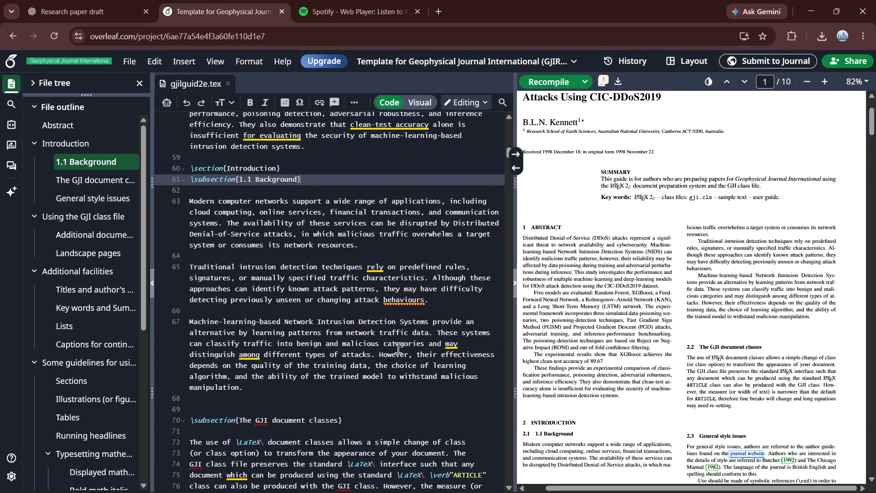
{"action": "left_click", "coordinate": [255, 182]}
{"action": "key", "text": "BackSpace"}
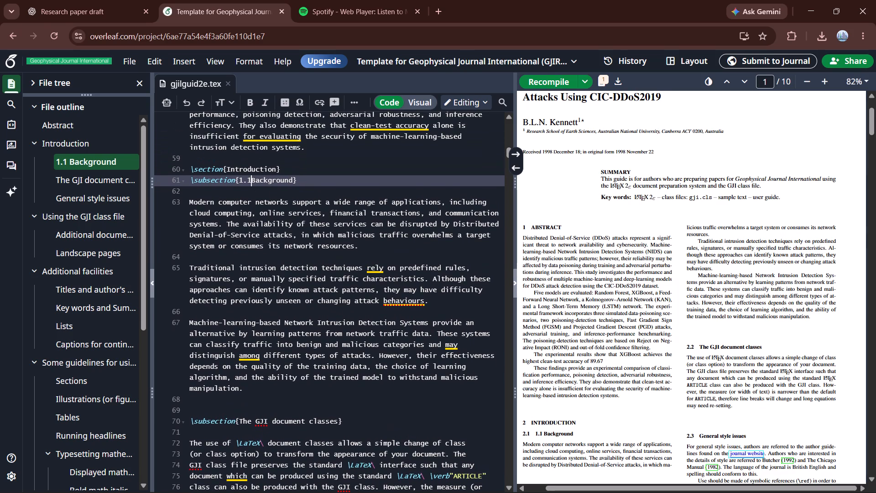
{"action": "key", "text": "BackSpace"}
{"action": "key", "text": "BackSpace"}
{"action": "key", "text": "BackSpace"}
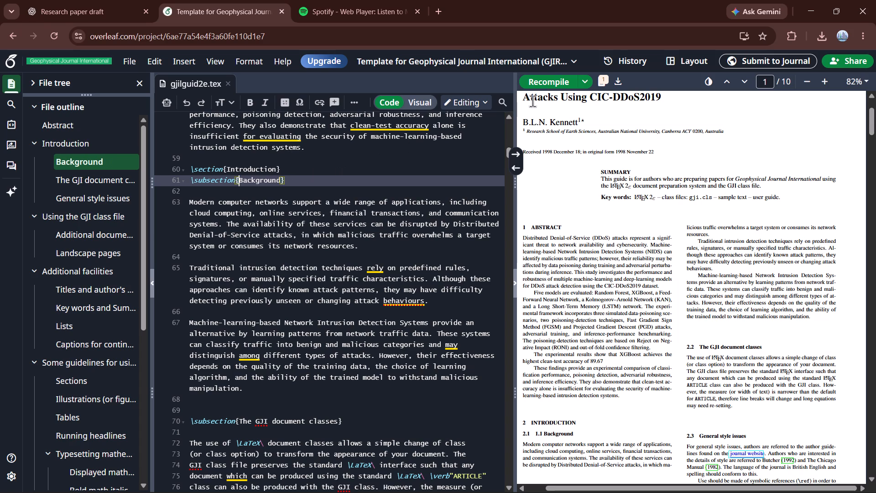
{"action": "left_click", "coordinate": [546, 86]}
{"action": "scroll", "coordinate": [398, 244], "scroll_direction": "down", "scroll_amount": 1}
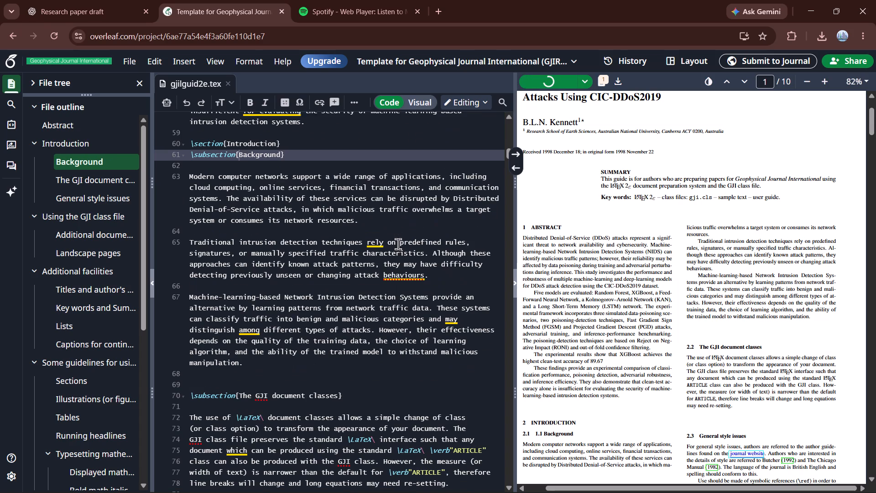
{"action": "scroll", "coordinate": [398, 244], "scroll_direction": "down", "scroll_amount": 1}
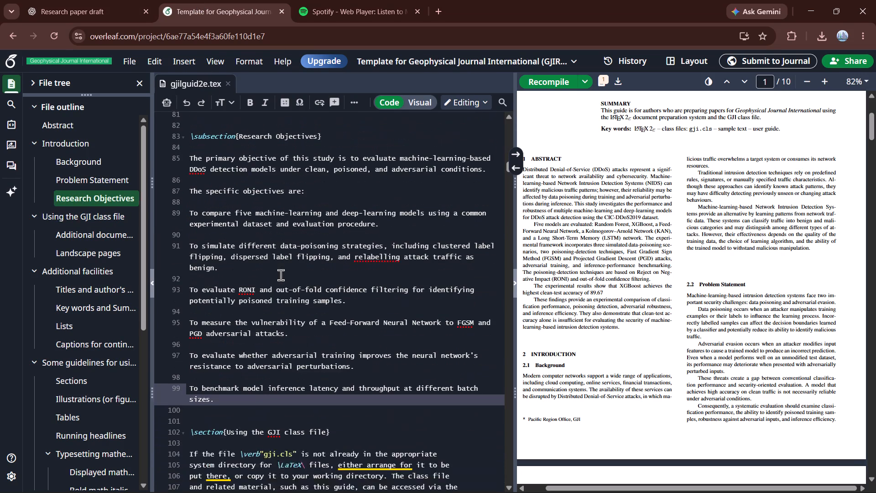
{"action": "scroll", "coordinate": [281, 275], "scroll_direction": "down", "scroll_amount": 1}
{"action": "left_click", "coordinate": [542, 78]}
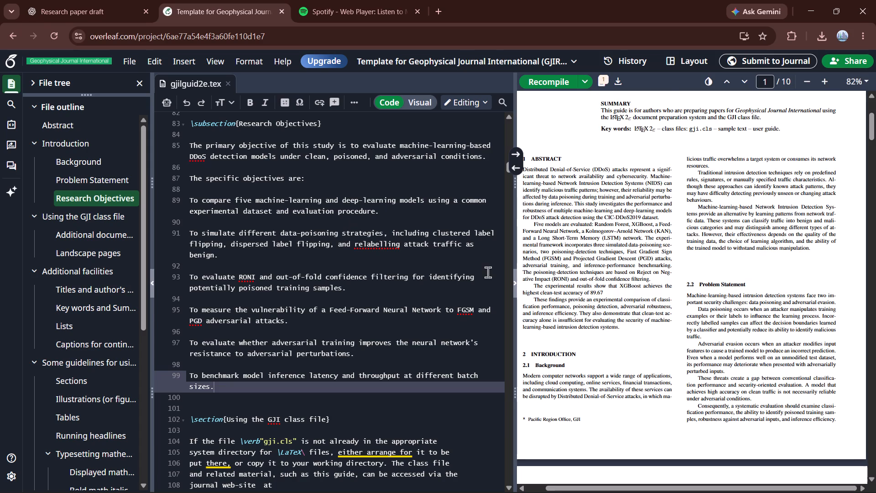
{"action": "scroll", "coordinate": [677, 327], "scroll_direction": "down", "scroll_amount": 1}
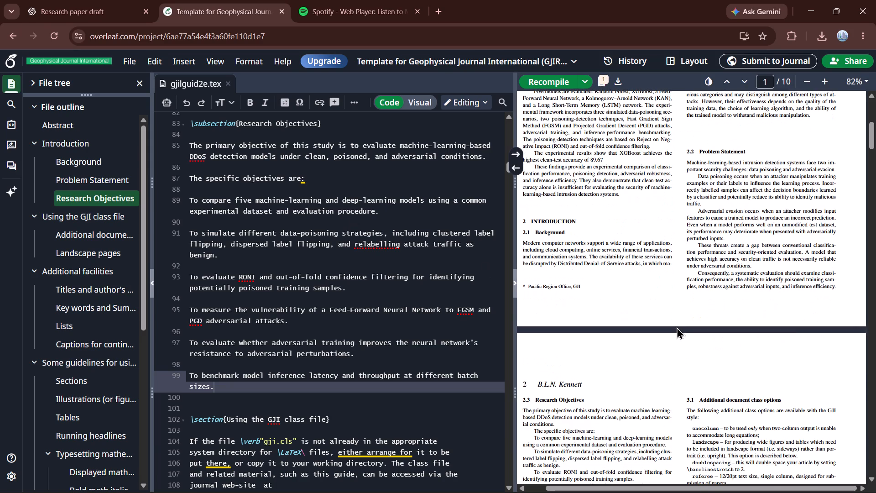
{"action": "scroll", "coordinate": [677, 327], "scroll_direction": "down", "scroll_amount": 1}
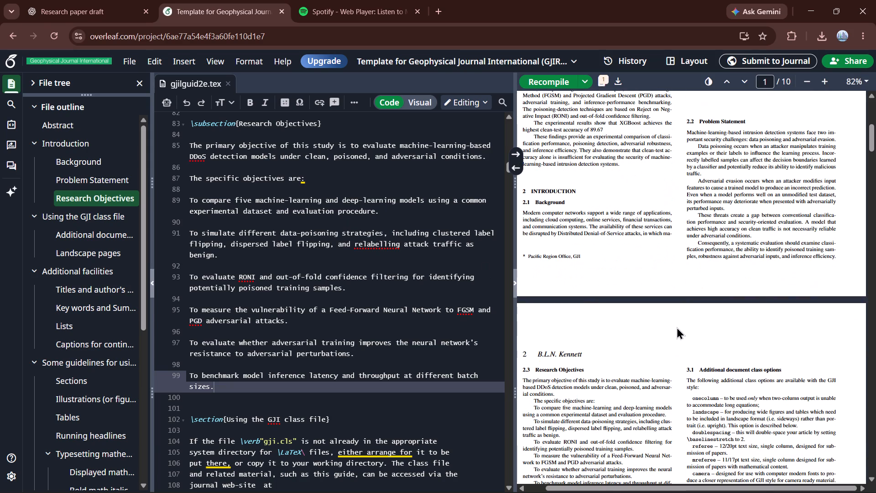
{"action": "scroll", "coordinate": [677, 327], "scroll_direction": "down", "scroll_amount": 2}
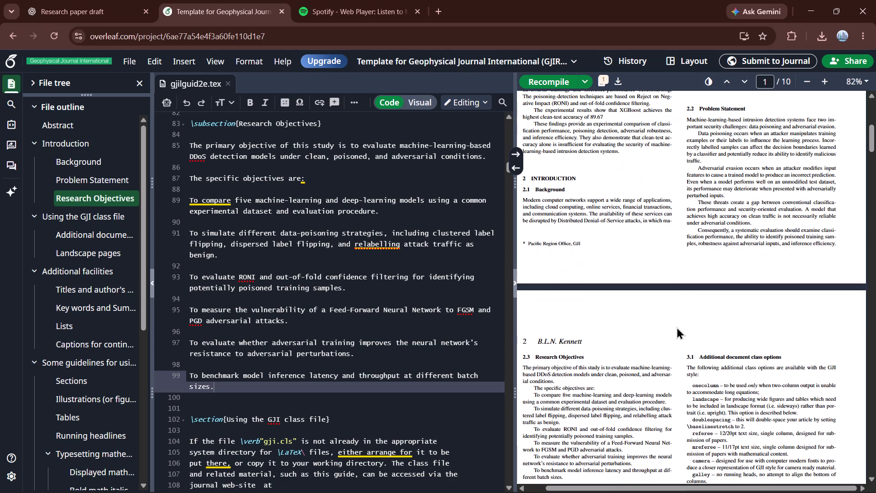
Number the six specific objectives in the Research Objectives subsection by prefixing them with 1. through 6. in order.
{"action": "scroll", "coordinate": [677, 327], "scroll_direction": "down", "scroll_amount": 1}
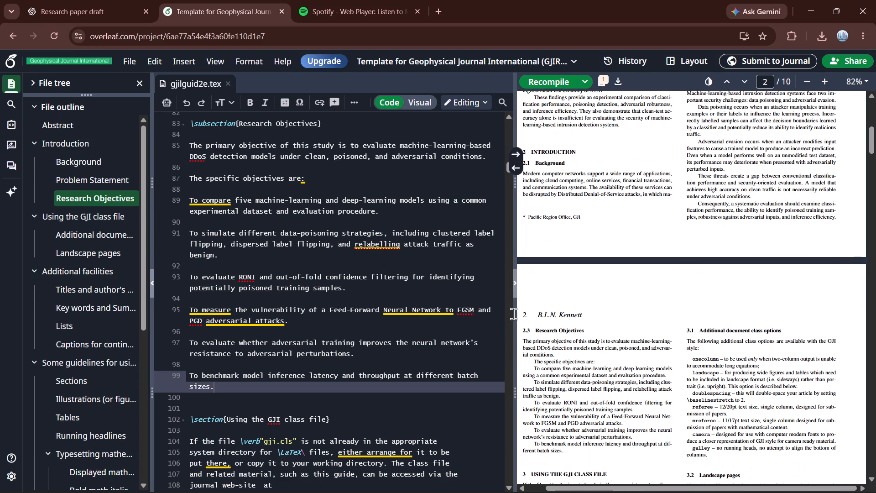
{"action": "scroll", "coordinate": [364, 267], "scroll_direction": "up", "scroll_amount": 2}
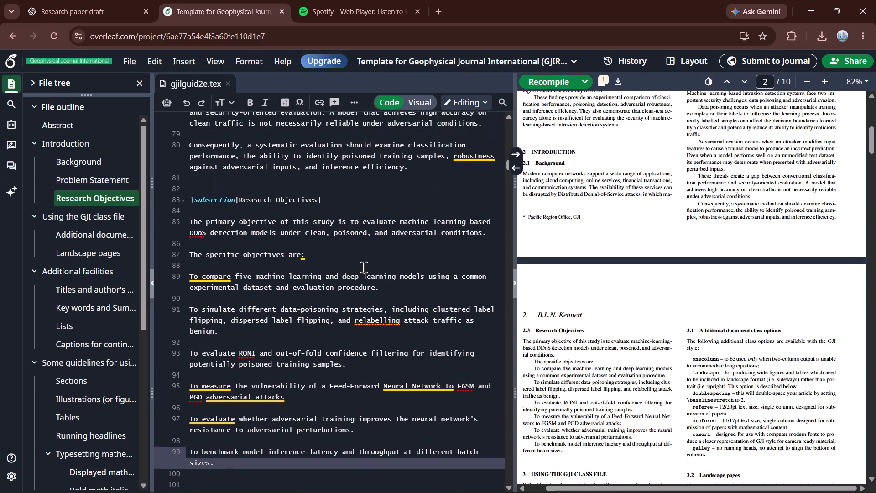
{"action": "left_click", "coordinate": [189, 281]}
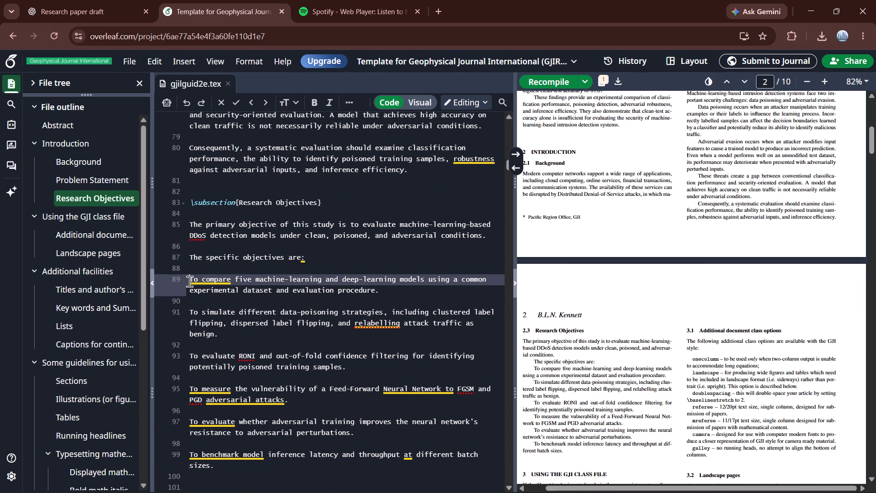
{"action": "type", "text": "1."}
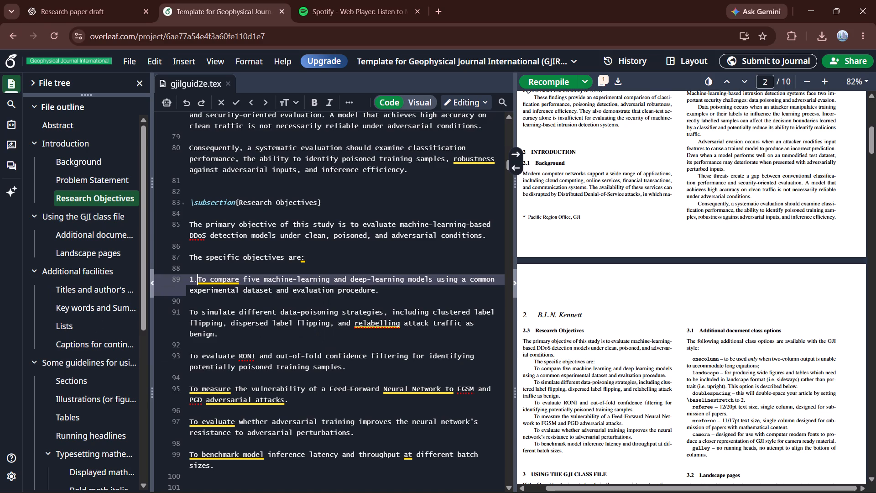
{"action": "left_click", "coordinate": [190, 311]}
{"action": "type", "text": "2."}
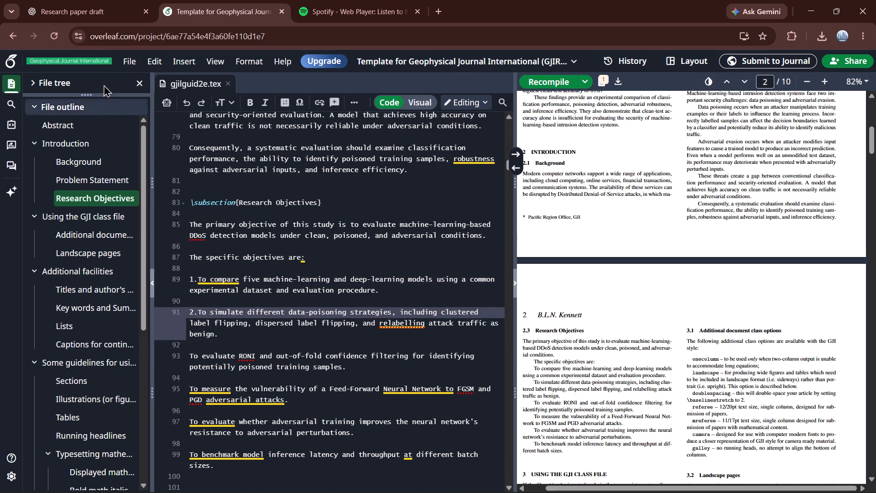
{"action": "left_click", "coordinate": [90, 0]}
{"action": "left_click", "coordinate": [205, 0]}
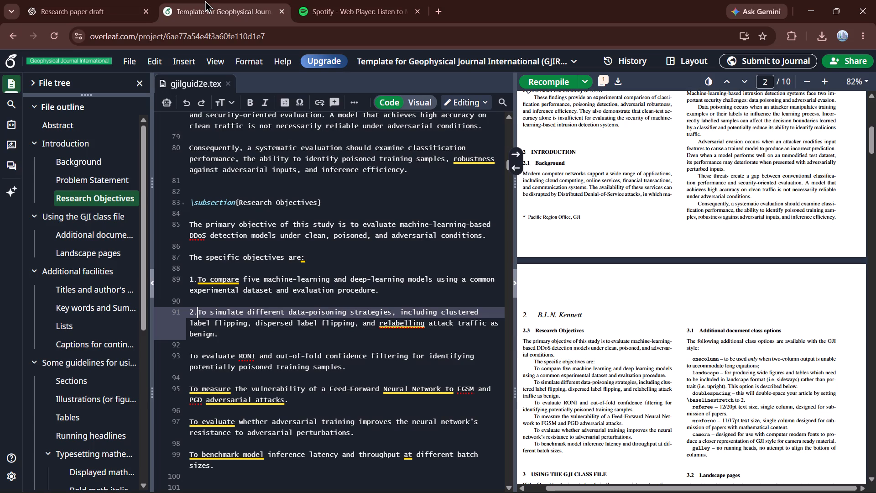
{"action": "left_click", "coordinate": [192, 357]}
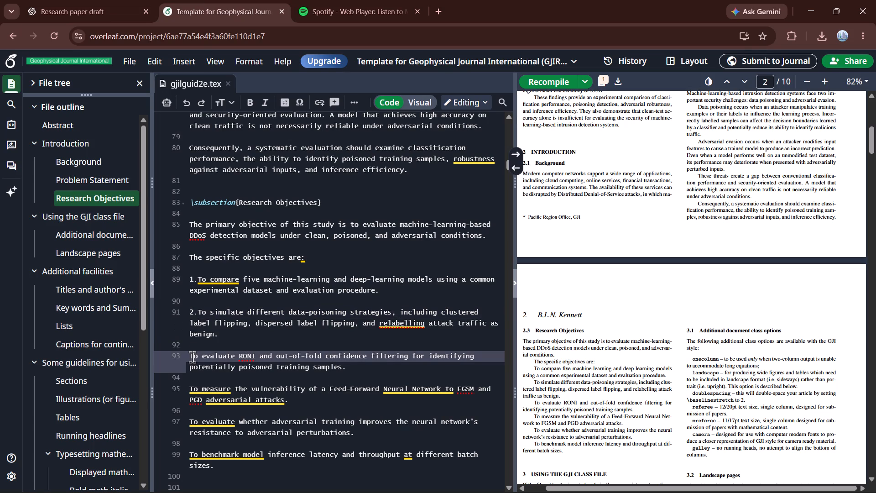
{"action": "key", "text": "3"}
{"action": "key", "text": "BackSpace"}
{"action": "key", "text": "Left"}
{"action": "type", "text": "3."}
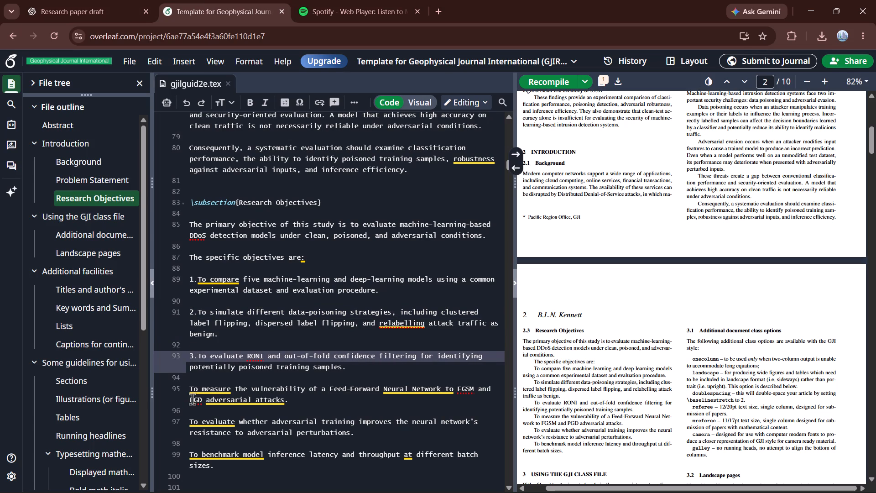
{"action": "left_click", "coordinate": [190, 391]}
{"action": "type", "text": "4."}
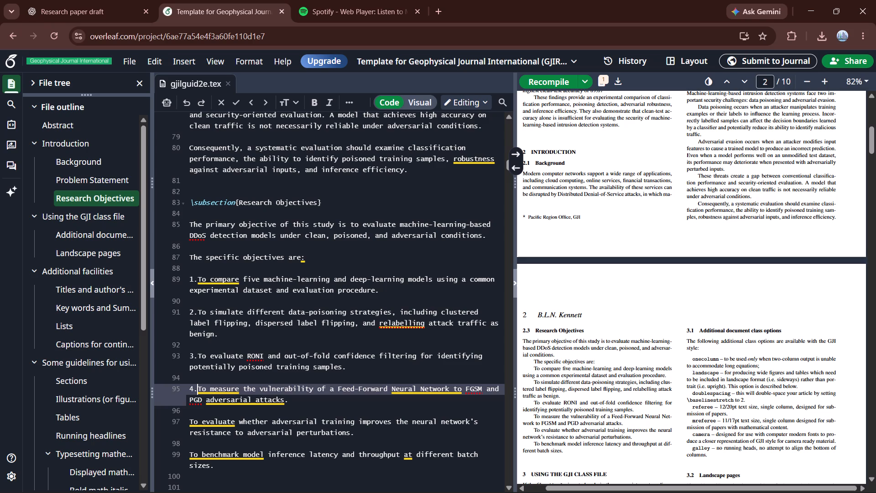
{"action": "left_click", "coordinate": [191, 425]}
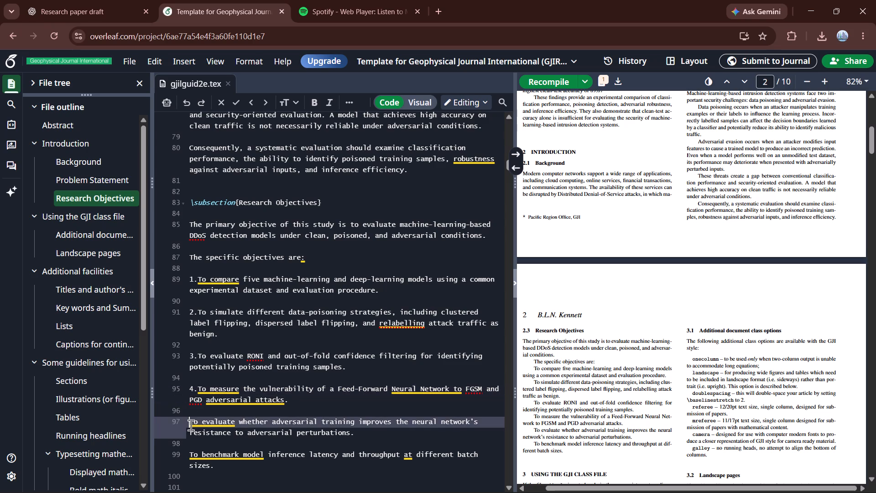
{"action": "type", "text": "5."}
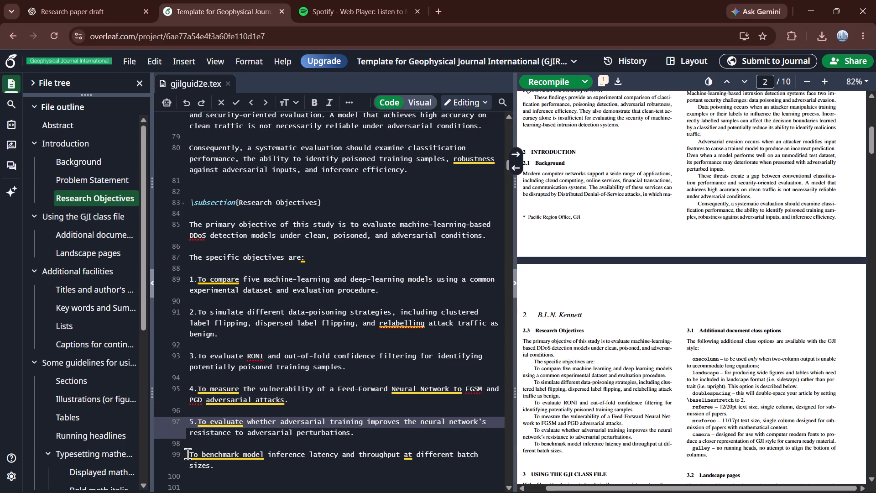
{"action": "left_click", "coordinate": [188, 455]}
{"action": "type", "text": "6."}
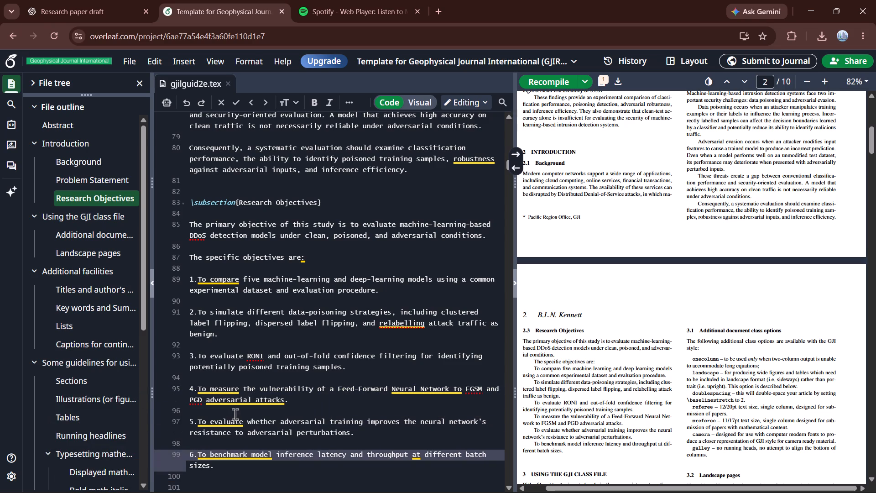
Recompile the document and check the numbered objectives and the following Using the GJI class file section.
{"action": "scroll", "coordinate": [235, 414], "scroll_direction": "down", "scroll_amount": 2}
{"action": "left_click", "coordinate": [535, 82]}
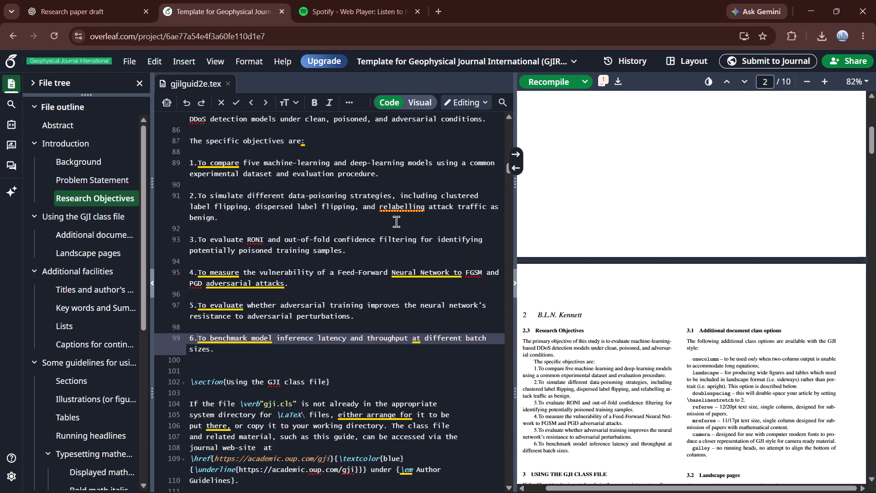
{"action": "scroll", "coordinate": [425, 295], "scroll_direction": "down", "scroll_amount": 1}
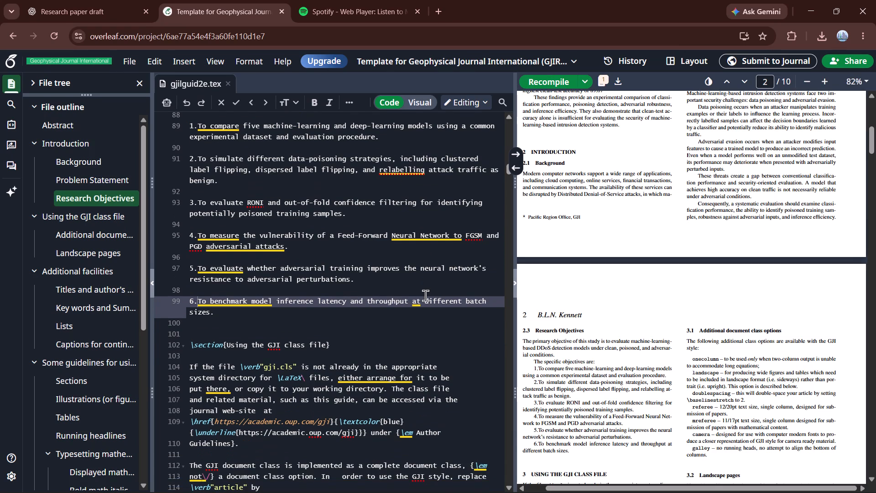
{"action": "scroll", "coordinate": [708, 283], "scroll_direction": "down", "scroll_amount": 2}
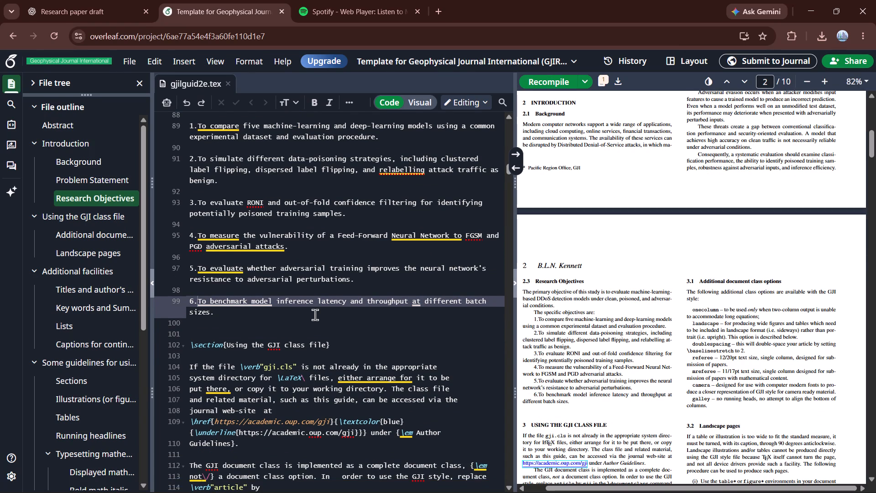
{"action": "scroll", "coordinate": [606, 280], "scroll_direction": "down", "scroll_amount": 2}
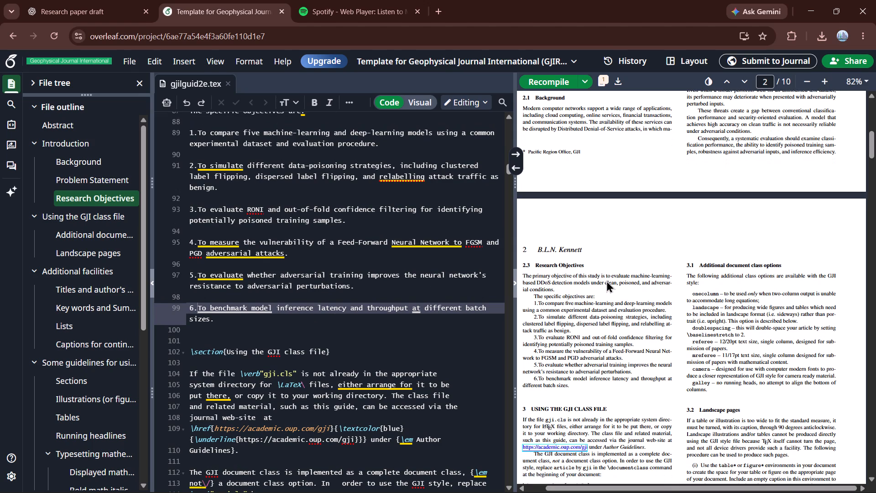
{"action": "scroll", "coordinate": [606, 280], "scroll_direction": "down", "scroll_amount": 2}
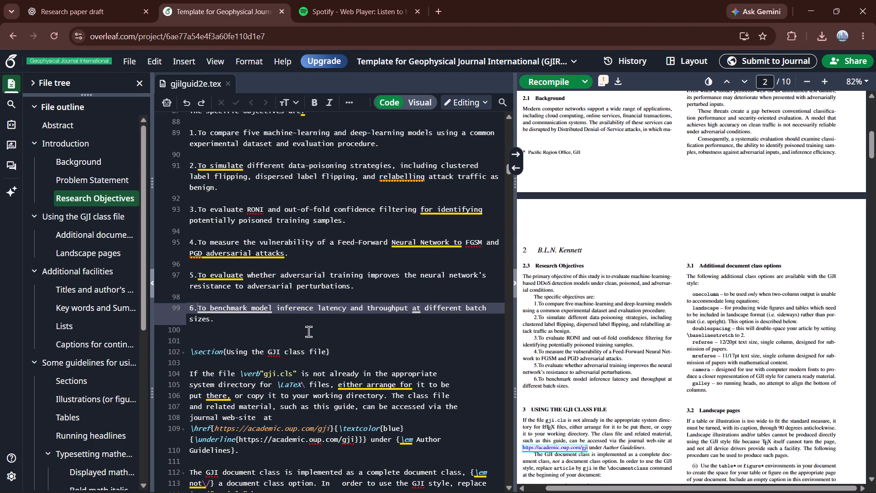
{"action": "scroll", "coordinate": [308, 331], "scroll_direction": "down", "scroll_amount": 3}
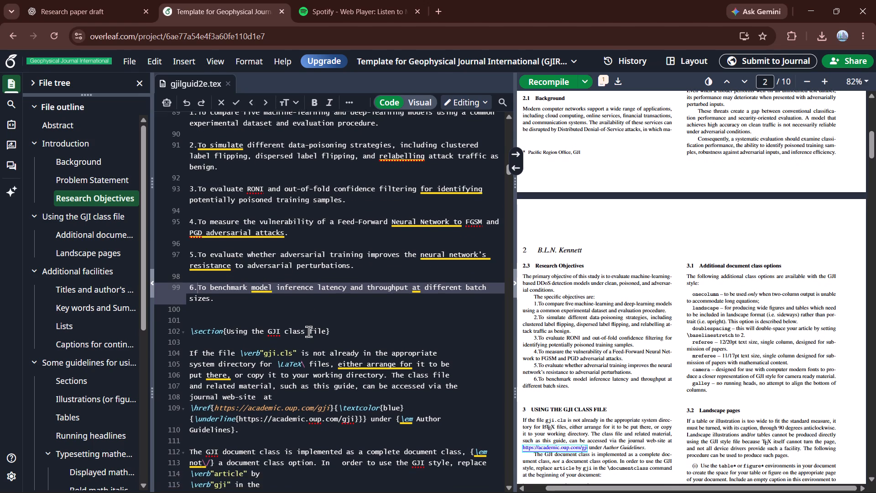
{"action": "scroll", "coordinate": [308, 331], "scroll_direction": "down", "scroll_amount": 1}
{"action": "scroll", "coordinate": [330, 280], "scroll_direction": "down", "scroll_amount": 1}
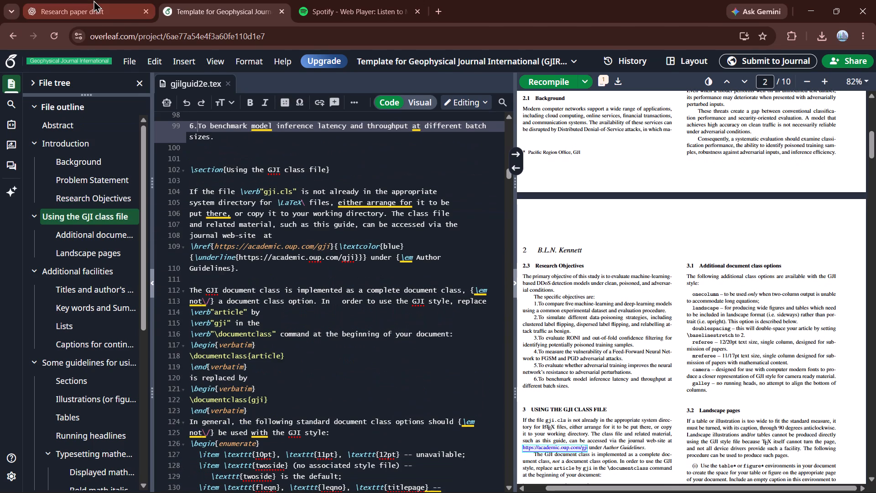
Rename the Using the GJI class file section as Main Contributions, copying the title without its number from the ChatGPT draft.
{"action": "left_click", "coordinate": [94, 0]}
{"action": "scroll", "coordinate": [229, 259], "scroll_direction": "down", "scroll_amount": 4}
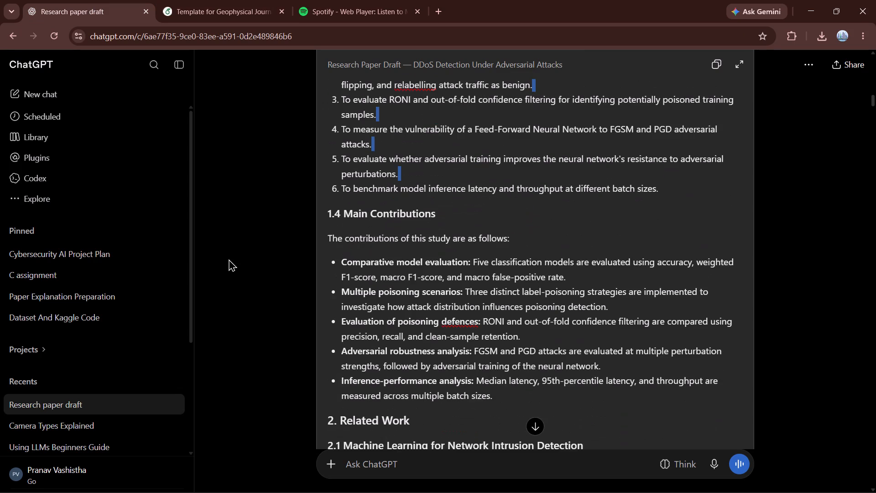
{"action": "left_click_drag", "start_coordinate": [438, 213], "coordinate": [348, 211]}
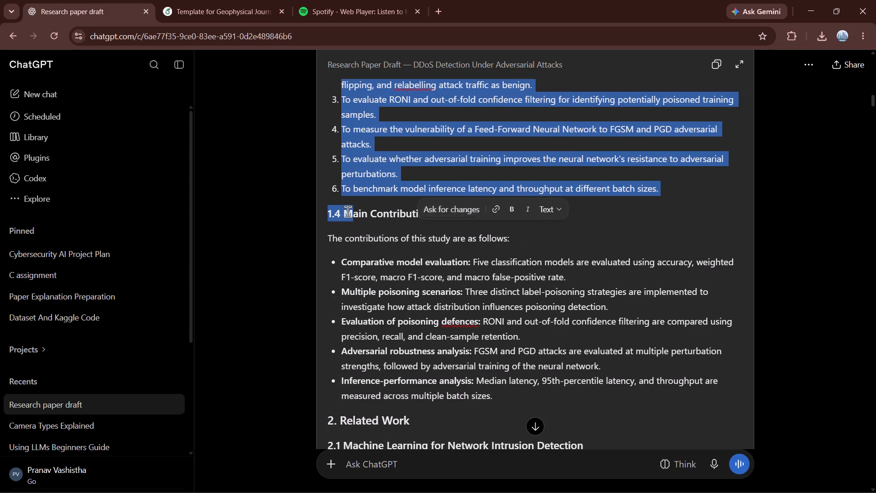
{"action": "left_click_drag", "start_coordinate": [348, 211], "coordinate": [349, 214]}
{"action": "left_click", "coordinate": [464, 215]}
{"action": "left_click_drag", "start_coordinate": [439, 215], "coordinate": [421, 215]}
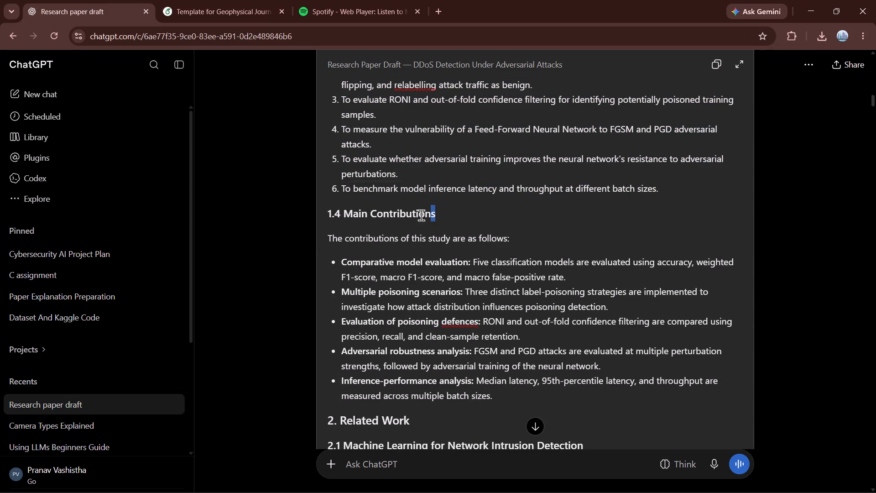
{"action": "left_click_drag", "start_coordinate": [421, 215], "coordinate": [343, 213]}
{"action": "key", "text": "ctrl+c"}
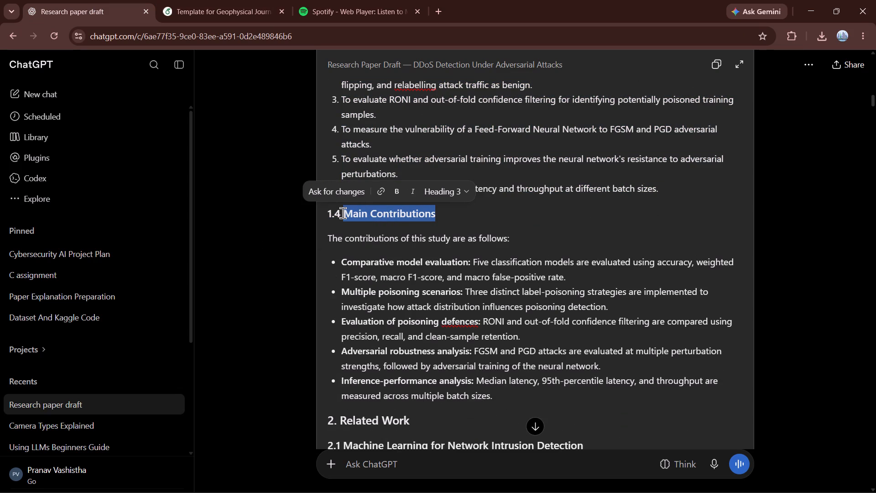
{"action": "left_click", "coordinate": [253, 252]}
{"action": "left_click", "coordinate": [213, 0]}
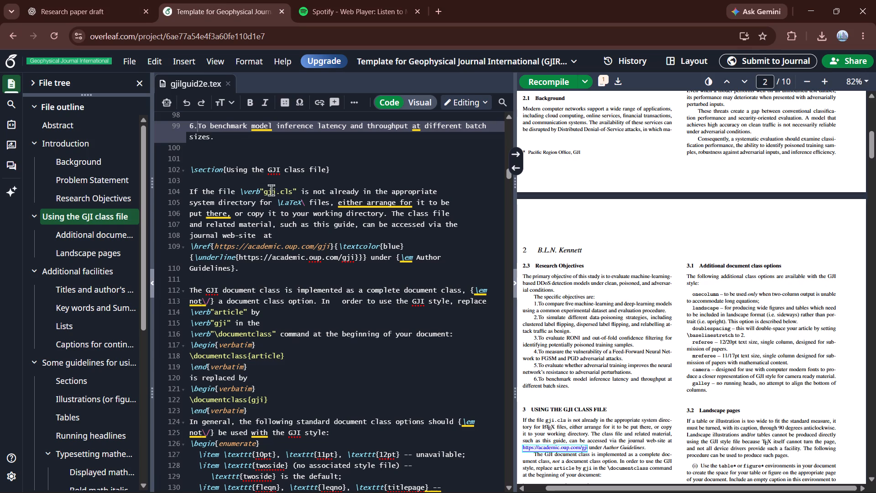
{"action": "left_click", "coordinate": [325, 169]}
{"action": "key", "text": "BackSpace"}
{"action": "key", "text": "BackSpace"}
{"action": "key", "text": "BackSpace"}
{"action": "key", "text": "BackSpace"}
{"action": "key", "text": "BackSpace"}
{"action": "key", "text": "BackSpace"}
{"action": "key", "text": "BackSpace"}
{"action": "key", "text": "BackSpace"}
{"action": "key", "text": "BackSpace"}
{"action": "key", "text": "BackSpace"}
{"action": "key", "text": "BackSpace"}
{"action": "key", "text": "BackSpace"}
{"action": "key", "text": "BackSpace"}
{"action": "key", "text": "BackSpace"}
{"action": "key", "text": "BackSpace"}
{"action": "key", "text": "BackSpace"}
{"action": "key", "text": "BackSpace"}
{"action": "key", "text": "BackSpace"}
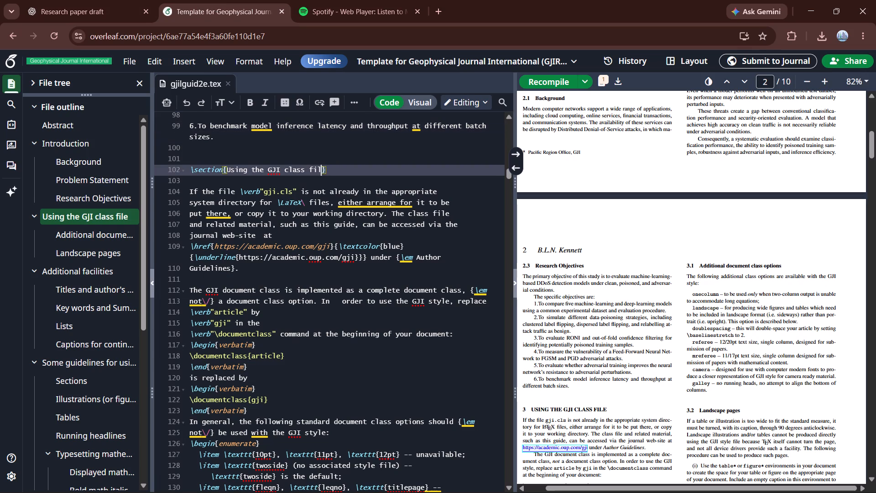
{"action": "key", "text": "BackSpace"}
{"action": "key", "text": "BackSpace"}
{"action": "key", "text": "BackSpace"}
{"action": "key", "text": "BackSpace"}
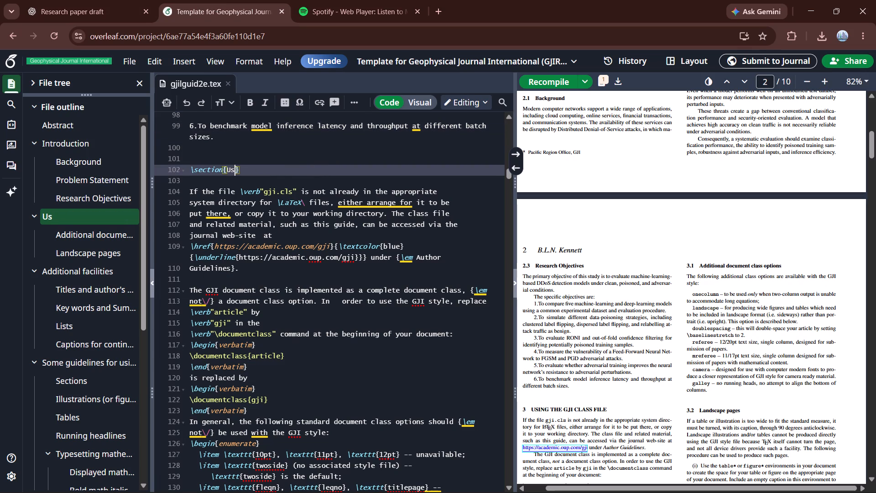
{"action": "key", "text": "BackSpace"}
{"action": "key", "text": "BackSpace"}
{"action": "key", "text": "ctrl+v"}
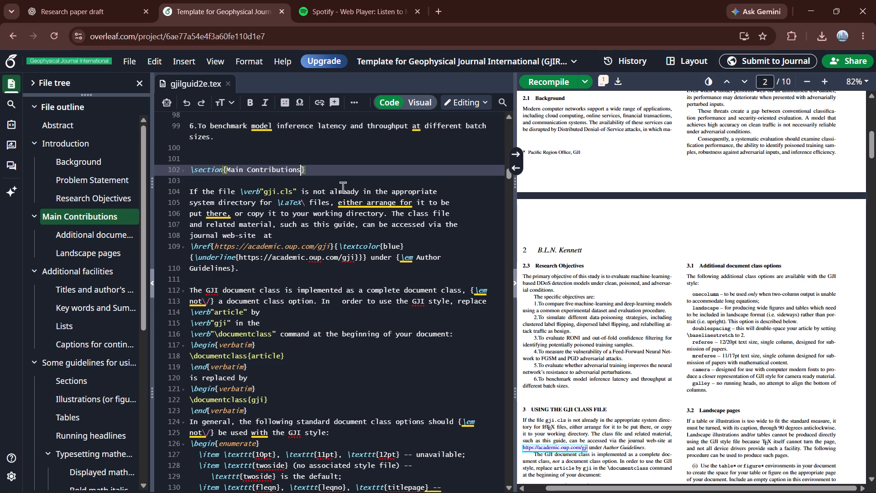
Examine the template text under the Main Contributions heading in the source and the preview, up to the Additional document class options subsection.
{"action": "scroll", "coordinate": [313, 286], "scroll_direction": "down", "scroll_amount": 1}
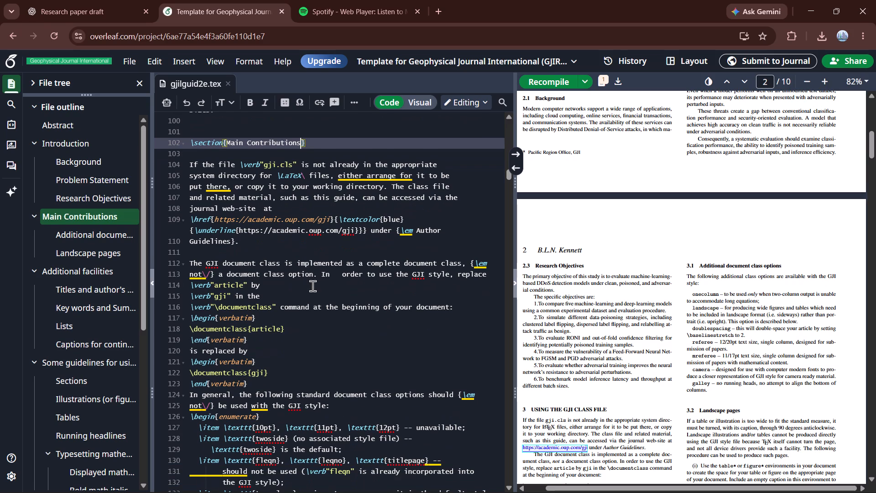
{"action": "scroll", "coordinate": [313, 286], "scroll_direction": "down", "scroll_amount": 2}
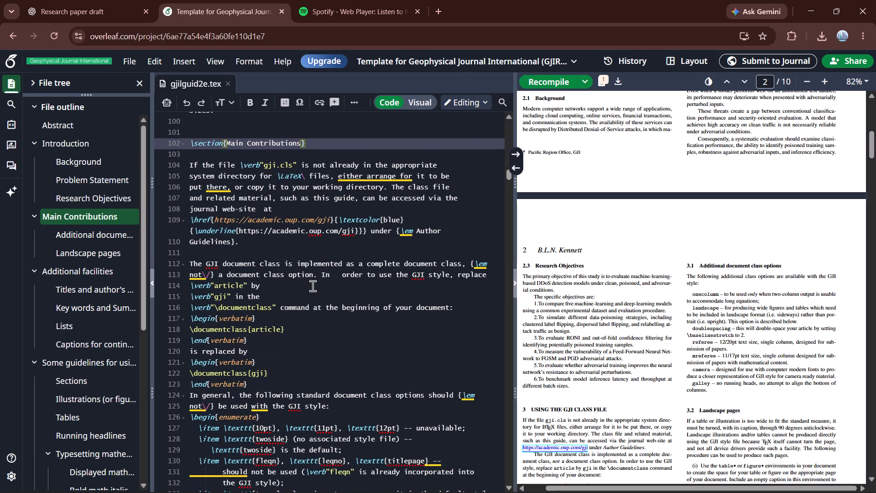
{"action": "scroll", "coordinate": [313, 286], "scroll_direction": "down", "scroll_amount": 5}
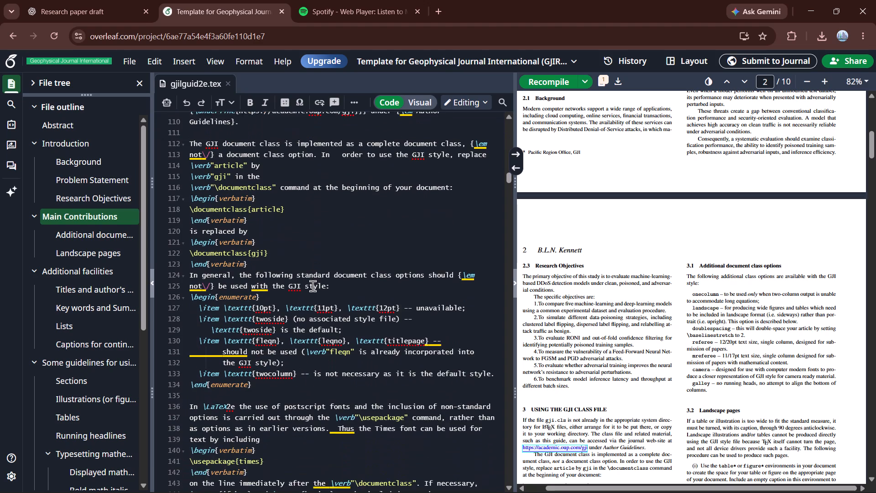
{"action": "scroll", "coordinate": [313, 286], "scroll_direction": "down", "scroll_amount": 4}
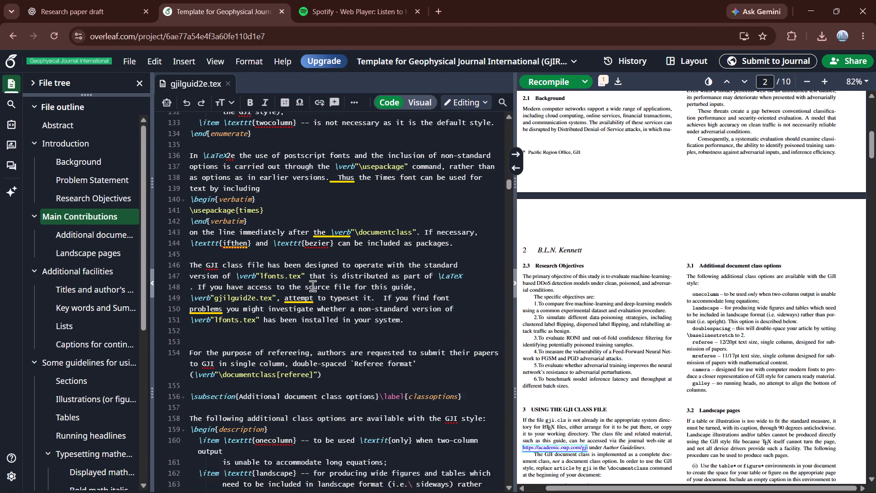
{"action": "scroll", "coordinate": [313, 286], "scroll_direction": "down", "scroll_amount": 3}
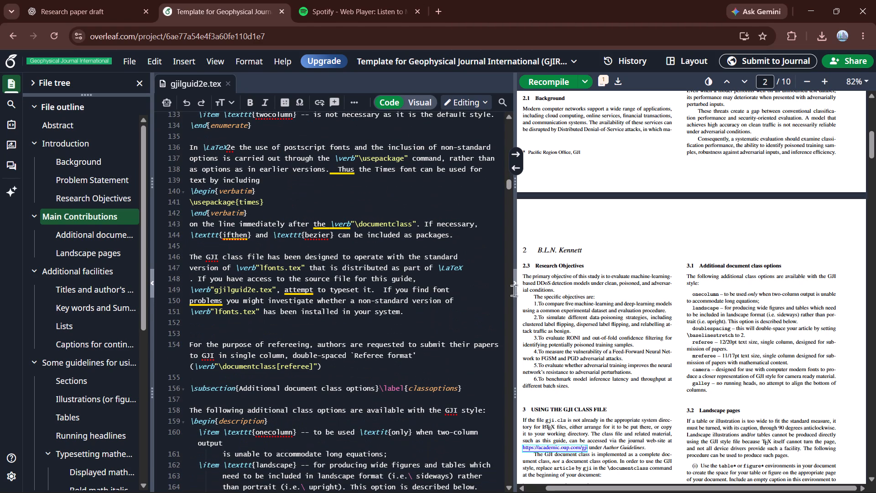
{"action": "scroll", "coordinate": [584, 325], "scroll_direction": "down", "scroll_amount": 6}
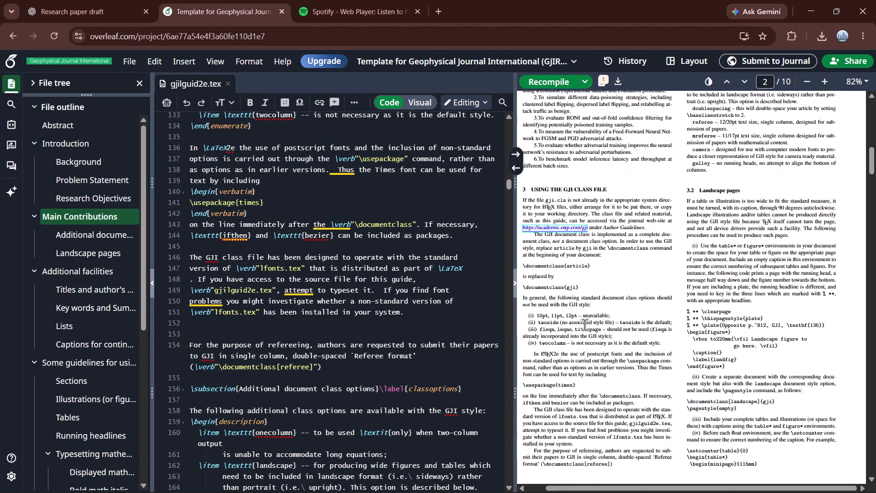
Compare the old Using the GJI class file text in the preview with the source text under the Main Contributions heading.
{"action": "scroll", "coordinate": [584, 325], "scroll_direction": "down", "scroll_amount": 2}
{"action": "scroll", "coordinate": [584, 325], "scroll_direction": "up", "scroll_amount": 2}
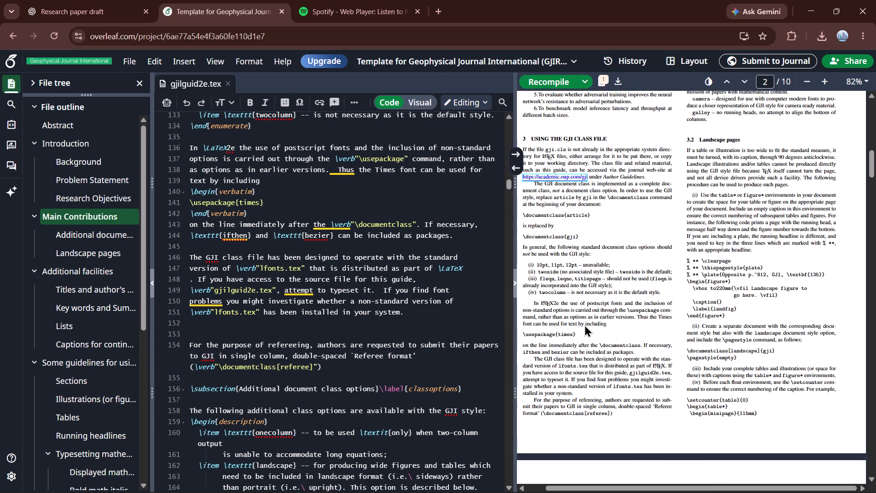
{"action": "scroll", "coordinate": [584, 325], "scroll_direction": "up", "scroll_amount": 2}
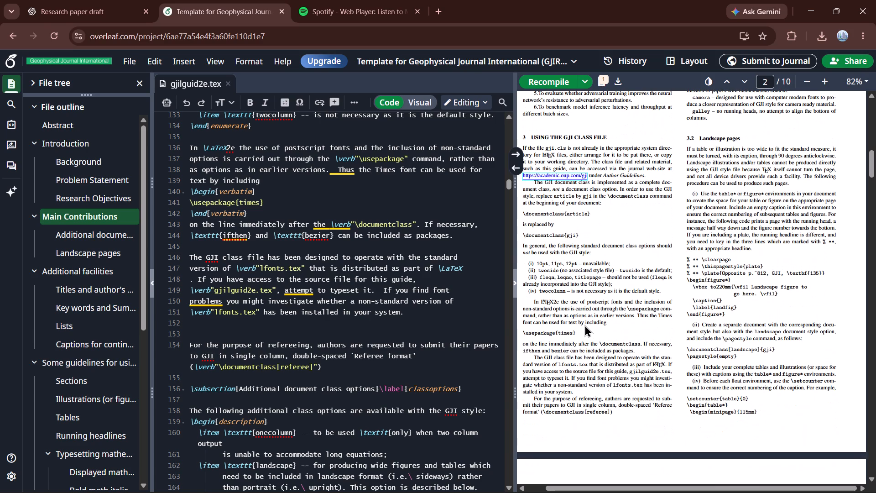
{"action": "scroll", "coordinate": [584, 325], "scroll_direction": "up", "scroll_amount": 1}
{"action": "scroll", "coordinate": [584, 325], "scroll_direction": "down", "scroll_amount": 1}
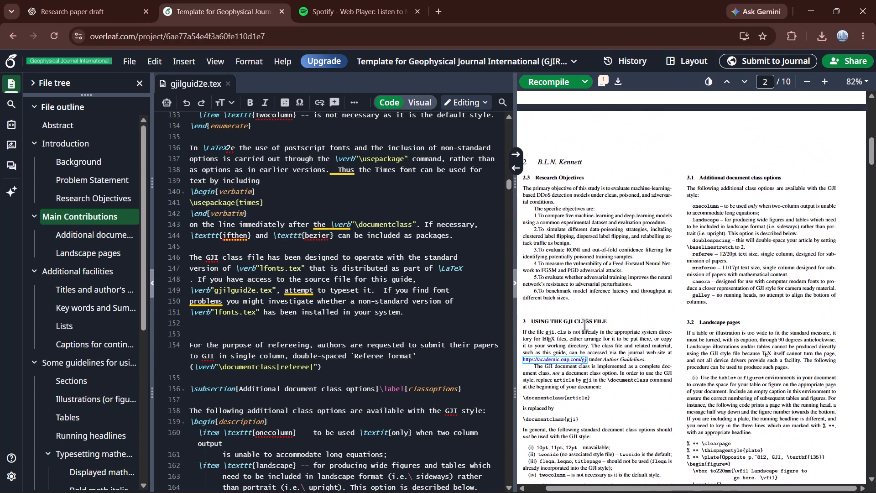
{"action": "scroll", "coordinate": [584, 325], "scroll_direction": "down", "scroll_amount": 5}
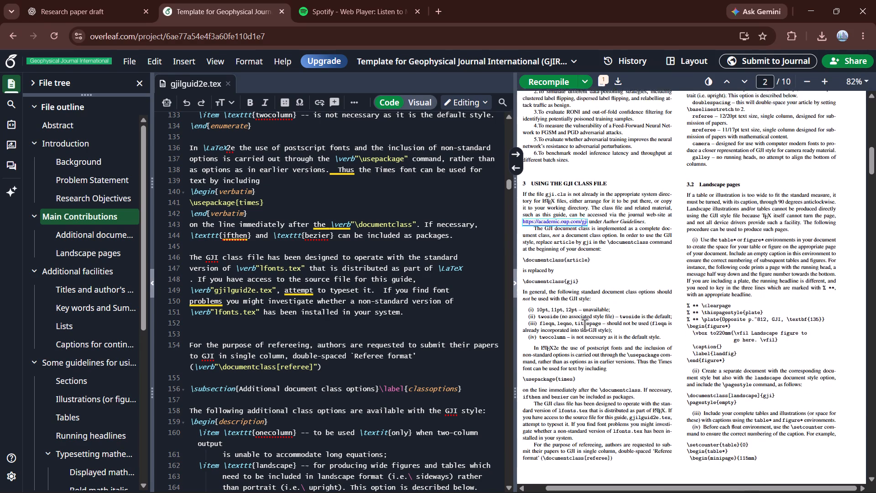
{"action": "scroll", "coordinate": [584, 325], "scroll_direction": "right", "scroll_amount": 1}
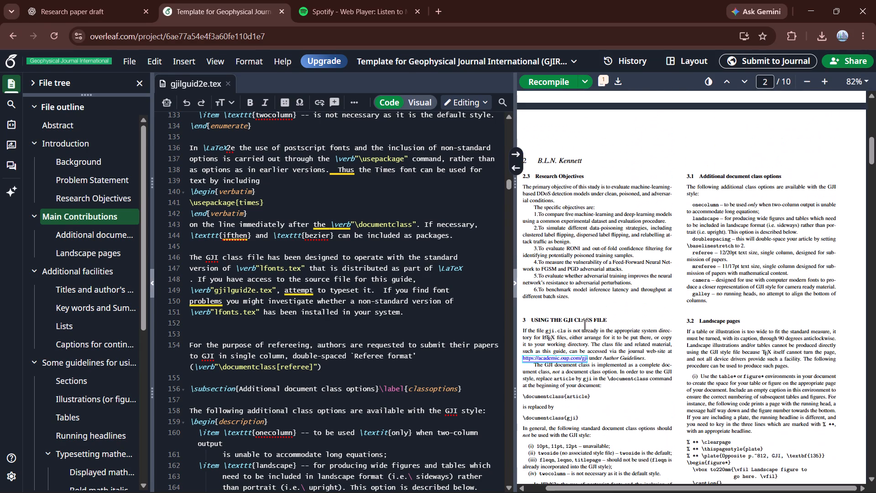
{"action": "scroll", "coordinate": [584, 325], "scroll_direction": "right", "scroll_amount": 1}
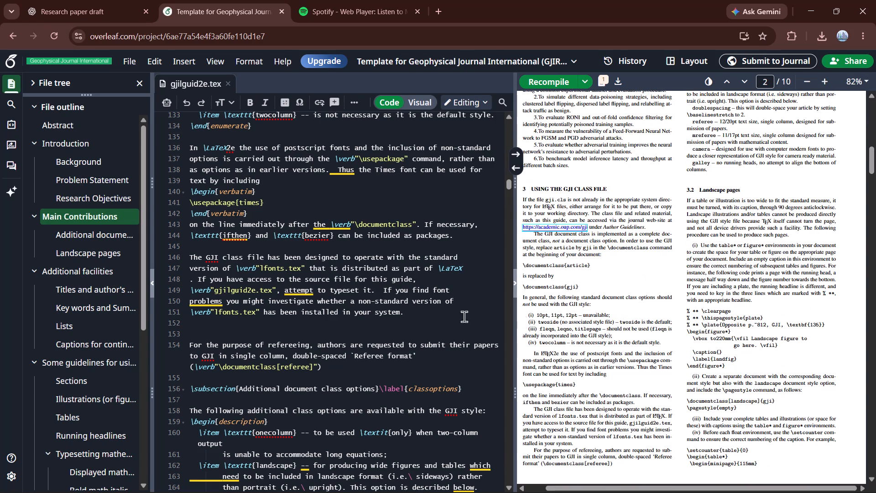
{"action": "scroll", "coordinate": [432, 310], "scroll_direction": "up", "scroll_amount": 4}
{"action": "scroll", "coordinate": [432, 310], "scroll_direction": "down", "scroll_amount": 1}
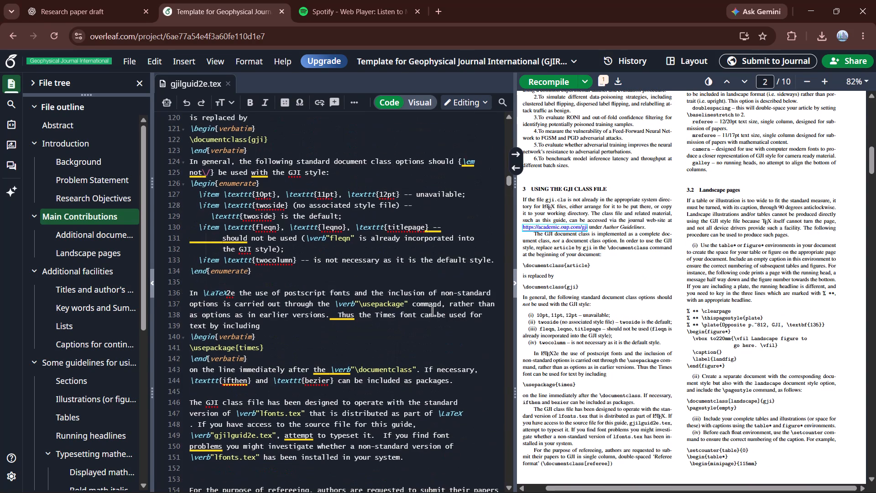
{"action": "scroll", "coordinate": [432, 310], "scroll_direction": "down", "scroll_amount": 1}
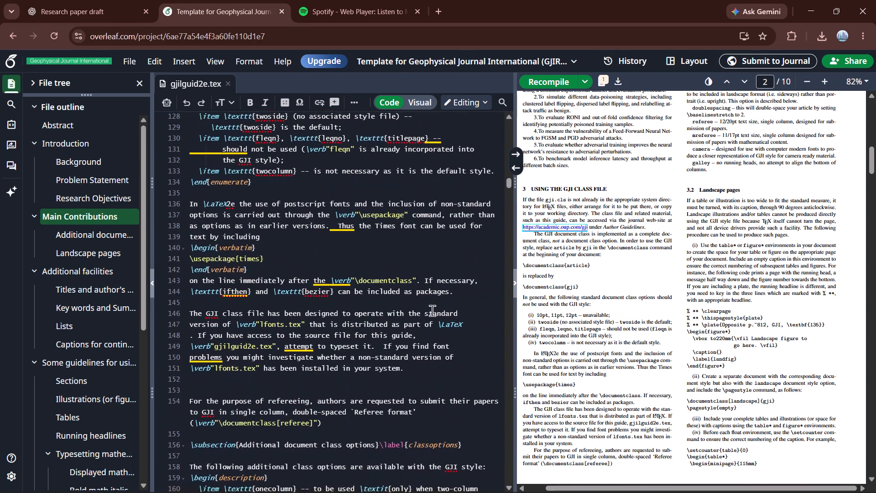
{"action": "scroll", "coordinate": [601, 276], "scroll_direction": "up", "scroll_amount": 1}
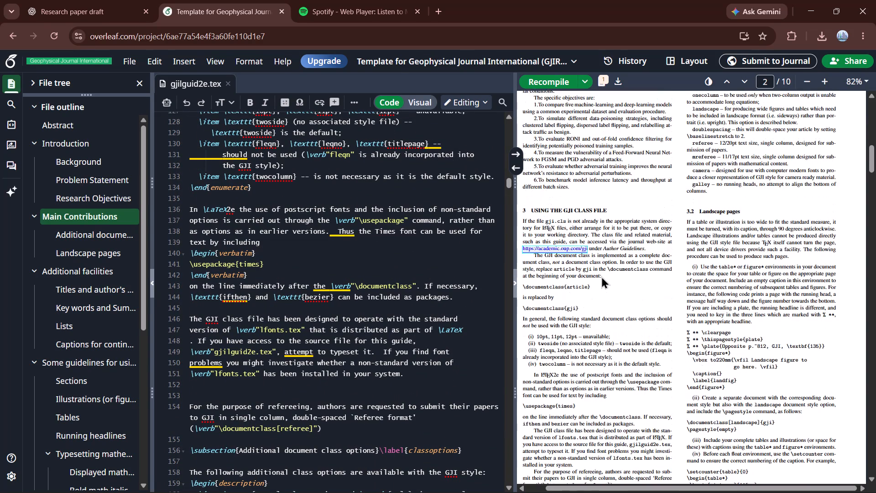
{"action": "scroll", "coordinate": [601, 276], "scroll_direction": "up", "scroll_amount": 2}
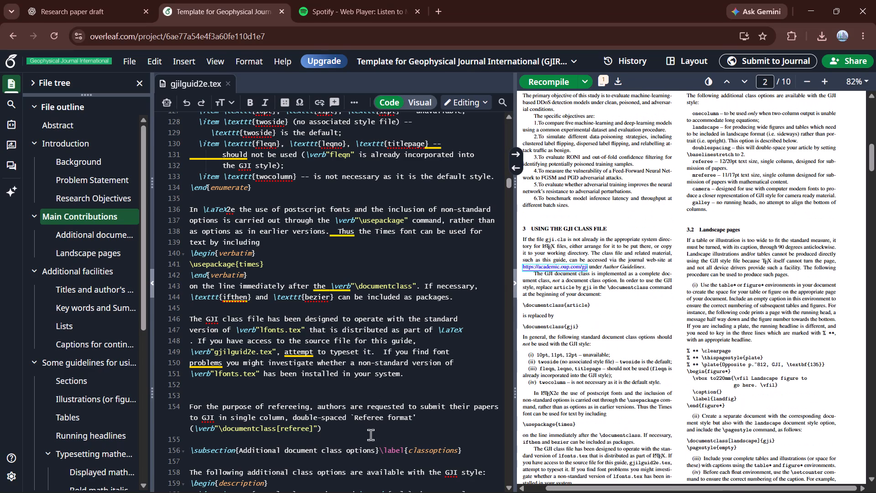
Delete all template text between the Main Contributions heading and the Additional document class options subsection in the source.
{"action": "left_click_drag", "start_coordinate": [323, 431], "coordinate": [204, 267]}
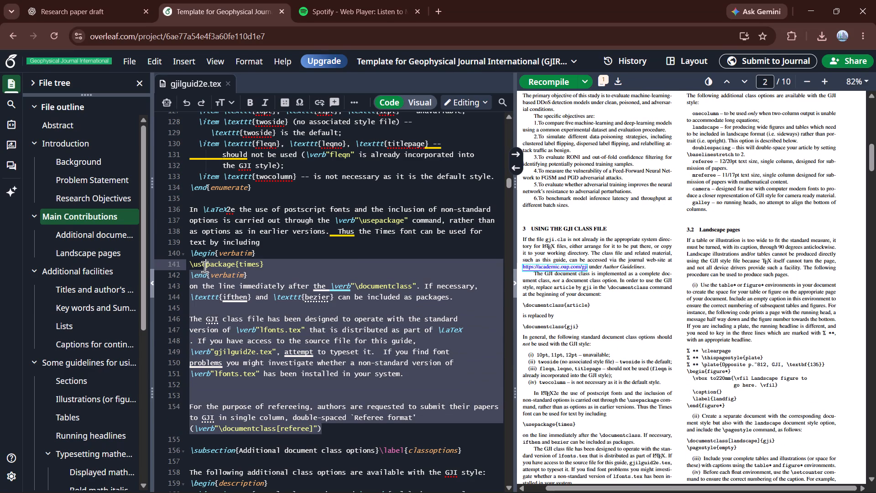
{"action": "left_click_drag", "start_coordinate": [204, 267], "coordinate": [195, 87]}
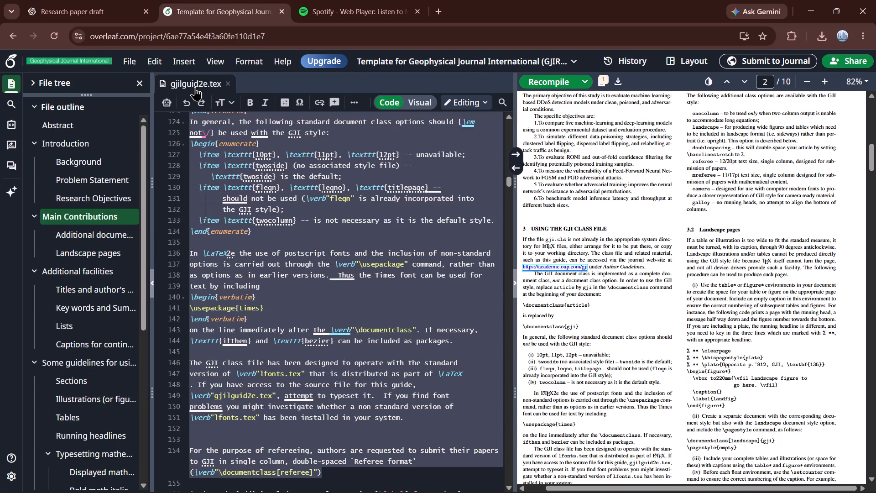
{"action": "left_click_drag", "start_coordinate": [195, 87], "coordinate": [201, 225]}
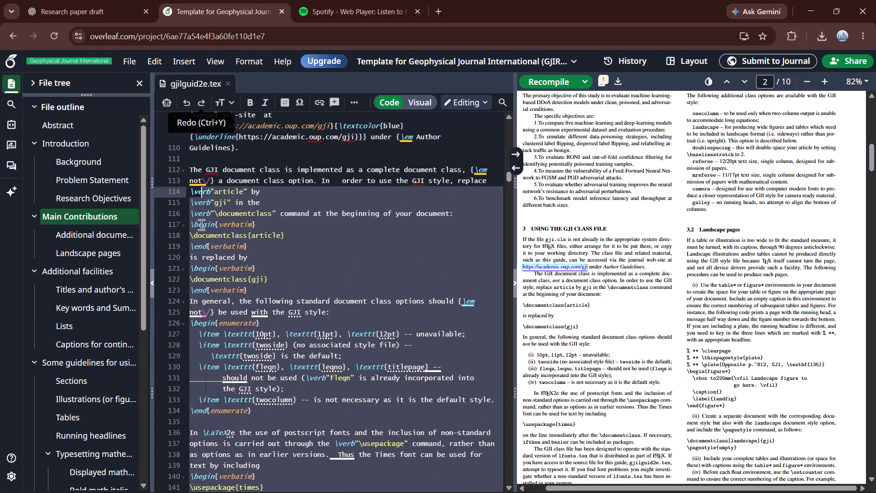
{"action": "left_click_drag", "start_coordinate": [201, 225], "coordinate": [194, 108]}
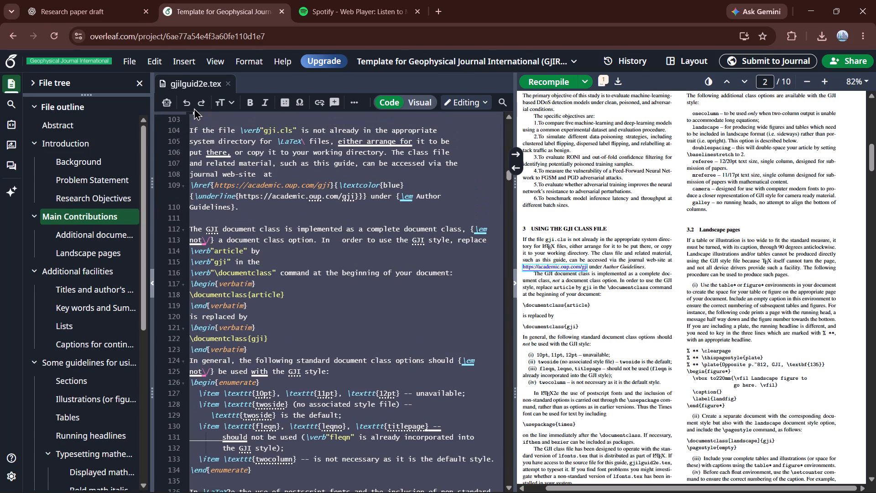
{"action": "left_click_drag", "start_coordinate": [194, 108], "coordinate": [188, 193]}
{"action": "key", "text": "BackSpace"}
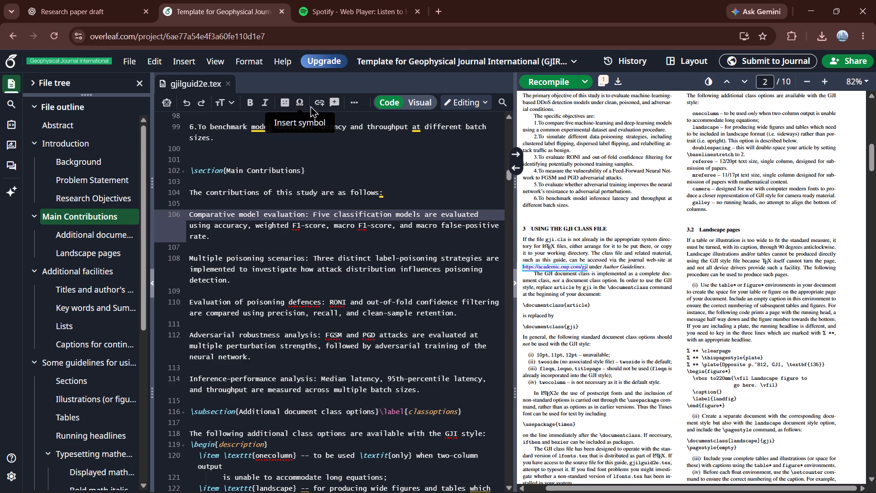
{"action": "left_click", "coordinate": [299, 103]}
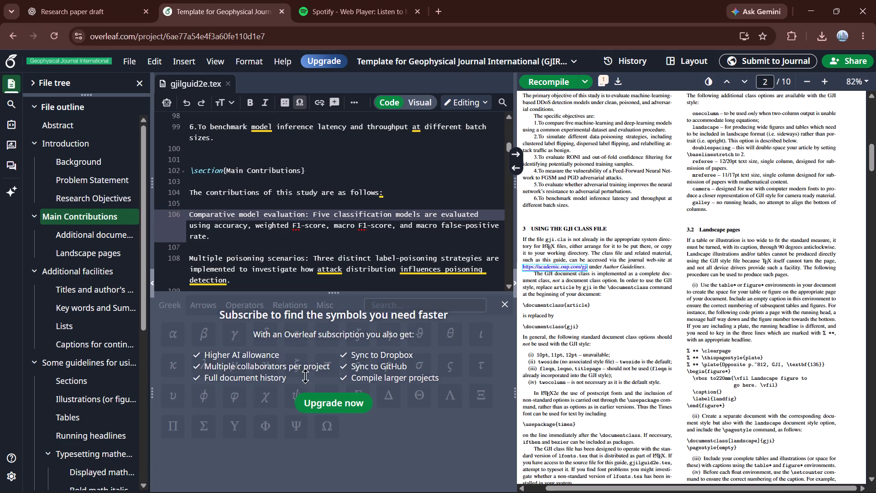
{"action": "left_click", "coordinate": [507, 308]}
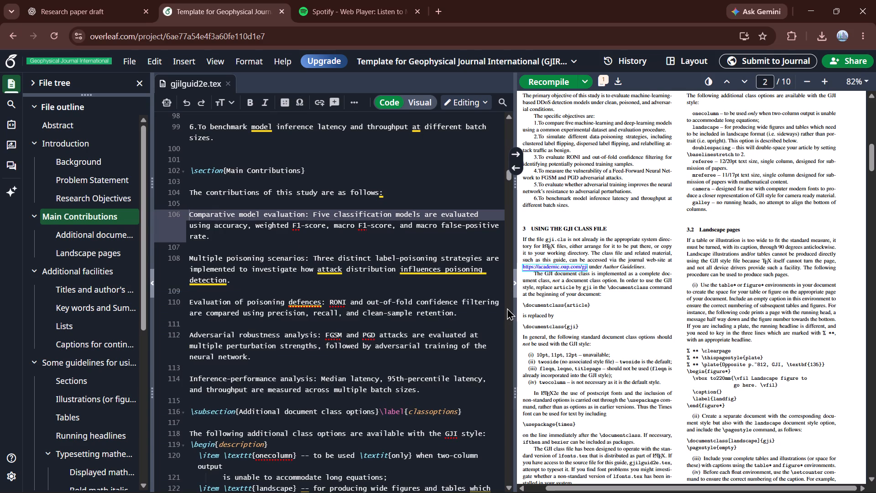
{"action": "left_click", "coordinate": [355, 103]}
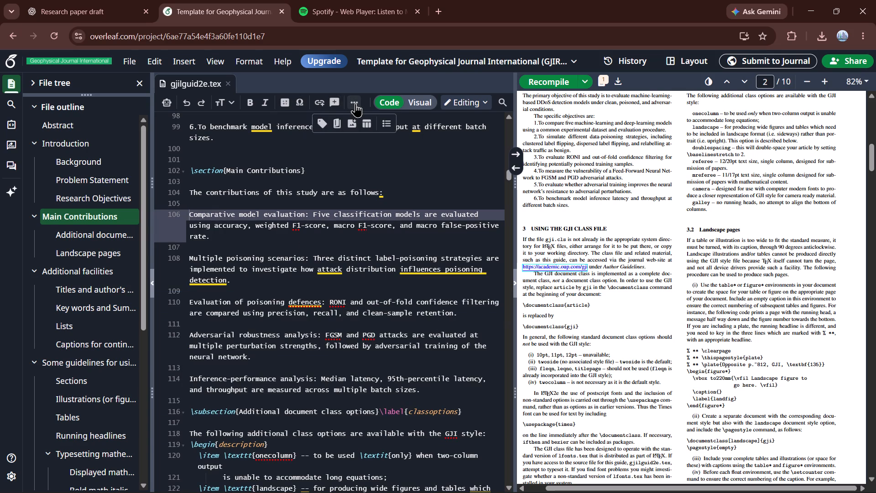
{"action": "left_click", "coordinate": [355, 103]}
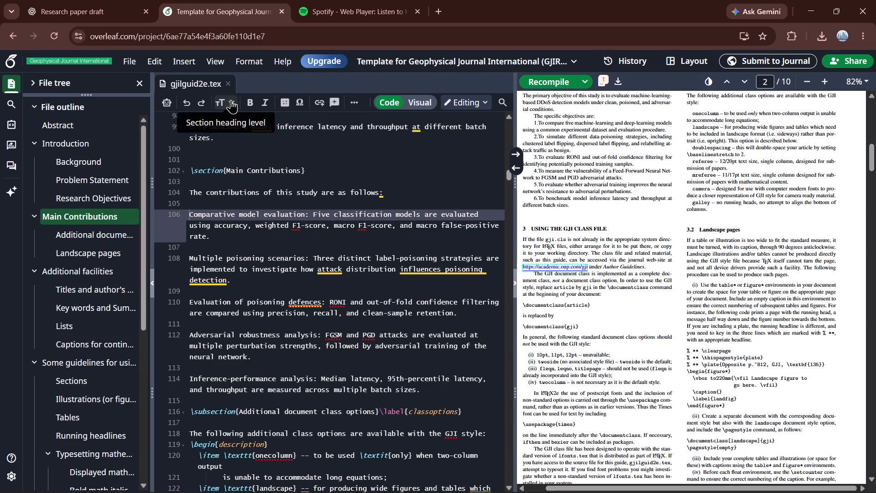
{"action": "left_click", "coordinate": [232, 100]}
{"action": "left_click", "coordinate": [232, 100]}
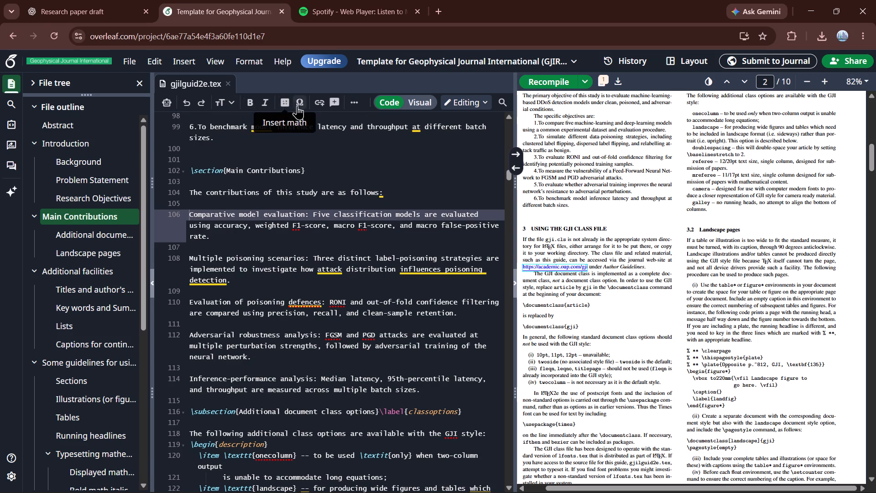
Number the five contributions in the Main Contributions section by prefixing them with 1. through 5. in order.
{"action": "left_click", "coordinate": [188, 214]}
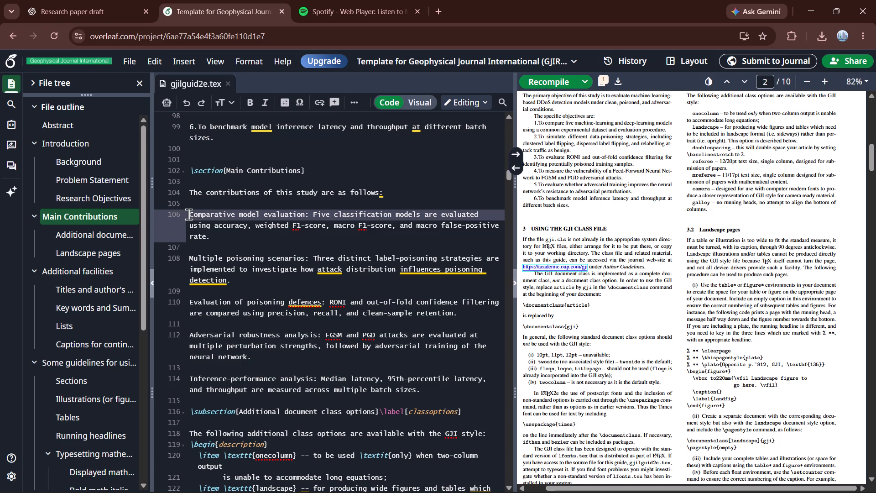
{"action": "type", "text": "1."}
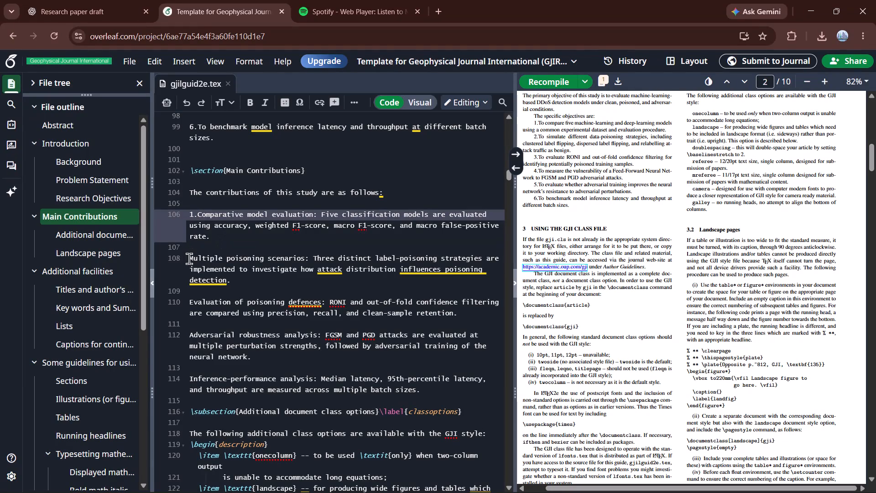
{"action": "left_click", "coordinate": [189, 258]}
{"action": "type", "text": "2."}
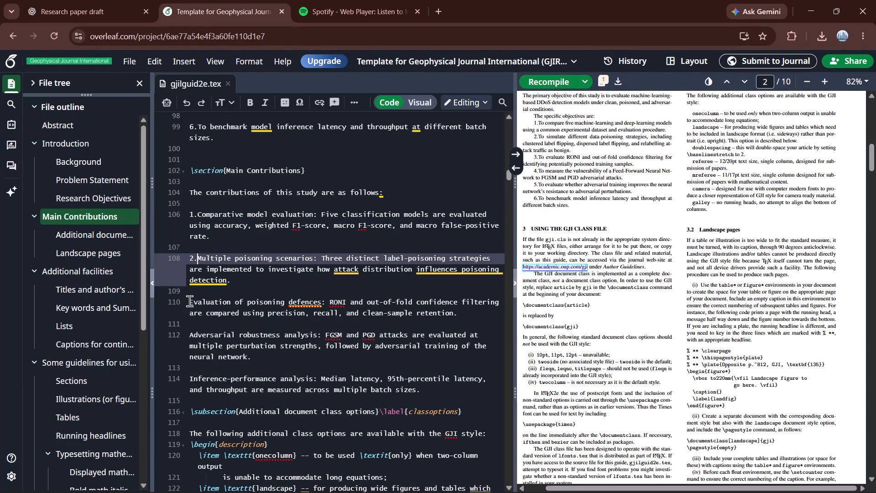
{"action": "left_click", "coordinate": [189, 301]}
{"action": "type", "text": "3."}
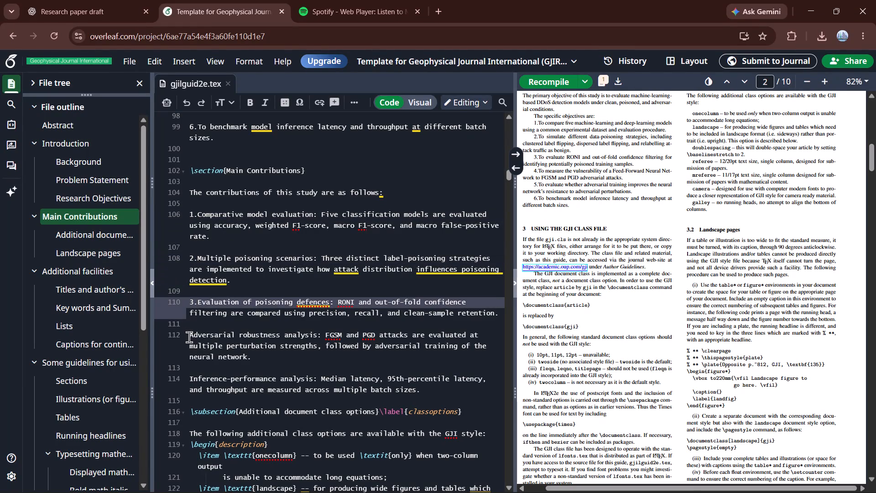
{"action": "left_click", "coordinate": [189, 337]}
{"action": "type", "text": "4."}
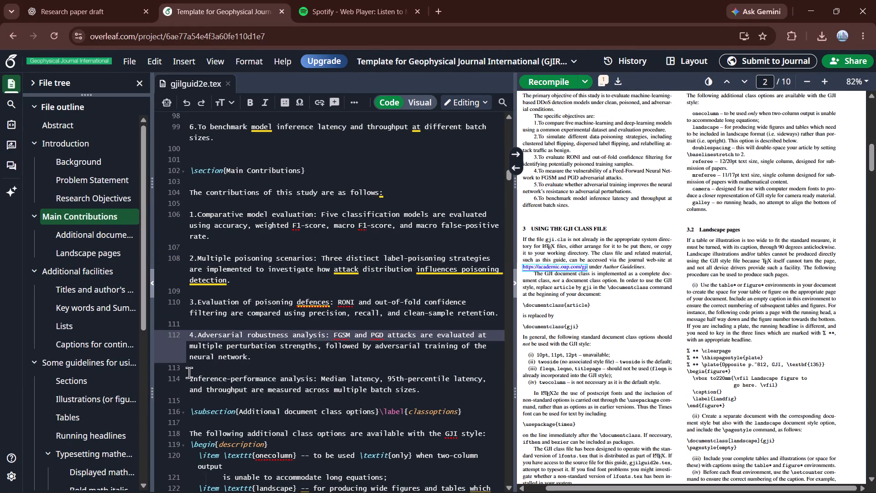
{"action": "left_click", "coordinate": [190, 380]}
{"action": "type", "text": "5."}
Recompile the document and check the Main Contributions section and the Additional document class options subsection that follows it.
{"action": "scroll", "coordinate": [190, 380], "scroll_direction": "down", "scroll_amount": 1}
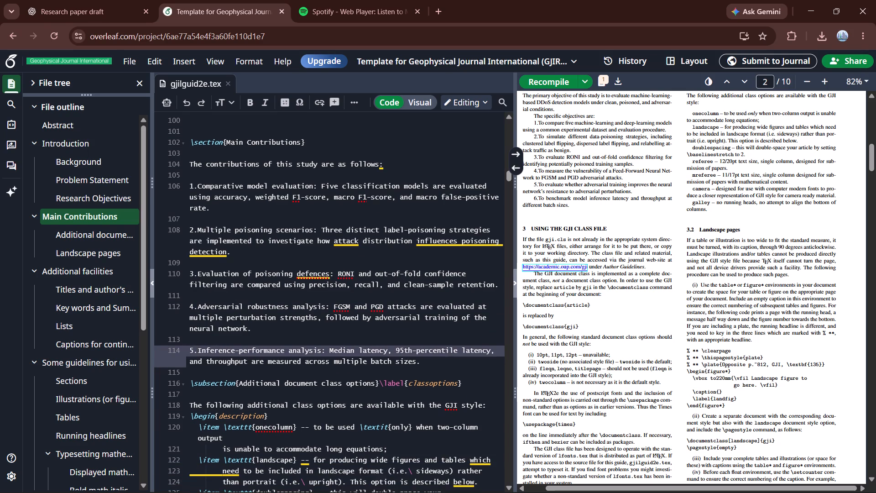
{"action": "scroll", "coordinate": [190, 380], "scroll_direction": "down", "scroll_amount": 1}
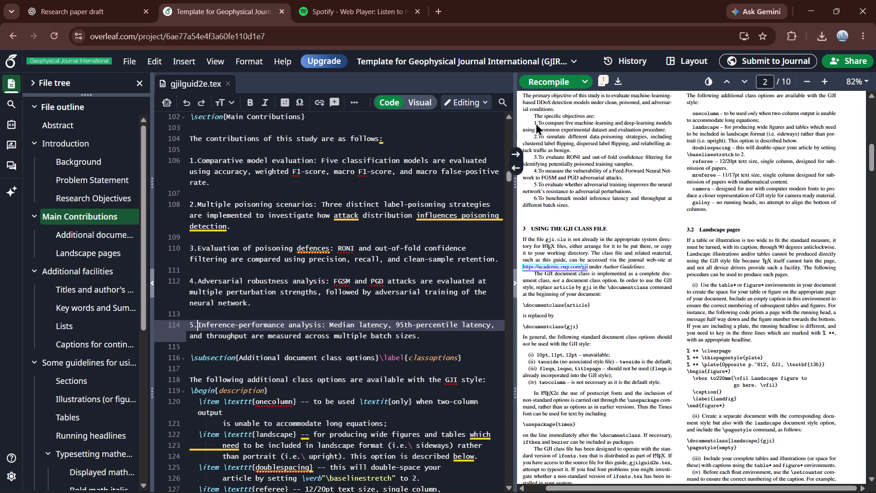
{"action": "left_click", "coordinate": [550, 87]}
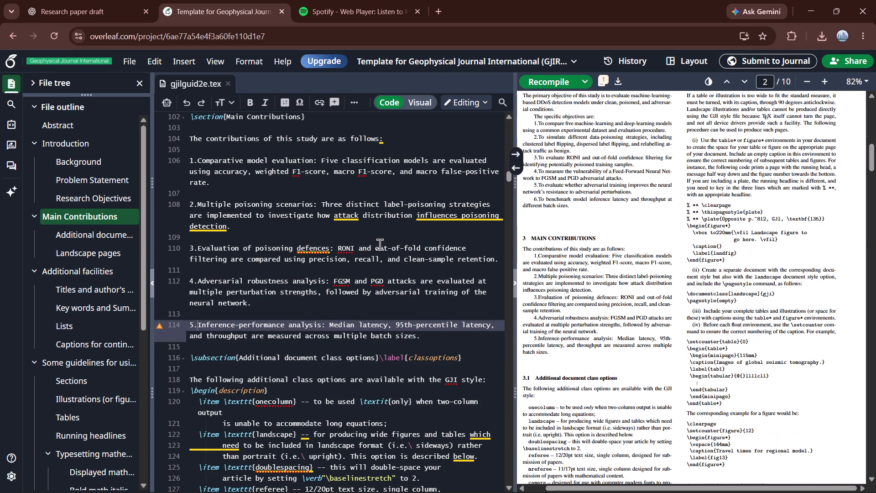
{"action": "scroll", "coordinate": [447, 299], "scroll_direction": "down", "scroll_amount": 1}
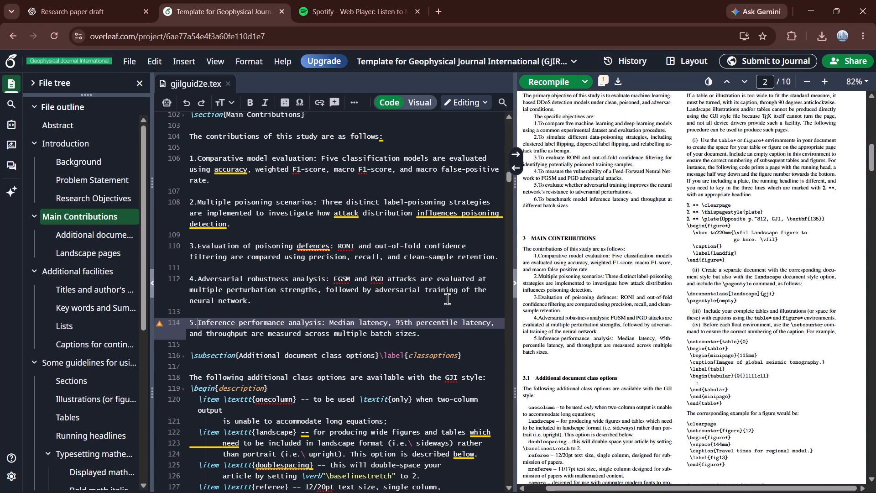
{"action": "scroll", "coordinate": [447, 299], "scroll_direction": "down", "scroll_amount": 2}
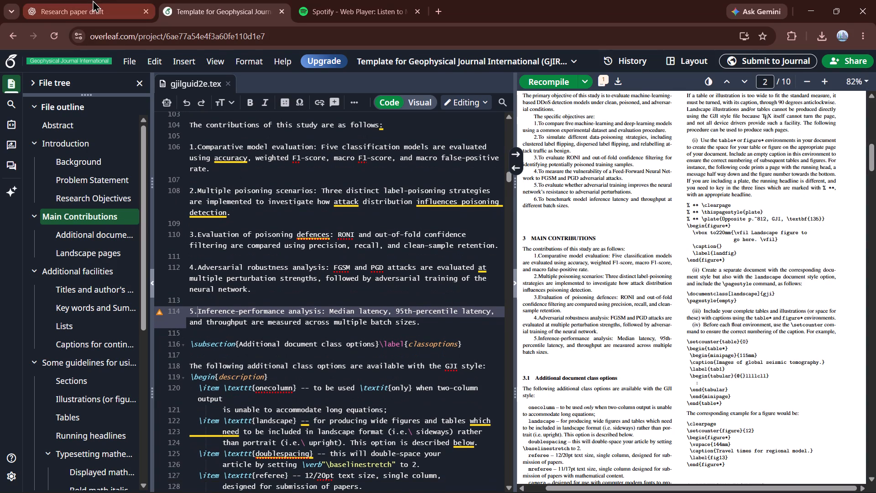
Change the Main Contributions heading in the source from a section to a subsection and recompile the document.
{"action": "scroll", "coordinate": [290, 215], "scroll_direction": "up", "scroll_amount": 3}
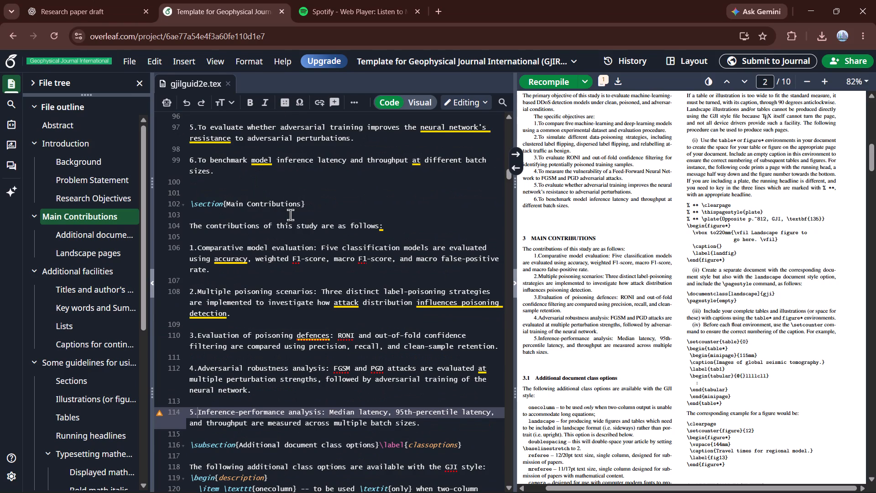
{"action": "scroll", "coordinate": [290, 215], "scroll_direction": "up", "scroll_amount": 1}
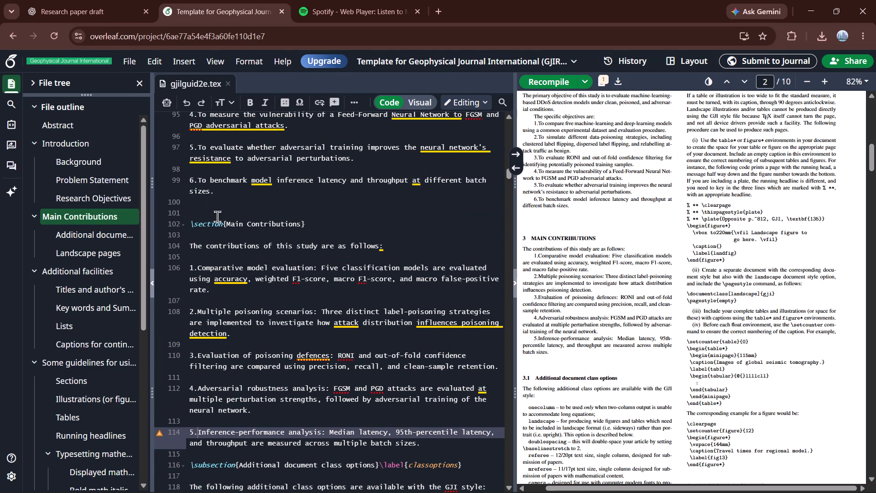
{"action": "left_click", "coordinate": [103, 3]}
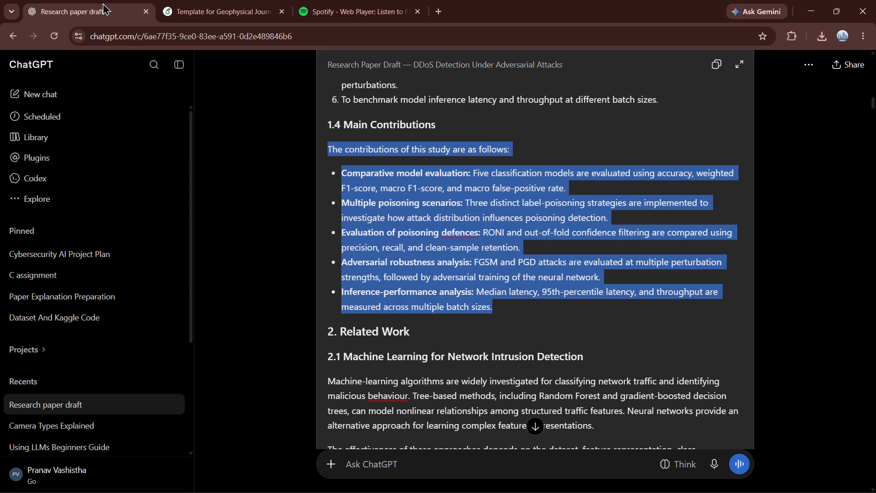
{"action": "left_click", "coordinate": [235, 227]}
{"action": "left_click", "coordinate": [202, 0]}
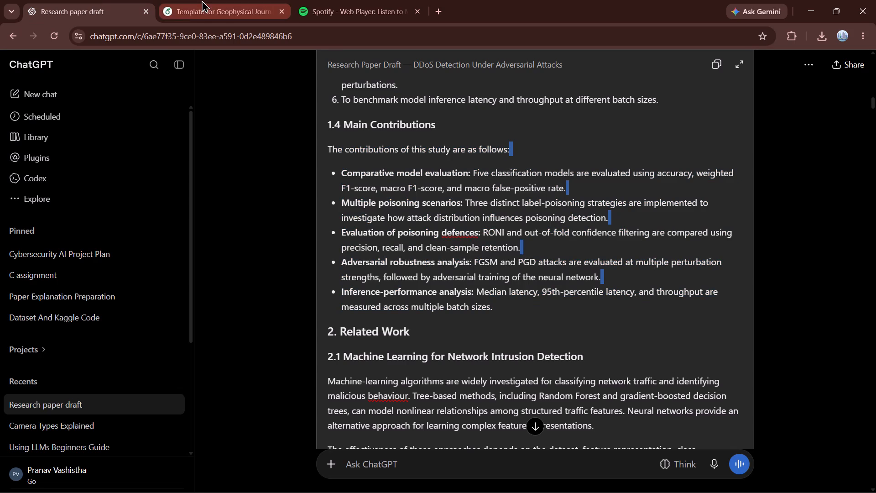
{"action": "scroll", "coordinate": [313, 236], "scroll_direction": "up", "scroll_amount": 1}
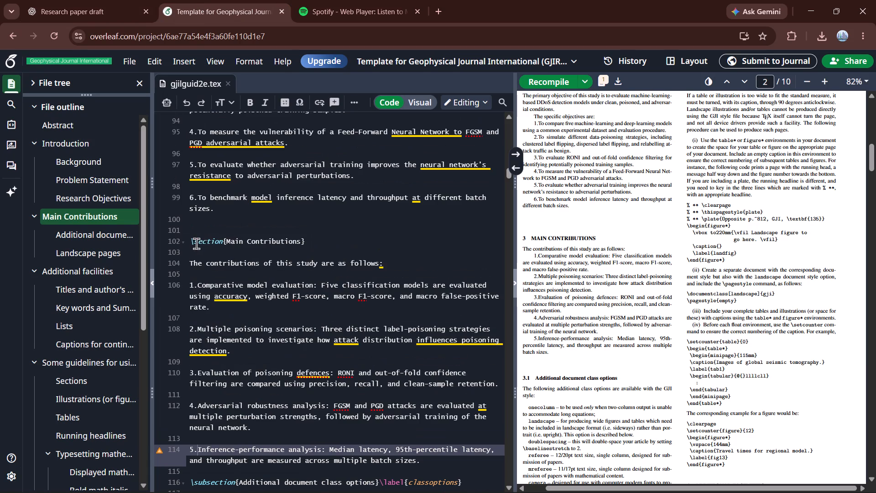
{"action": "left_click", "coordinate": [196, 243]}
{"action": "key", "text": "Left"}
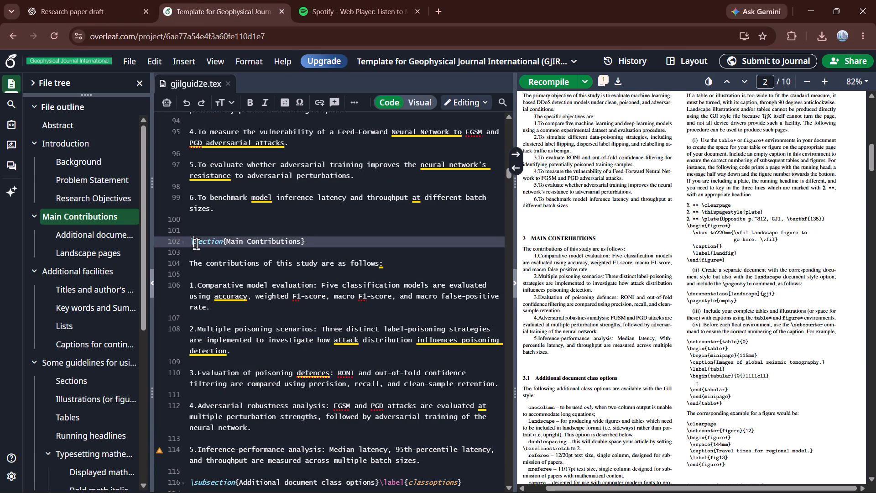
{"action": "type", "text": "sub"}
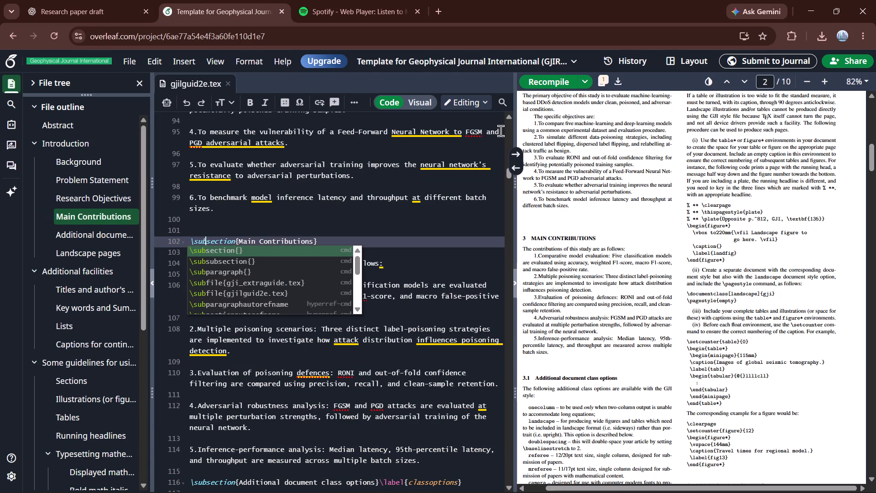
{"action": "left_click", "coordinate": [543, 84]}
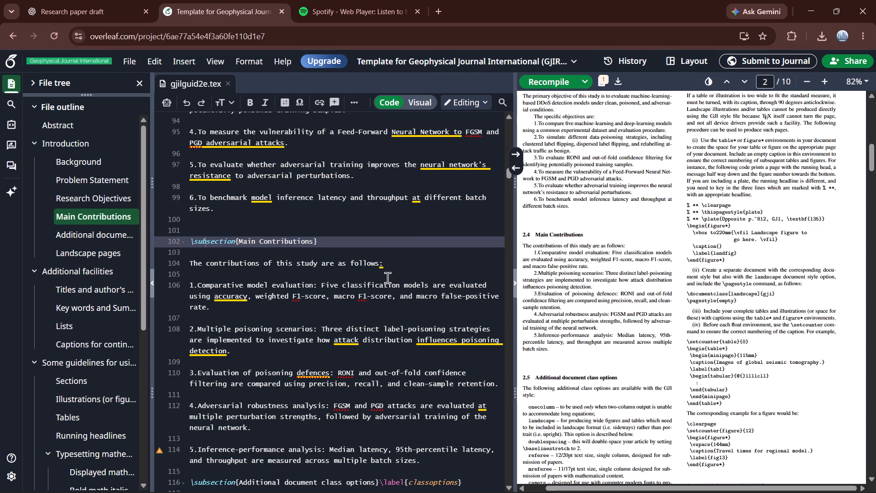
{"action": "scroll", "coordinate": [387, 278], "scroll_direction": "down", "scroll_amount": 4}
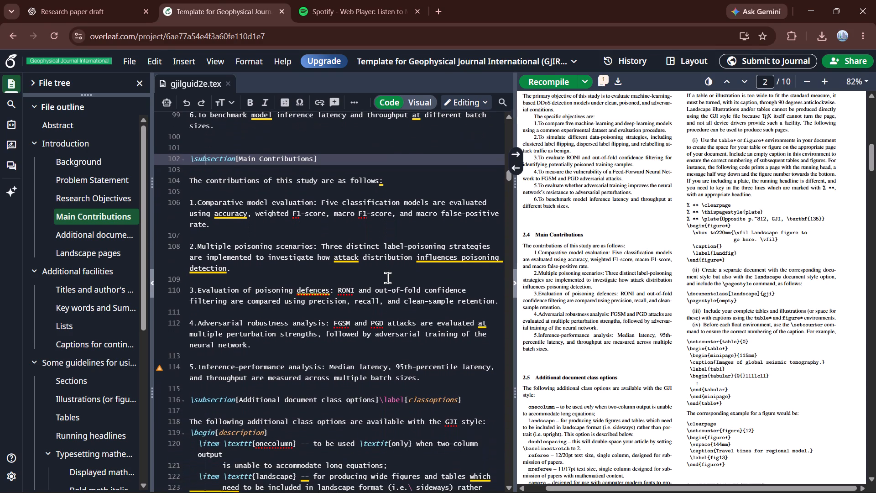
{"action": "scroll", "coordinate": [387, 278], "scroll_direction": "down", "scroll_amount": 2}
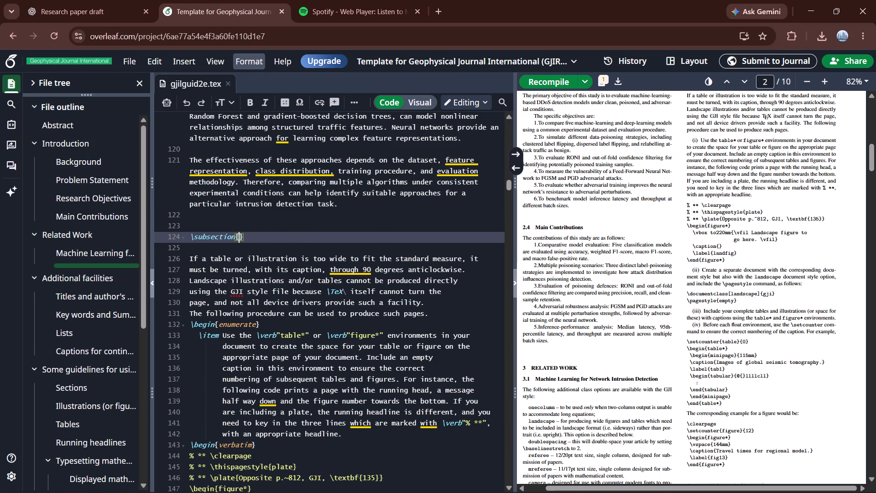
{"action": "key", "text": "ctrl+v"}
Delete all the template text on landscape pages between the Data Poisoning in Machine Learning heading and the Additional facilities section.
{"action": "scroll", "coordinate": [401, 357], "scroll_direction": "down", "scroll_amount": 1}
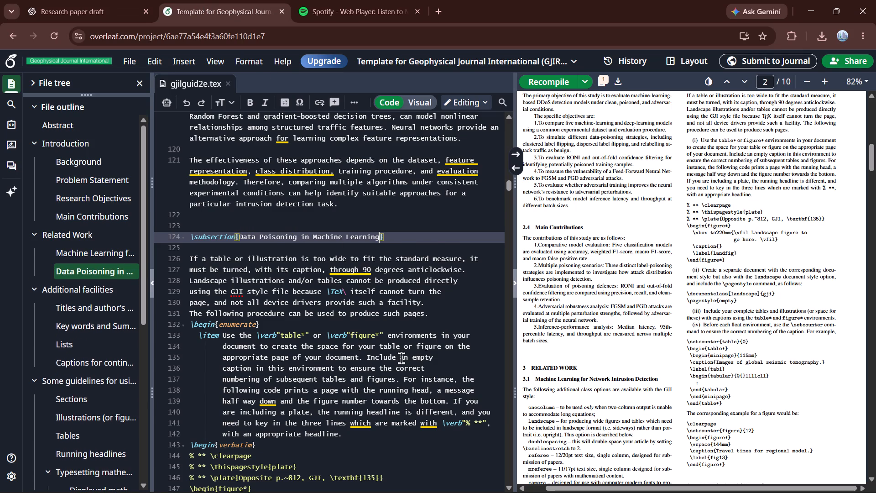
{"action": "scroll", "coordinate": [401, 357], "scroll_direction": "down", "scroll_amount": 5}
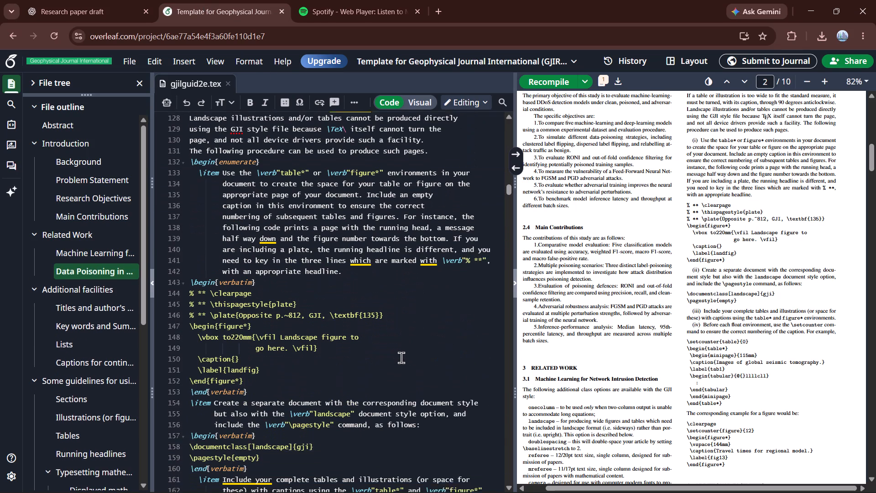
{"action": "scroll", "coordinate": [401, 357], "scroll_direction": "down", "scroll_amount": 4}
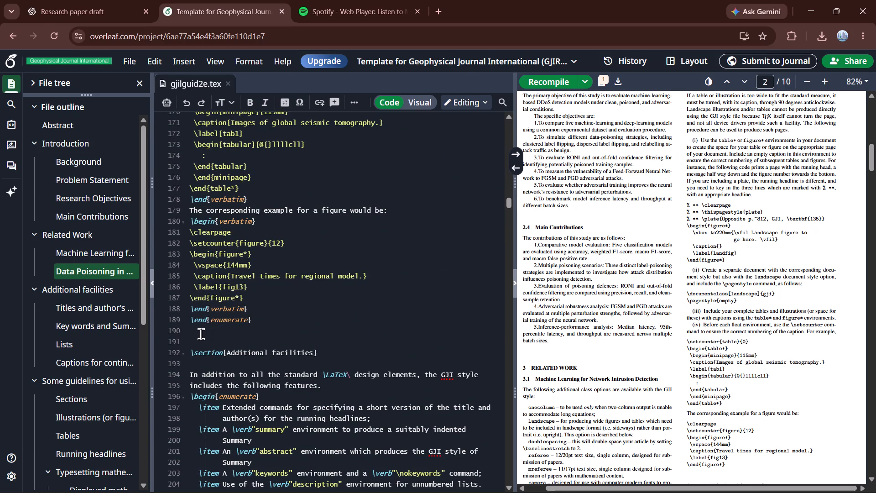
{"action": "left_click_drag", "start_coordinate": [201, 334], "coordinate": [192, 128]}
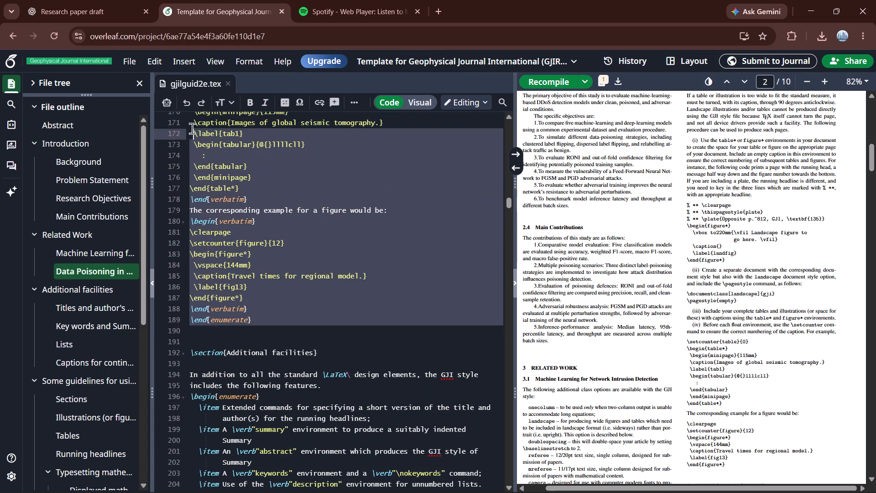
{"action": "left_click_drag", "start_coordinate": [192, 128], "coordinate": [192, 105]}
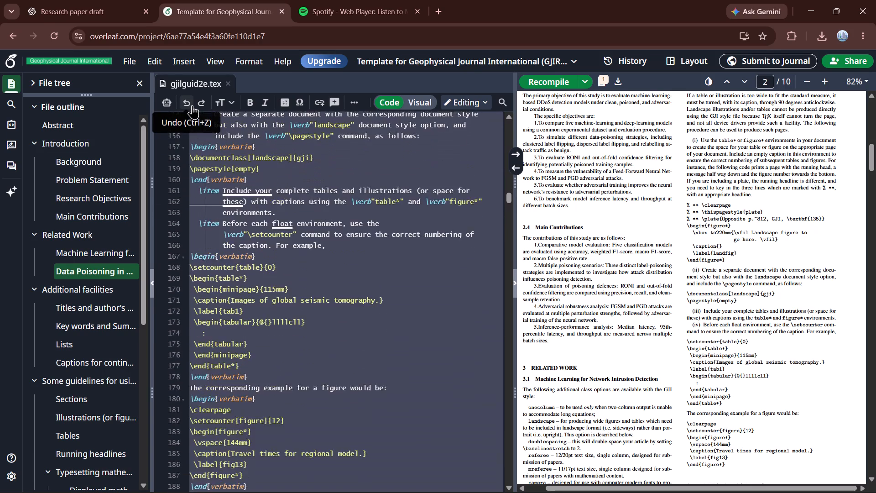
{"action": "left_click_drag", "start_coordinate": [192, 105], "coordinate": [198, 124]}
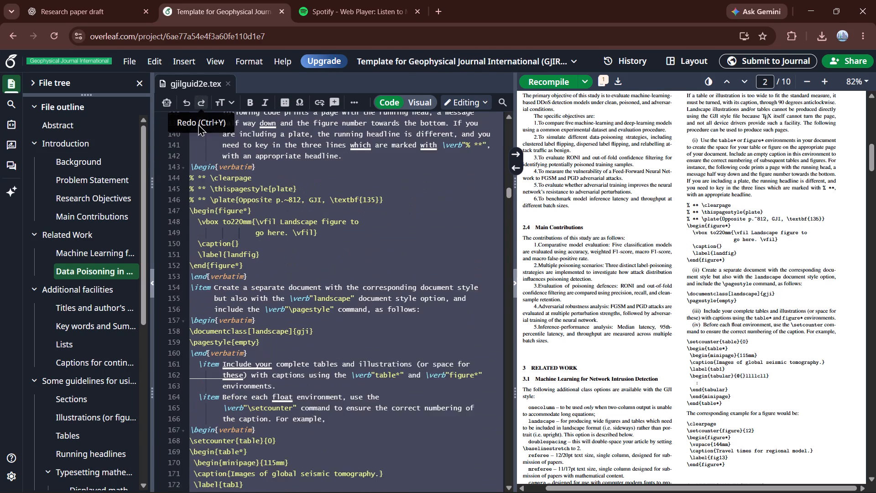
{"action": "left_click_drag", "start_coordinate": [198, 124], "coordinate": [200, 96]}
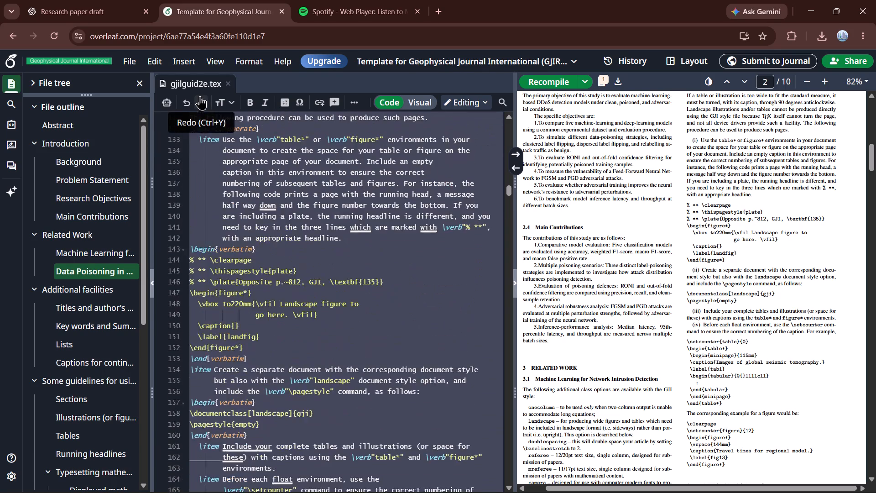
{"action": "left_click_drag", "start_coordinate": [200, 96], "coordinate": [207, 194]}
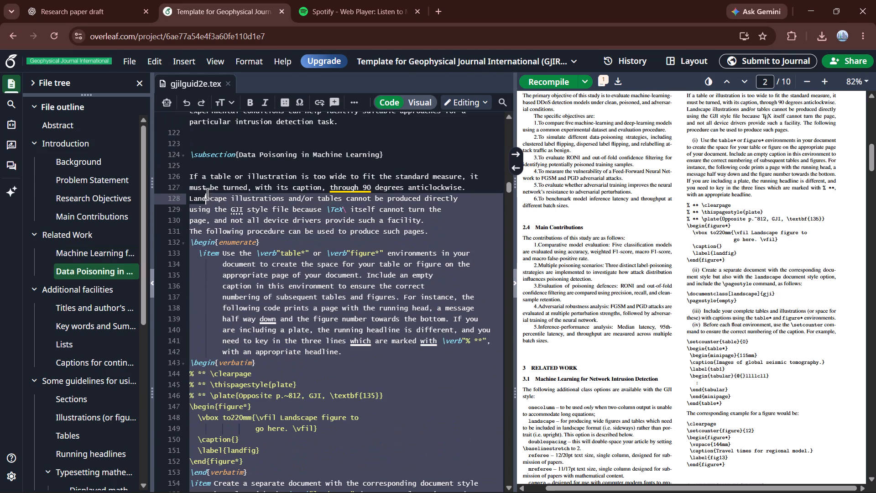
{"action": "left_click_drag", "start_coordinate": [207, 194], "coordinate": [189, 178]}
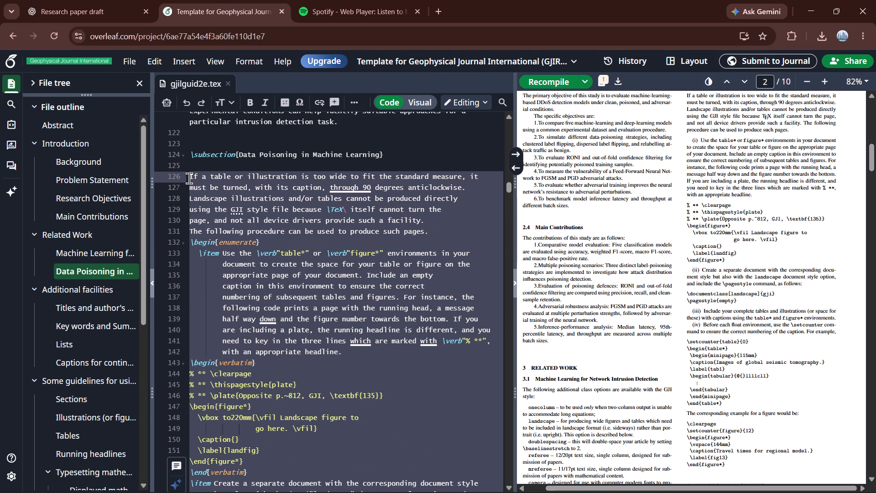
{"action": "key", "text": "BackSpace"}
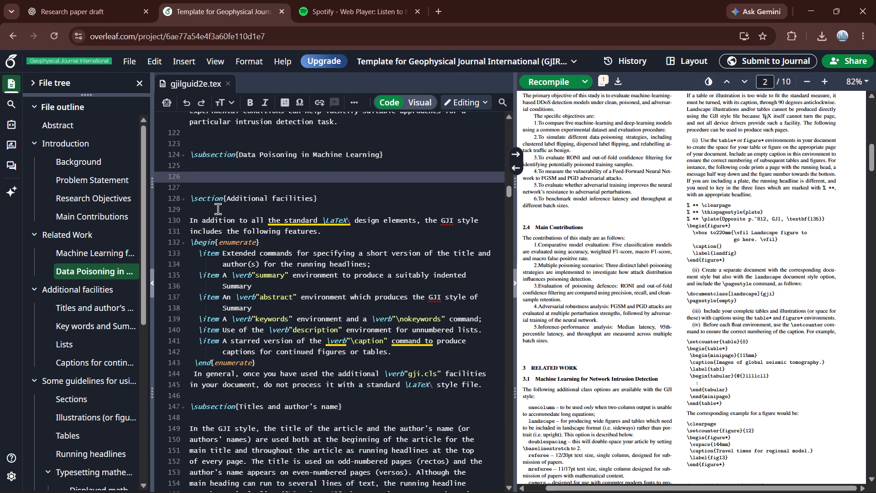
Fill the Data Poisoning in Machine Learning subsection with the three paragraphs copied from section 2.2 of the ChatGPT draft.
{"action": "scroll", "coordinate": [218, 209], "scroll_direction": "up", "scroll_amount": 1}
{"action": "scroll", "coordinate": [582, 294], "scroll_direction": "up", "scroll_amount": 1}
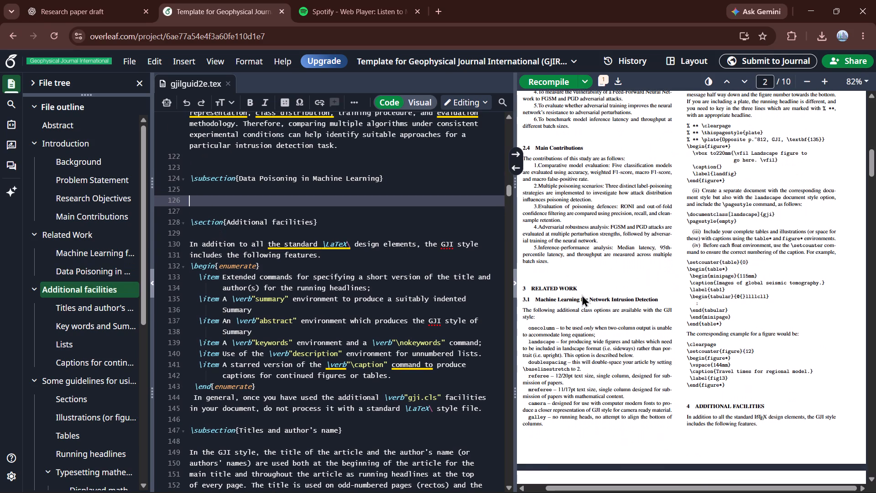
{"action": "scroll", "coordinate": [582, 294], "scroll_direction": "up", "scroll_amount": 1}
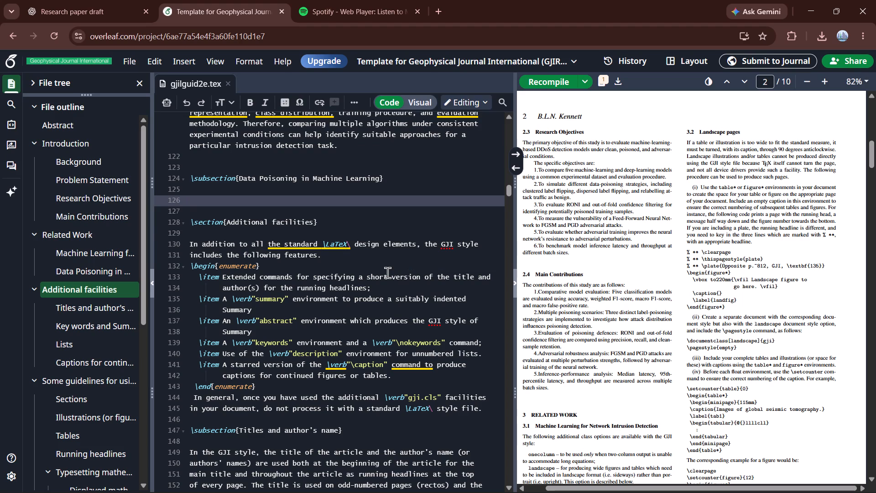
{"action": "scroll", "coordinate": [387, 273], "scroll_direction": "up", "scroll_amount": 3}
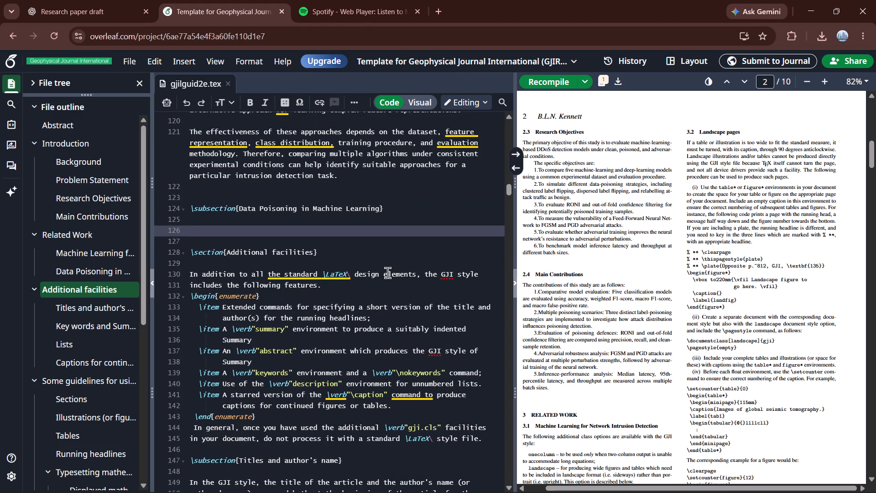
{"action": "scroll", "coordinate": [387, 273], "scroll_direction": "up", "scroll_amount": 1}
{"action": "left_click", "coordinate": [106, 0]}
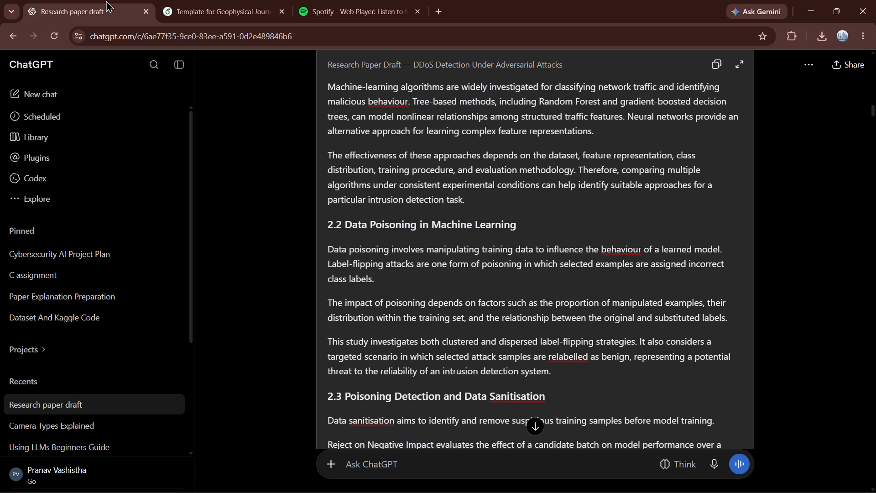
{"action": "scroll", "coordinate": [255, 242], "scroll_direction": "down", "scroll_amount": 1}
{"action": "scroll", "coordinate": [362, 243], "scroll_direction": "down", "scroll_amount": 1}
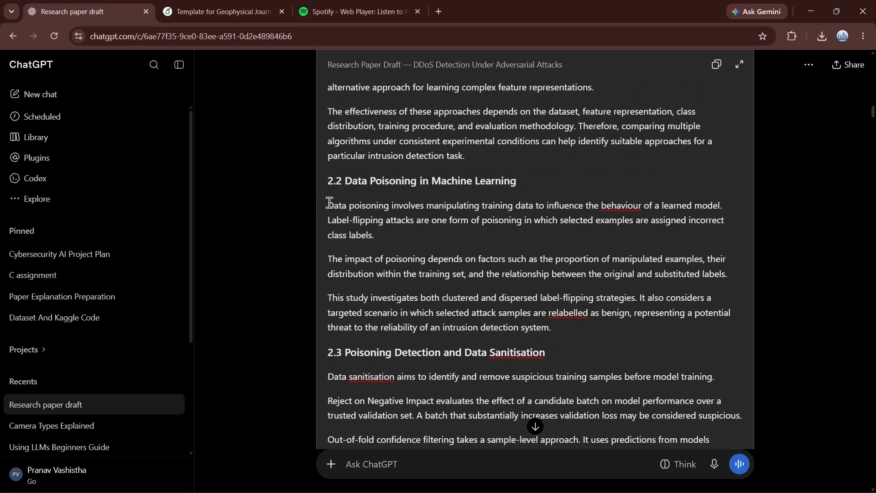
{"action": "left_click_drag", "start_coordinate": [327, 202], "coordinate": [332, 204]}
{"action": "left_click_drag", "start_coordinate": [329, 205], "coordinate": [445, 241]}
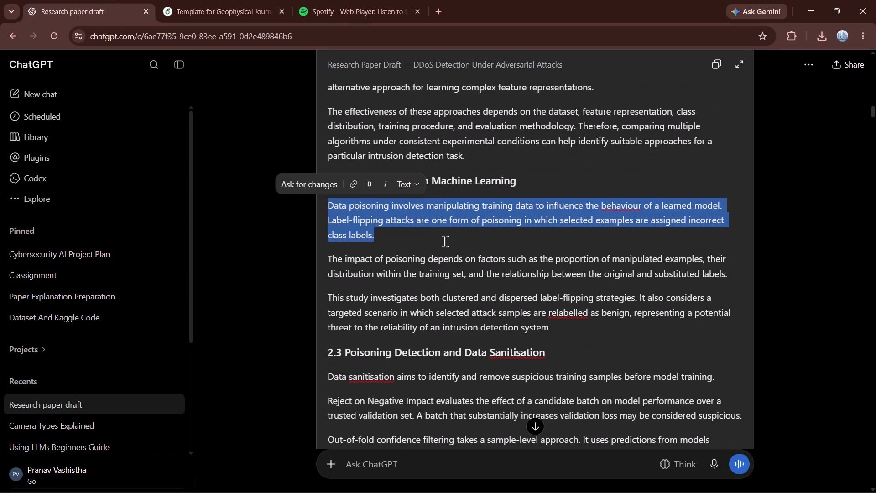
{"action": "left_click_drag", "start_coordinate": [445, 241], "coordinate": [563, 329]}
{"action": "key", "text": "ctrl+c"}
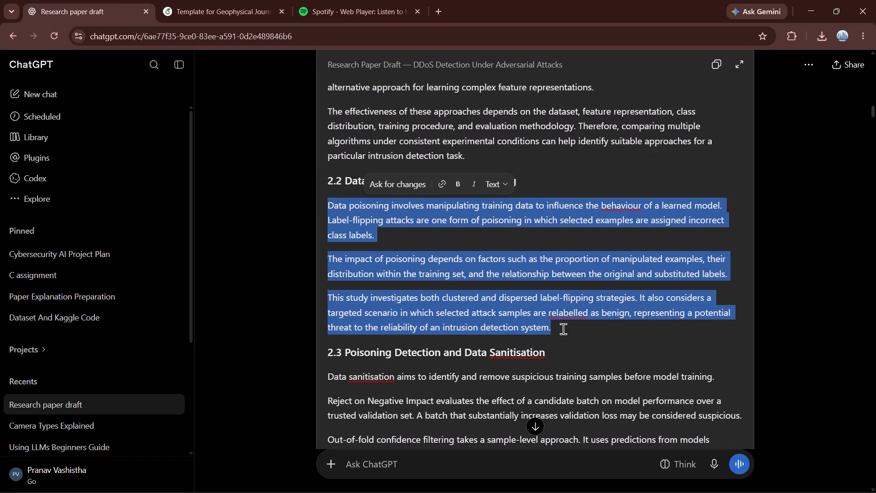
{"action": "left_click", "coordinate": [279, 287]}
{"action": "left_click", "coordinate": [205, 0]}
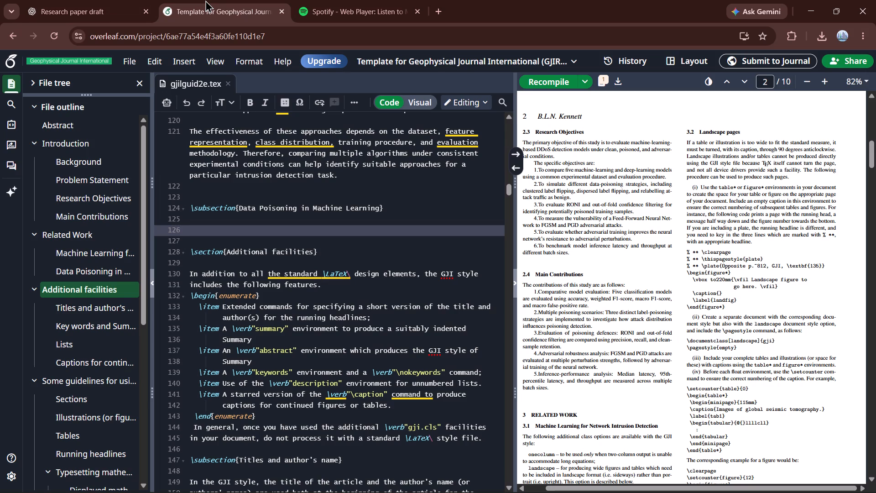
{"action": "key", "text": "ctrl+v"}
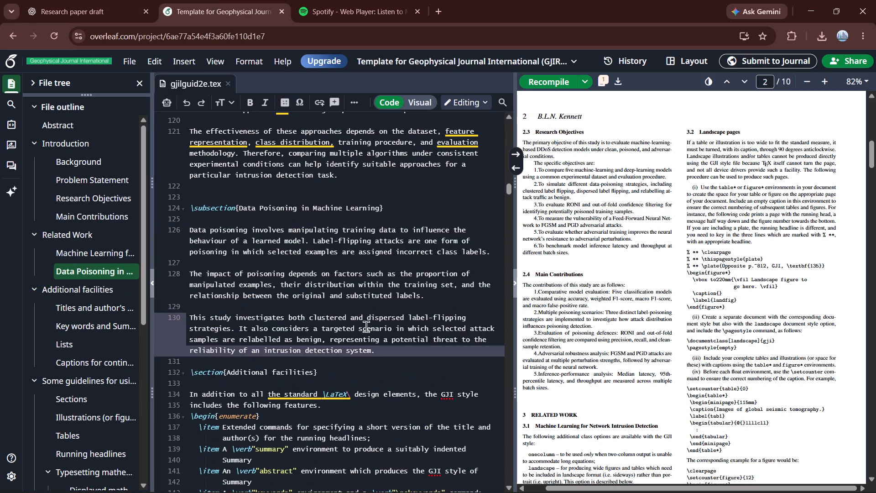
Clear the Additional facilities section title and turn its heading into an empty subsection.
{"action": "left_click", "coordinate": [313, 374]}
{"action": "key", "text": "BackSpace"}
{"action": "key", "text": "BackSpace"}
{"action": "key", "text": "BackSpace"}
{"action": "key", "text": "BackSpace"}
{"action": "key", "text": "BackSpace"}
{"action": "key", "text": "BackSpace"}
{"action": "key", "text": "BackSpace"}
{"action": "key", "text": "BackSpace"}
{"action": "key", "text": "BackSpace"}
{"action": "key", "text": "BackSpace"}
{"action": "key", "text": "BackSpace"}
{"action": "key", "text": "BackSpace"}
{"action": "key", "text": "BackSpace"}
{"action": "key", "text": "BackSpace"}
{"action": "key", "text": "BackSpace"}
{"action": "key", "text": "BackSpace"}
{"action": "key", "text": "BackSpace"}
{"action": "key", "text": "BackSpace"}
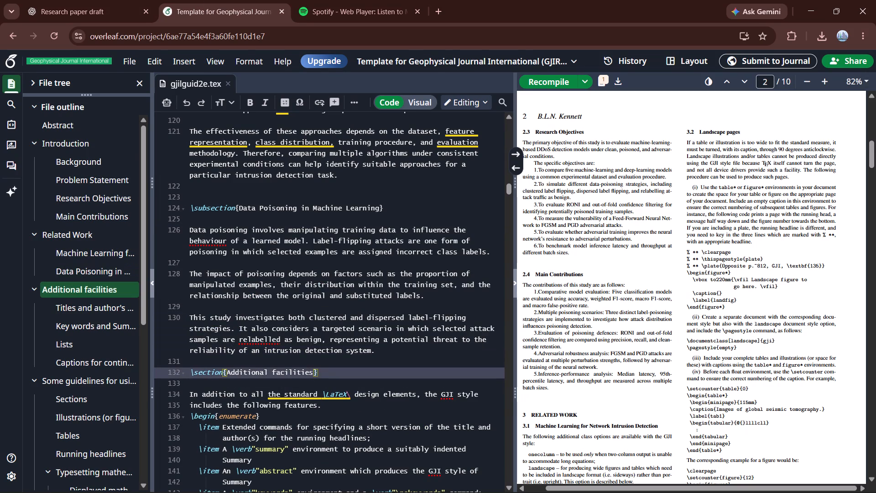
{"action": "key", "text": "BackSpace"}
{"action": "key", "text": "BackSpace"}
{"action": "key", "text": "BackSpace"}
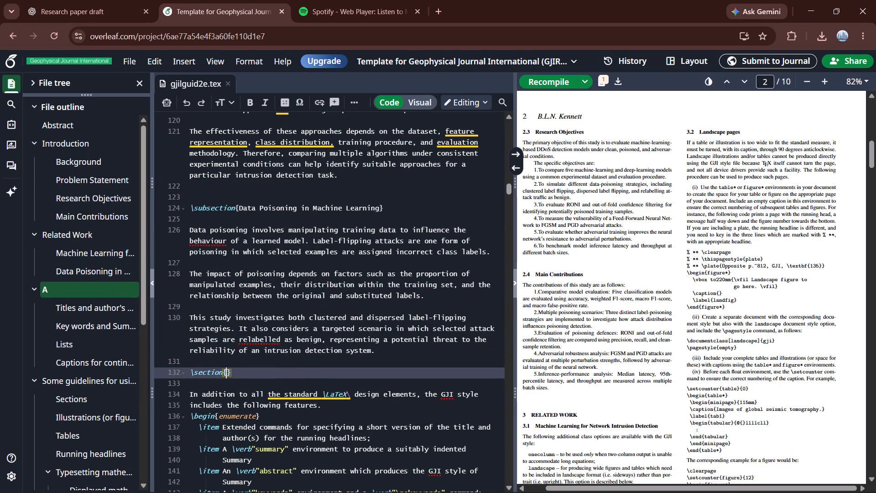
{"action": "left_click", "coordinate": [193, 372]}
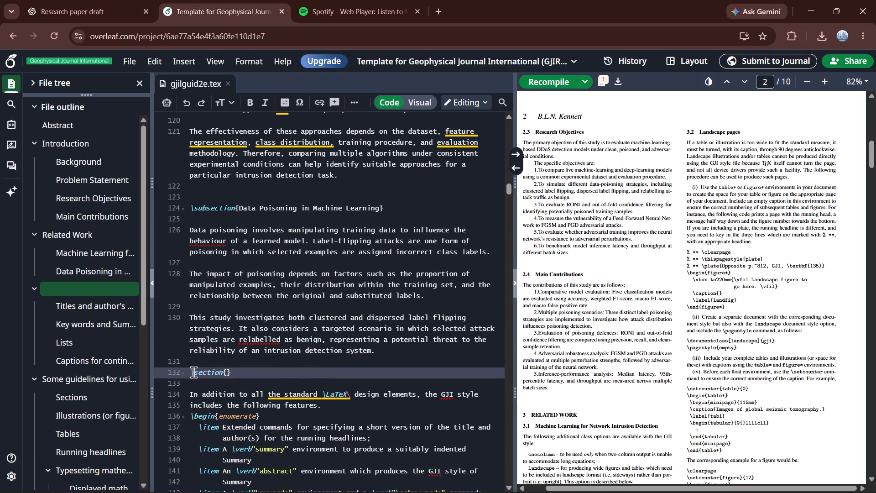
{"action": "type", "text": "sub"}
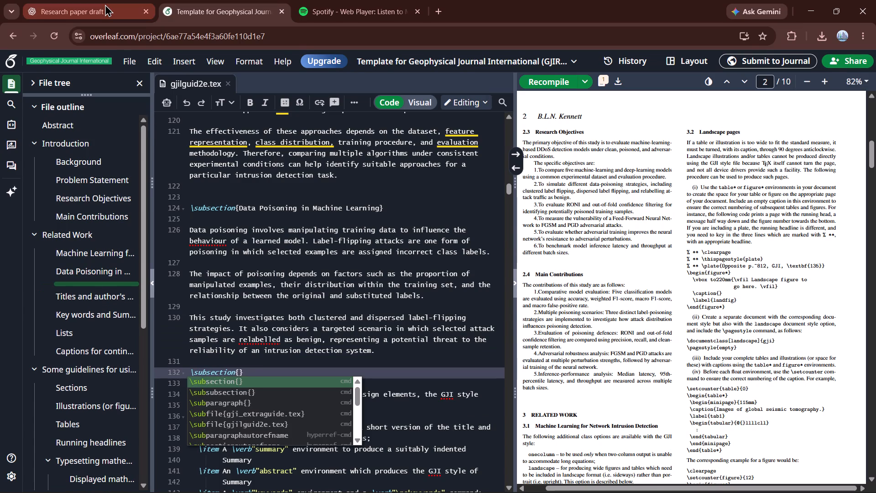
Title the empty subsection Poisoning Detection and Data Sanitisation, copied from heading 2.3 of the ChatGPT draft.
{"action": "left_click", "coordinate": [105, 4]}
{"action": "left_click", "coordinate": [307, 304]}
{"action": "scroll", "coordinate": [307, 304], "scroll_direction": "down", "scroll_amount": 1}
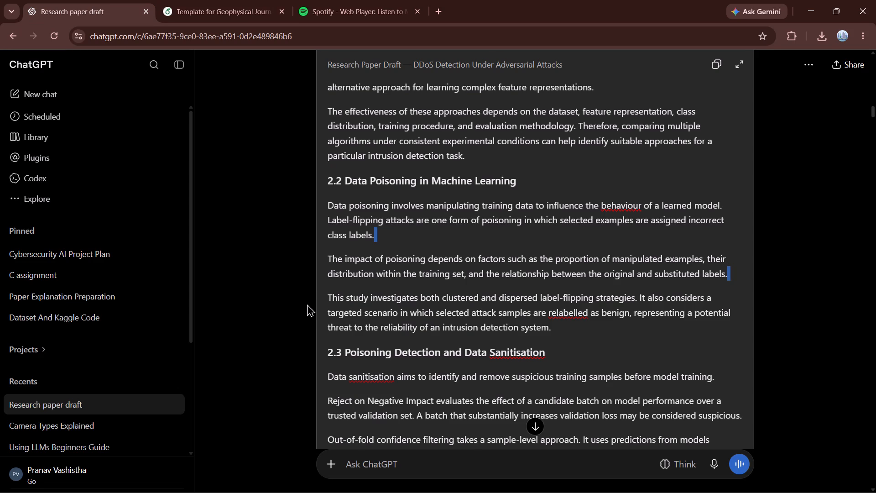
{"action": "left_click_drag", "start_coordinate": [547, 294], "coordinate": [405, 294]}
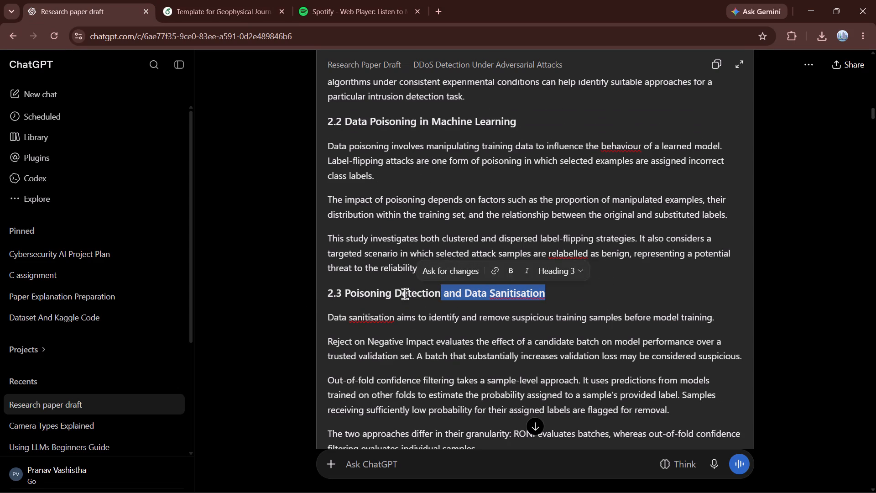
{"action": "left_click_drag", "start_coordinate": [405, 294], "coordinate": [344, 293]}
{"action": "key", "text": "ctrl+c"}
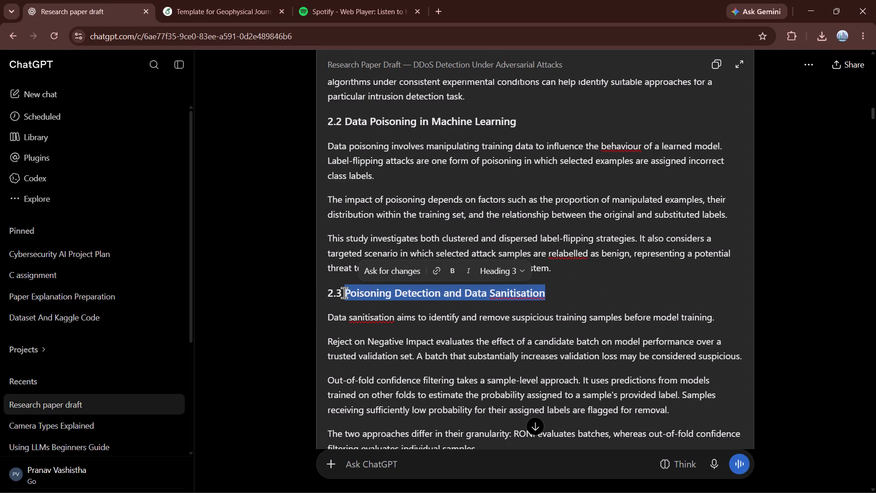
{"action": "left_click", "coordinate": [250, 277]}
{"action": "left_click", "coordinate": [249, 0]}
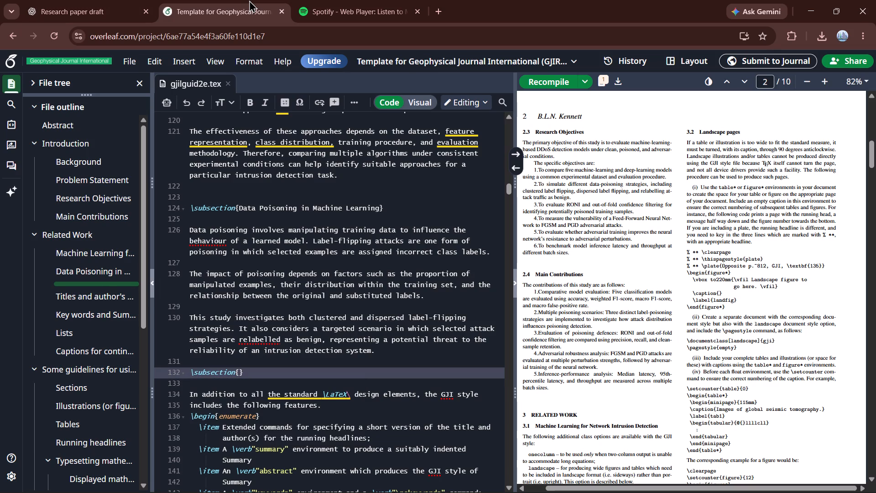
{"action": "left_click", "coordinate": [239, 373]}
{"action": "key", "text": "ctrl+v"}
Recompile the Overleaf document to update the PDF preview.
{"action": "scroll", "coordinate": [364, 351], "scroll_direction": "down", "scroll_amount": 1}
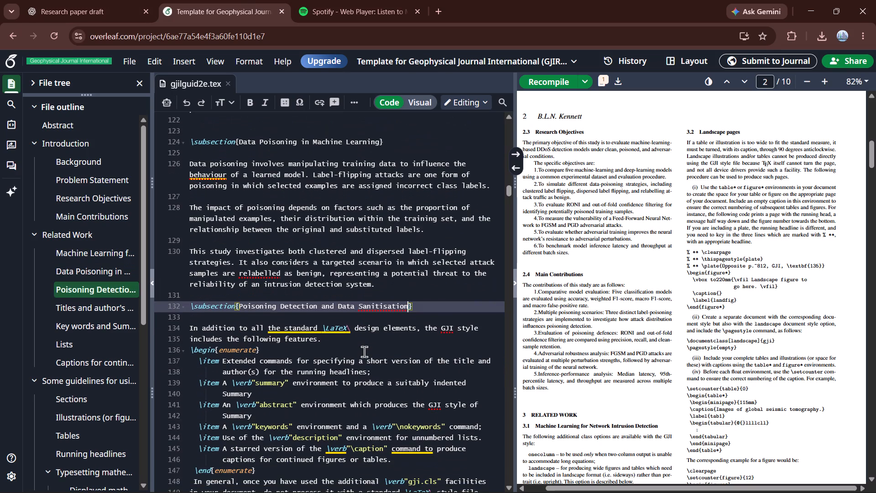
{"action": "left_click", "coordinate": [540, 79]}
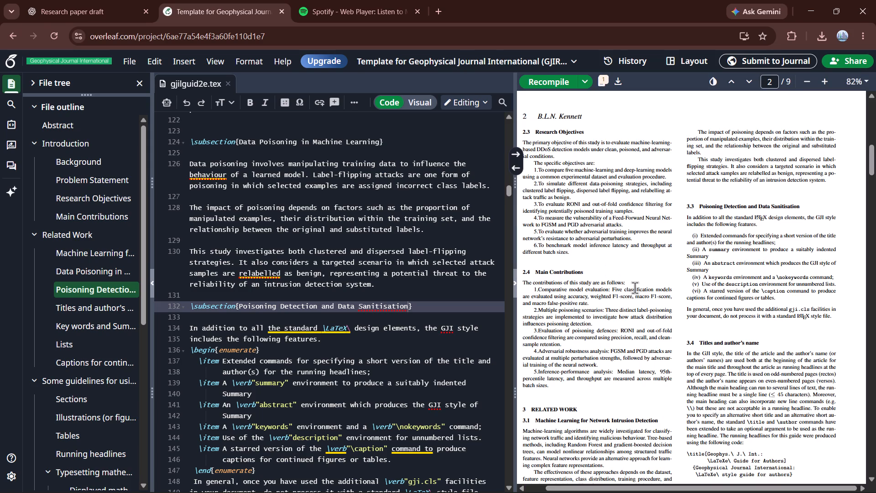
Review the Introduction and Related Work pages in the recompiled PDF preview.
{"action": "scroll", "coordinate": [635, 288], "scroll_direction": "down", "scroll_amount": 2}
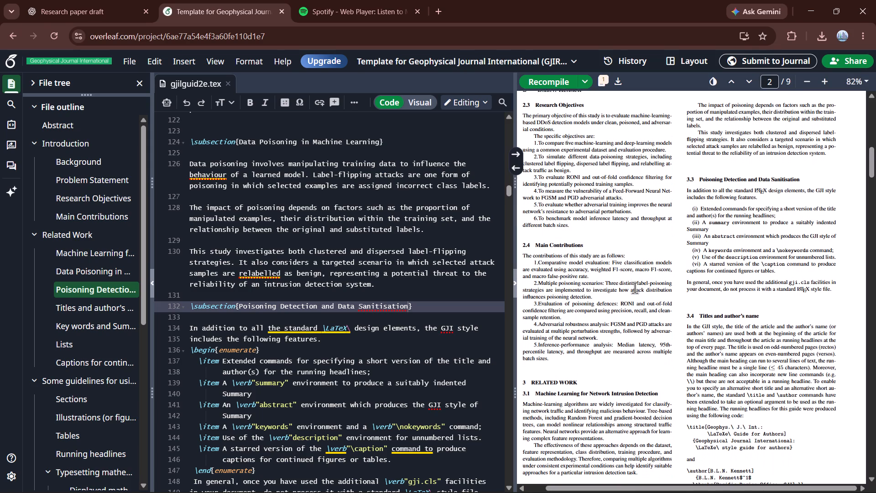
{"action": "scroll", "coordinate": [635, 288], "scroll_direction": "down", "scroll_amount": 1}
{"action": "scroll", "coordinate": [373, 325], "scroll_direction": "down", "scroll_amount": 1}
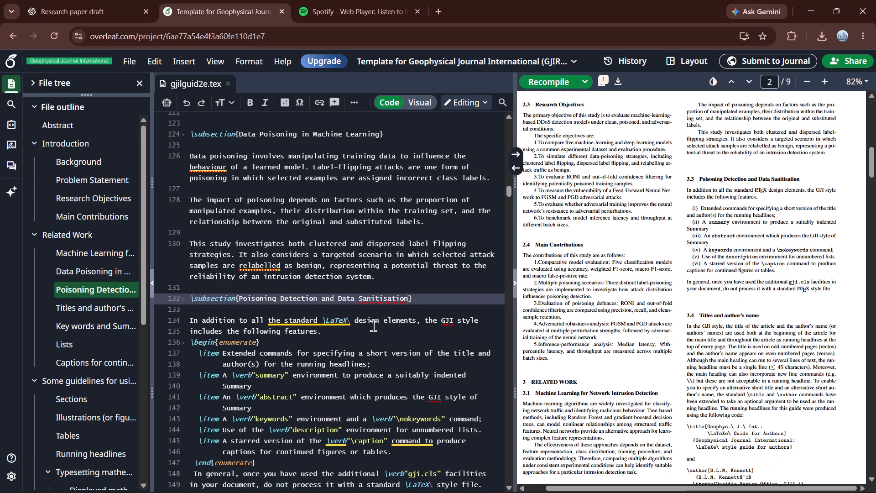
{"action": "scroll", "coordinate": [691, 270], "scroll_direction": "up", "scroll_amount": 4}
{"action": "scroll", "coordinate": [691, 270], "scroll_direction": "right", "scroll_amount": 1}
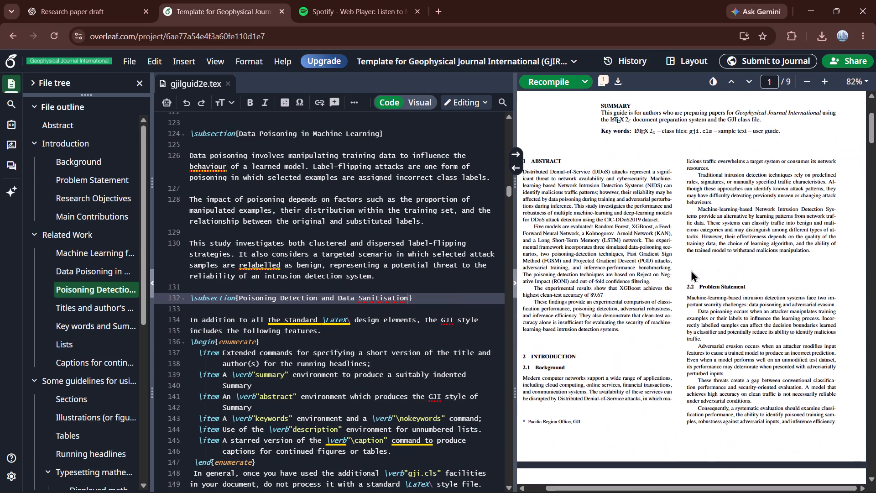
{"action": "scroll", "coordinate": [691, 270], "scroll_direction": "right", "scroll_amount": 1}
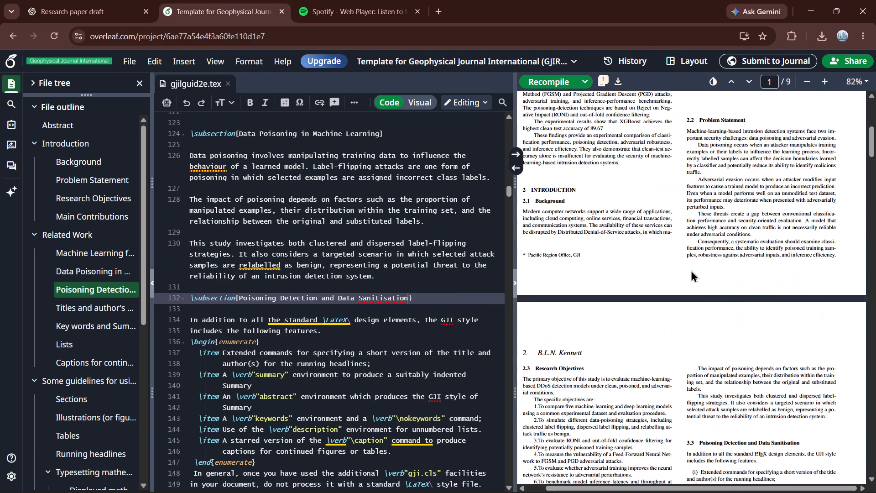
{"action": "scroll", "coordinate": [691, 270], "scroll_direction": "down", "scroll_amount": 4}
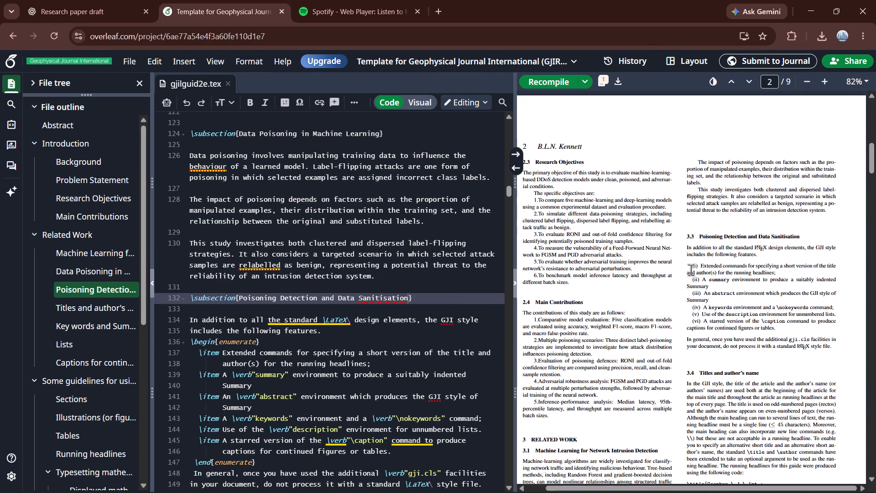
{"action": "scroll", "coordinate": [691, 270], "scroll_direction": "down", "scroll_amount": 1}
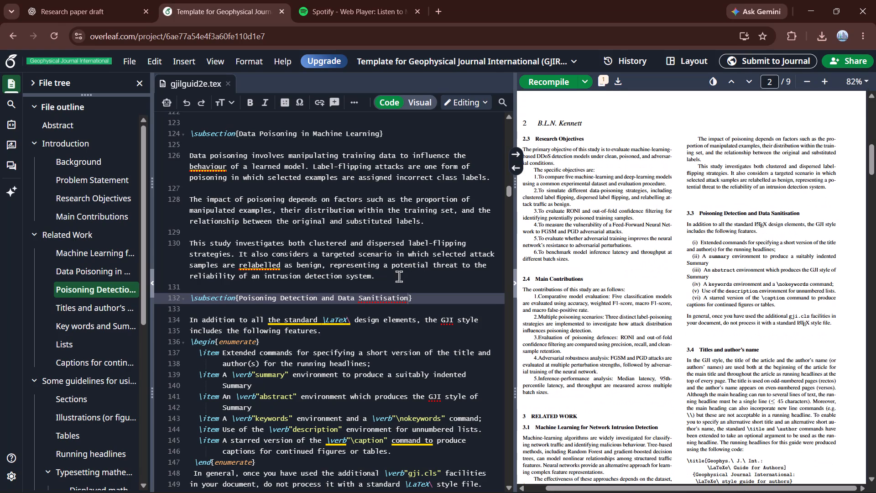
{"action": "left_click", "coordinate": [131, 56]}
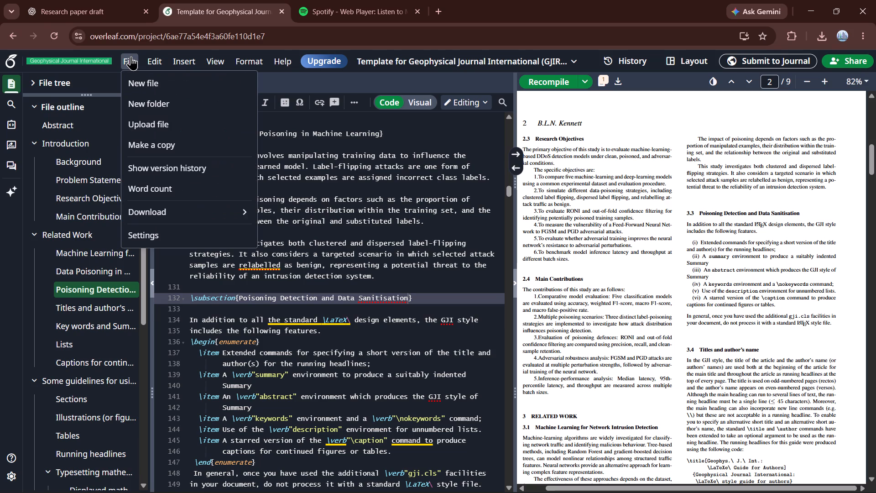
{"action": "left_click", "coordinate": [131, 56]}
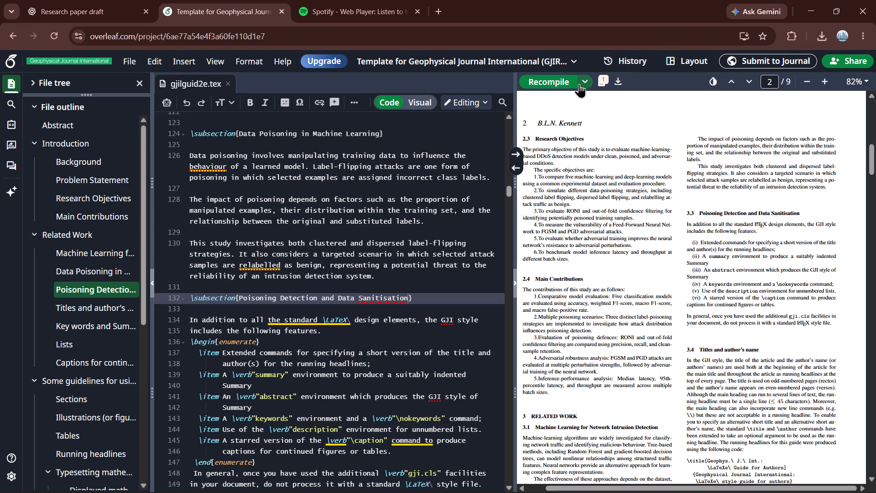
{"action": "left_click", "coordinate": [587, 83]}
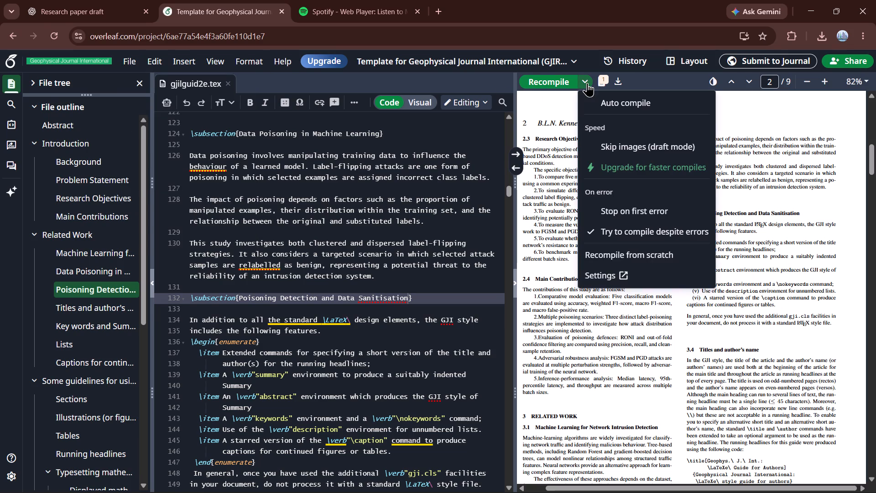
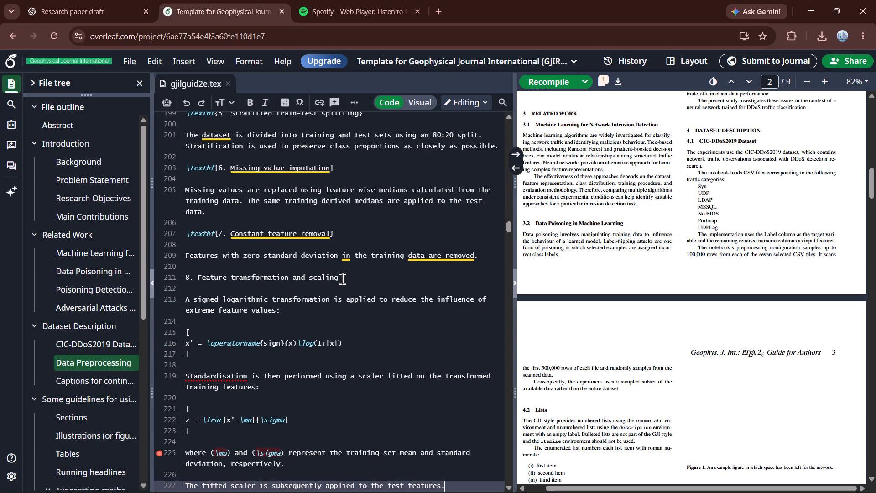
Bold the heading 8. Feature transformation and scaling.
{"action": "left_click_drag", "start_coordinate": [343, 278], "coordinate": [182, 276]}
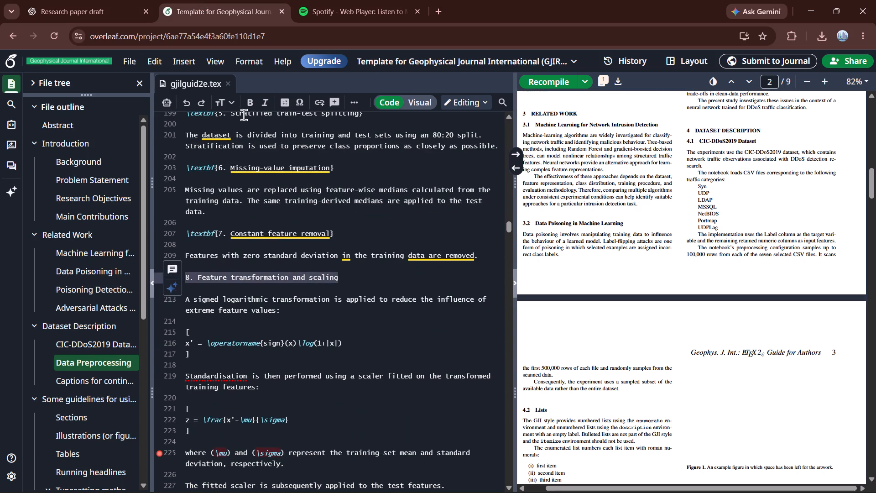
{"action": "left_click", "coordinate": [248, 102]}
{"action": "scroll", "coordinate": [312, 312], "scroll_direction": "down", "scroll_amount": 1}
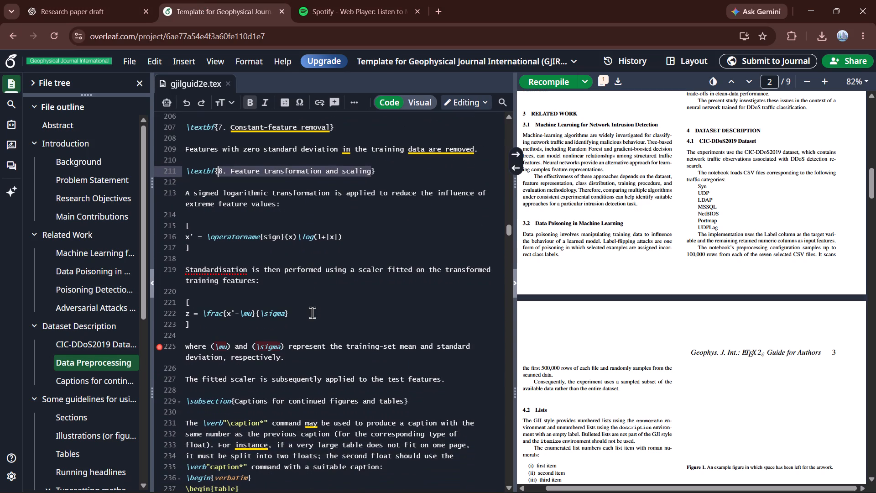
{"action": "scroll", "coordinate": [312, 312], "scroll_direction": "down", "scroll_amount": 2}
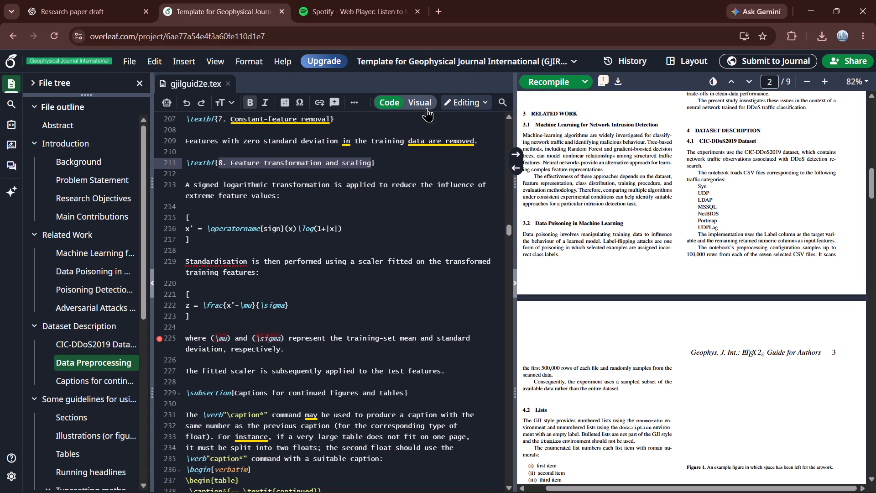
Recompile the paper and review the Data Preprocessing subsection in the PDF preview, through to the caption guidelines that follow it.
{"action": "left_click", "coordinate": [549, 85]}
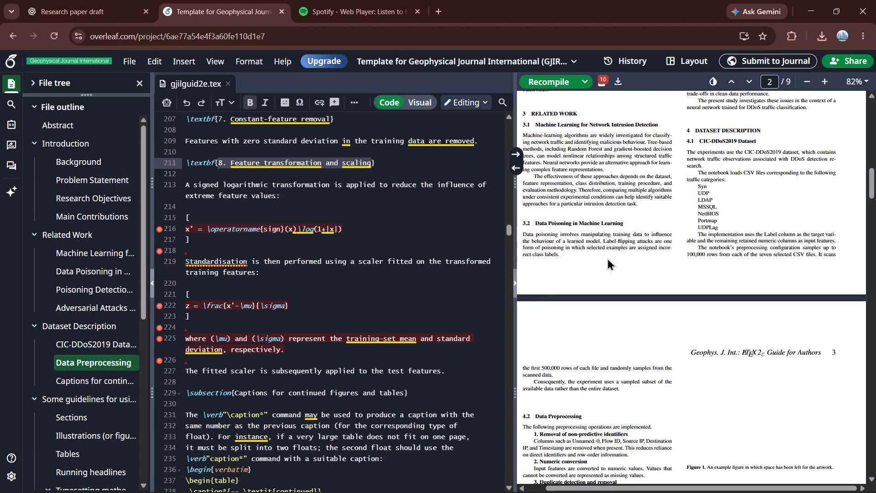
{"action": "scroll", "coordinate": [607, 258], "scroll_direction": "down", "scroll_amount": 5}
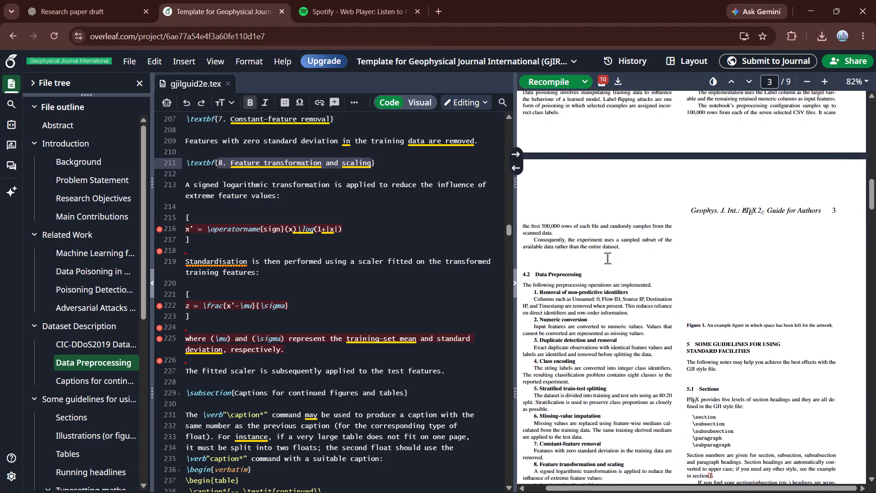
{"action": "scroll", "coordinate": [607, 258], "scroll_direction": "down", "scroll_amount": 3}
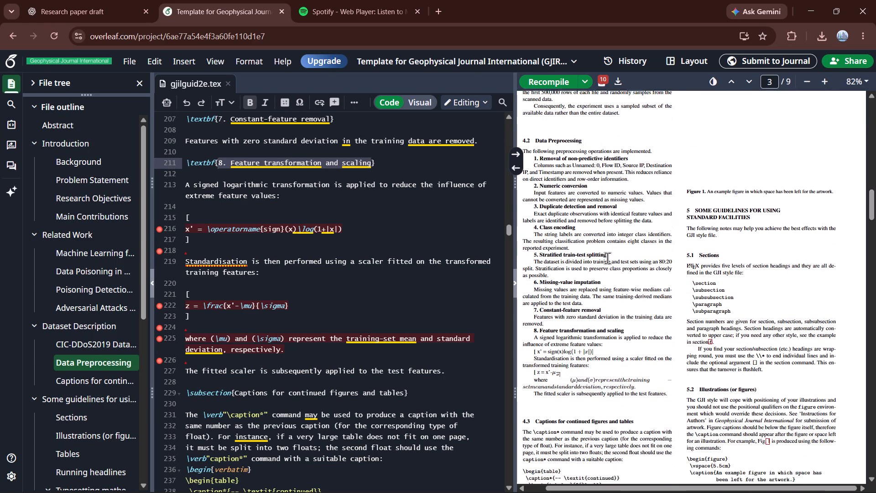
{"action": "scroll", "coordinate": [607, 258], "scroll_direction": "down", "scroll_amount": 1}
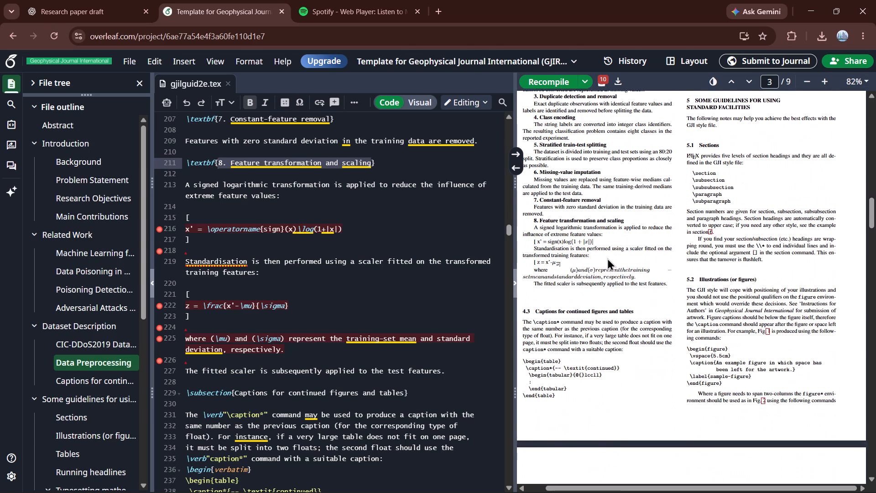
{"action": "scroll", "coordinate": [607, 258], "scroll_direction": "down", "scroll_amount": 1}
{"action": "scroll", "coordinate": [381, 288], "scroll_direction": "down", "scroll_amount": 2}
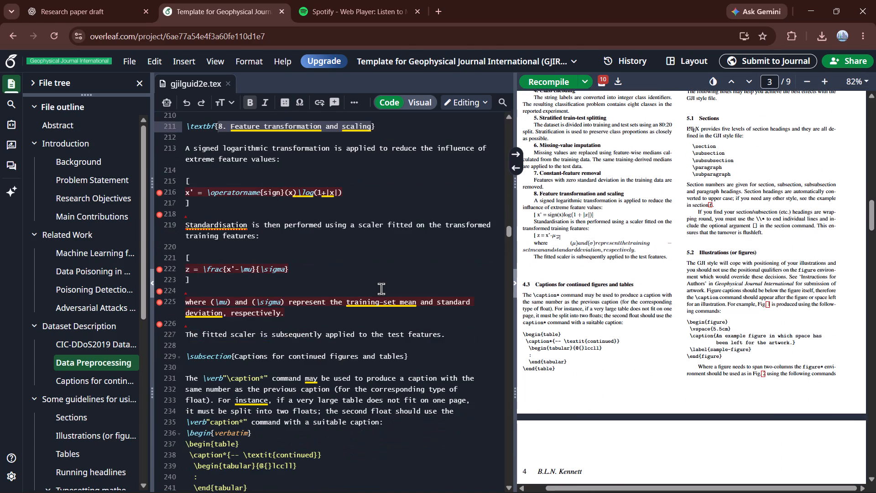
Replace the subsection title Captions for continued figures and tables with Dataset Split, copied from heading 3.3 of the ChatGPT draft.
{"action": "scroll", "coordinate": [381, 288], "scroll_direction": "down", "scroll_amount": 1}
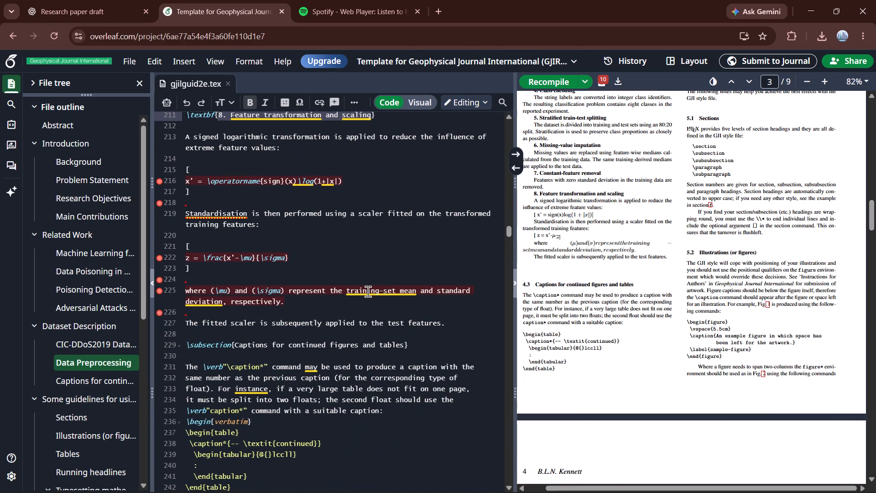
{"action": "scroll", "coordinate": [356, 341], "scroll_direction": "down", "scroll_amount": 2}
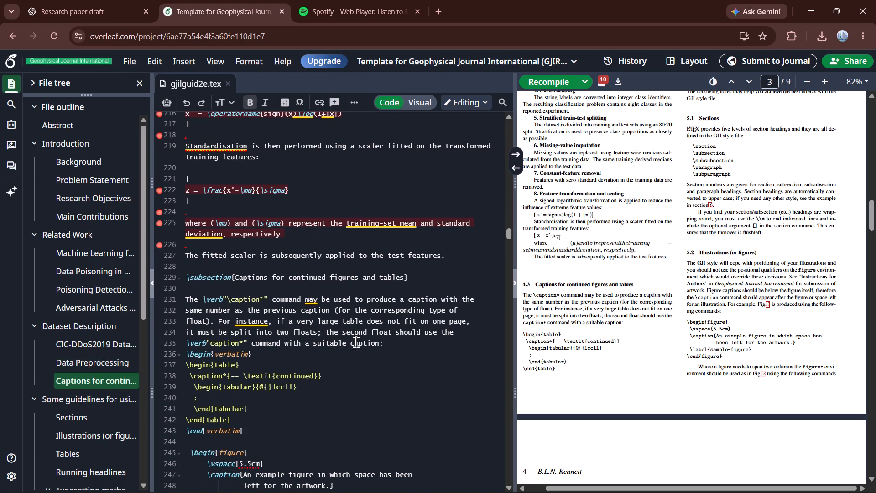
{"action": "left_click", "coordinate": [404, 278]}
{"action": "scroll", "coordinate": [404, 278], "scroll_direction": "down", "scroll_amount": 1}
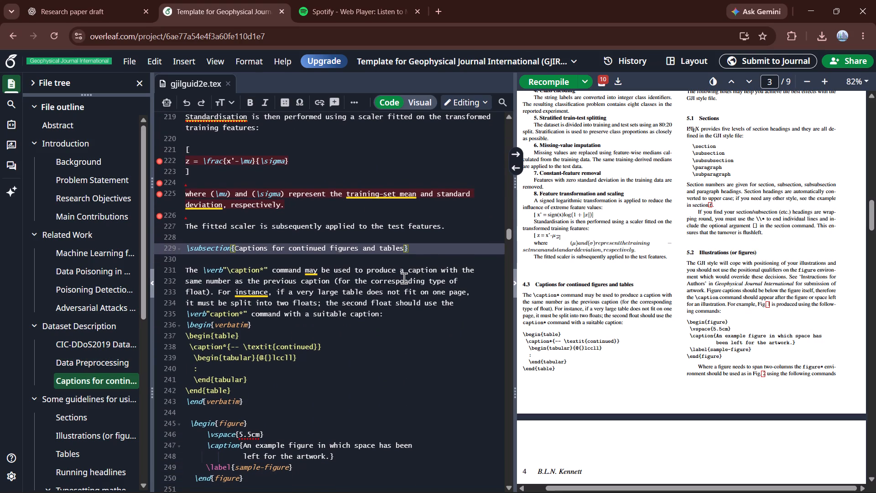
{"action": "left_click", "coordinate": [72, 0]}
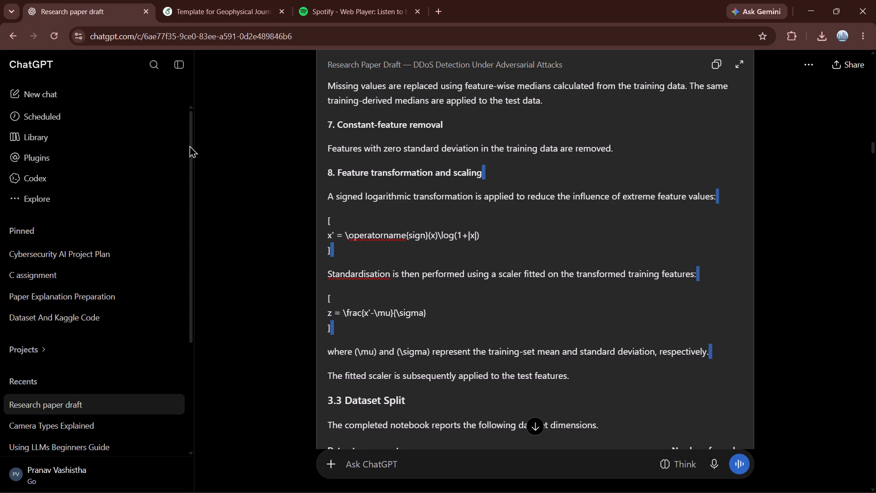
{"action": "left_click", "coordinate": [251, 264]}
{"action": "scroll", "coordinate": [251, 264], "scroll_direction": "down", "scroll_amount": 4}
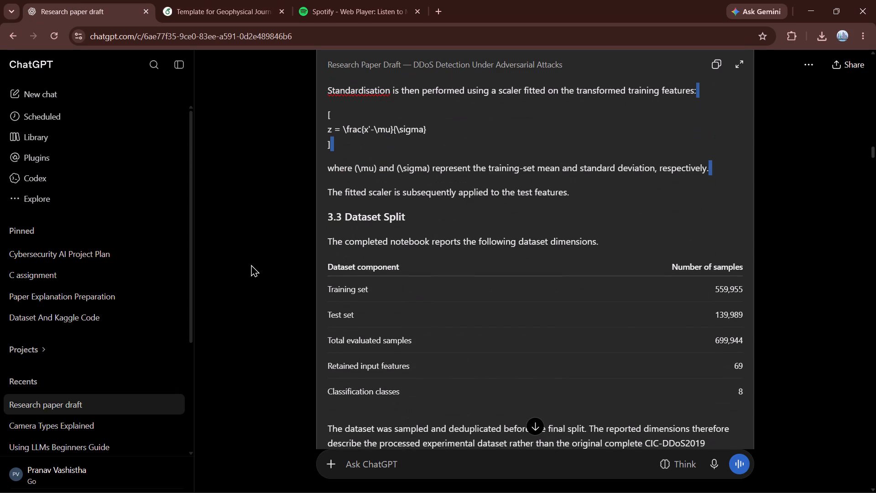
{"action": "left_click_drag", "start_coordinate": [407, 216], "coordinate": [345, 216]}
{"action": "key", "text": "ctrl+c"}
{"action": "left_click", "coordinate": [219, 257]}
{"action": "left_click", "coordinate": [220, 0]}
{"action": "key", "text": "BackSpace"}
{"action": "key", "text": "BackSpace"}
{"action": "key", "text": "BackSpace"}
{"action": "key", "text": "BackSpace"}
{"action": "key", "text": "BackSpace"}
{"action": "key", "text": "BackSpace"}
{"action": "key", "text": "BackSpace"}
{"action": "key", "text": "BackSpace"}
{"action": "key", "text": "BackSpace"}
{"action": "key", "text": "BackSpace"}
{"action": "key", "text": "BackSpace"}
{"action": "key", "text": "BackSpace"}
{"action": "key", "text": "BackSpace"}
{"action": "key", "text": "BackSpace"}
{"action": "key", "text": "BackSpace"}
{"action": "key", "text": "BackSpace"}
{"action": "key", "text": "BackSpace"}
{"action": "key", "text": "BackSpace"}
{"action": "key", "text": "BackSpace"}
{"action": "key", "text": "BackSpace"}
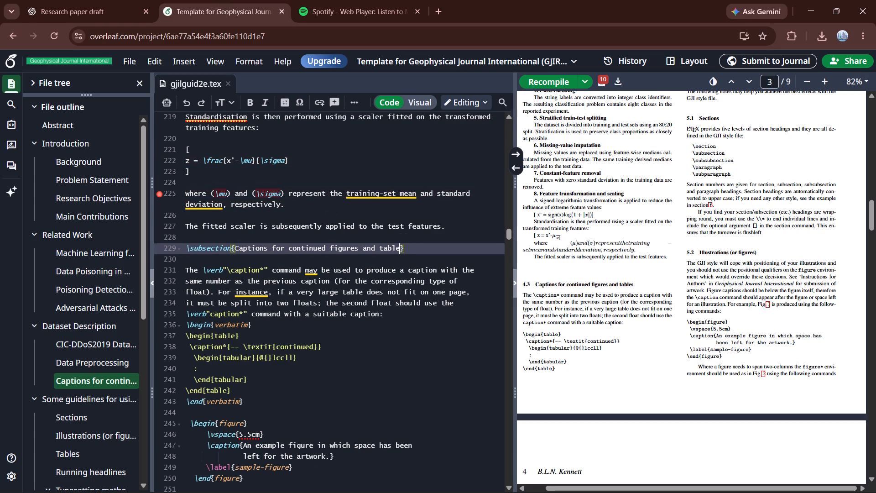
{"action": "key", "text": "BackSpace"}
{"action": "key", "text": "BackSpace"}
{"action": "key", "text": "BackSpace"}
{"action": "key", "text": "BackSpace"}
{"action": "key", "text": "BackSpace"}
{"action": "key", "text": "BackSpace"}
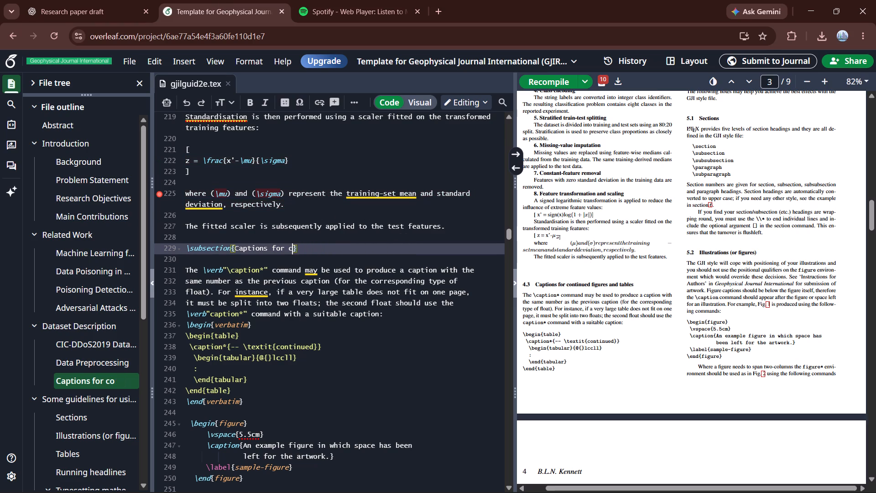
{"action": "key", "text": "BackSpace"}
{"action": "key", "text": "BackSpace"}
{"action": "key", "text": "BackSpace"}
{"action": "key", "text": "BackSpace"}
{"action": "key", "text": "BackSpace"}
{"action": "key", "text": "BackSpace"}
{"action": "key", "text": "BackSpace"}
{"action": "key", "text": "BackSpace"}
{"action": "key", "text": "BackSpace"}
{"action": "key", "text": "BackSpace"}
{"action": "key", "text": "BackSpace"}
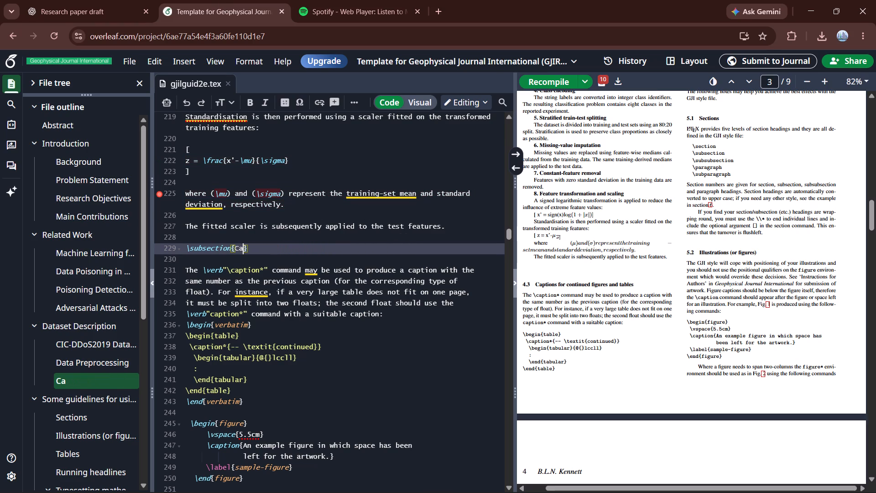
{"action": "key", "text": "BackSpace"}
{"action": "key", "text": "BackSpace"}
{"action": "key", "text": "ctrl+v"}
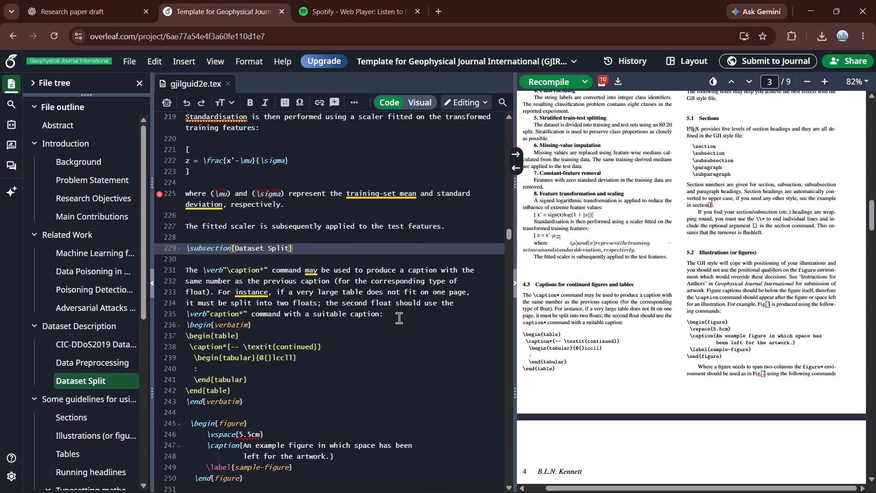
Delete the template's caption instructions, verbatim table example and sample figure below the Dataset Split heading, and recompile.
{"action": "scroll", "coordinate": [399, 318], "scroll_direction": "down", "scroll_amount": 2}
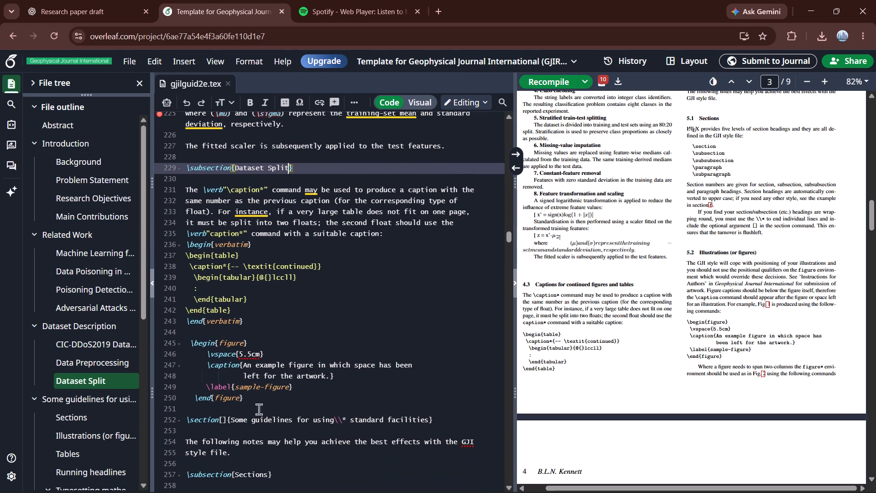
{"action": "left_click_drag", "start_coordinate": [245, 400], "coordinate": [187, 187]}
{"action": "key", "text": "BackSpace"}
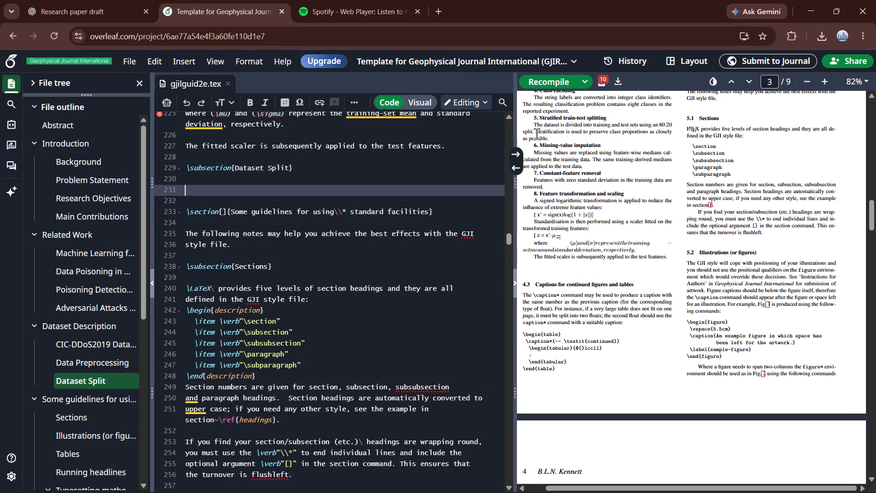
{"action": "left_click", "coordinate": [549, 82]}
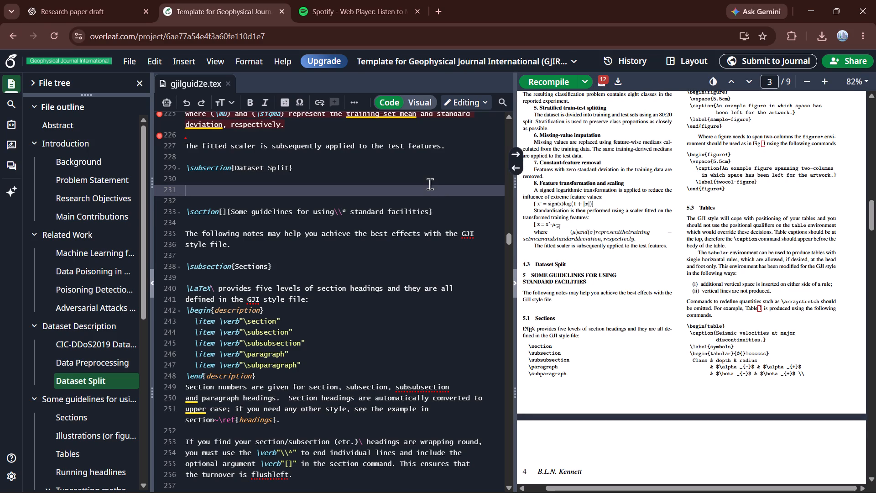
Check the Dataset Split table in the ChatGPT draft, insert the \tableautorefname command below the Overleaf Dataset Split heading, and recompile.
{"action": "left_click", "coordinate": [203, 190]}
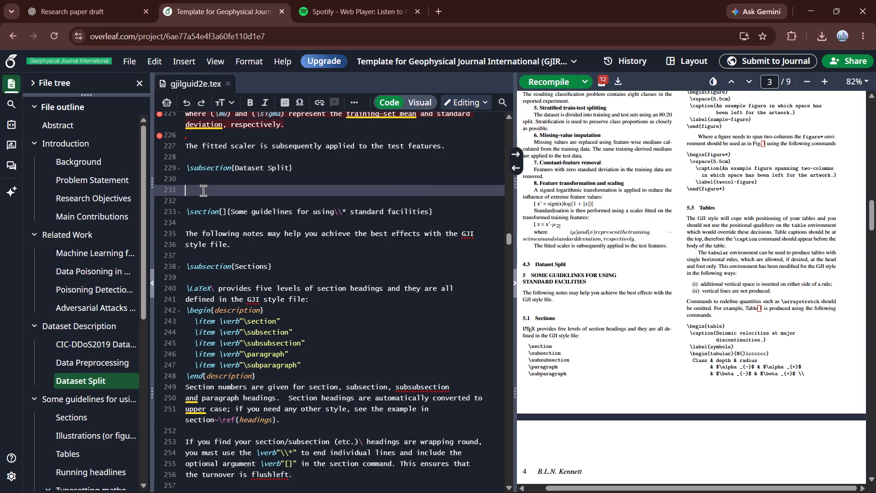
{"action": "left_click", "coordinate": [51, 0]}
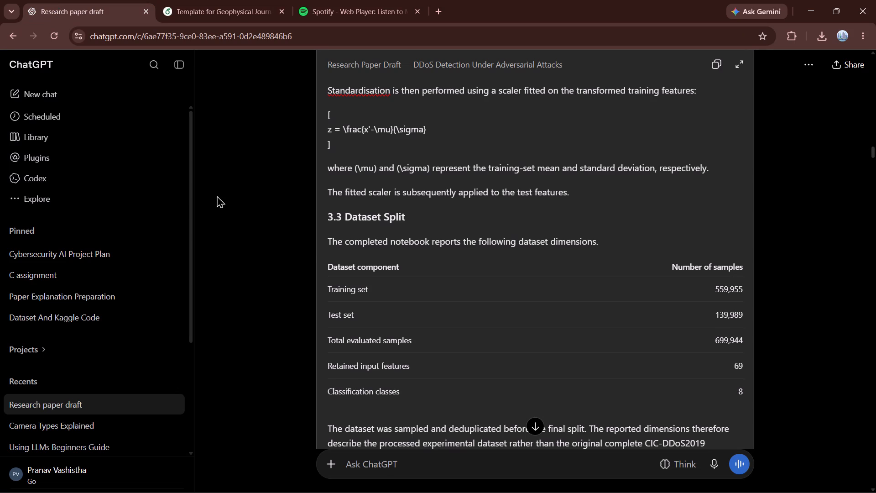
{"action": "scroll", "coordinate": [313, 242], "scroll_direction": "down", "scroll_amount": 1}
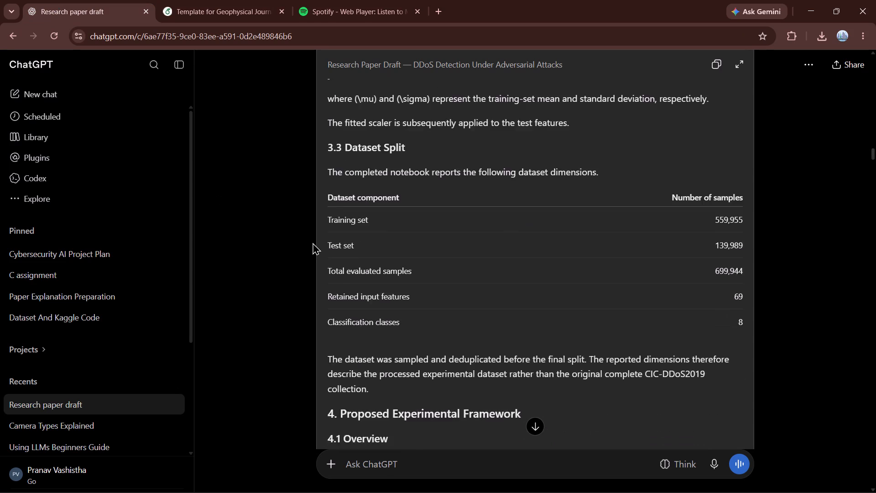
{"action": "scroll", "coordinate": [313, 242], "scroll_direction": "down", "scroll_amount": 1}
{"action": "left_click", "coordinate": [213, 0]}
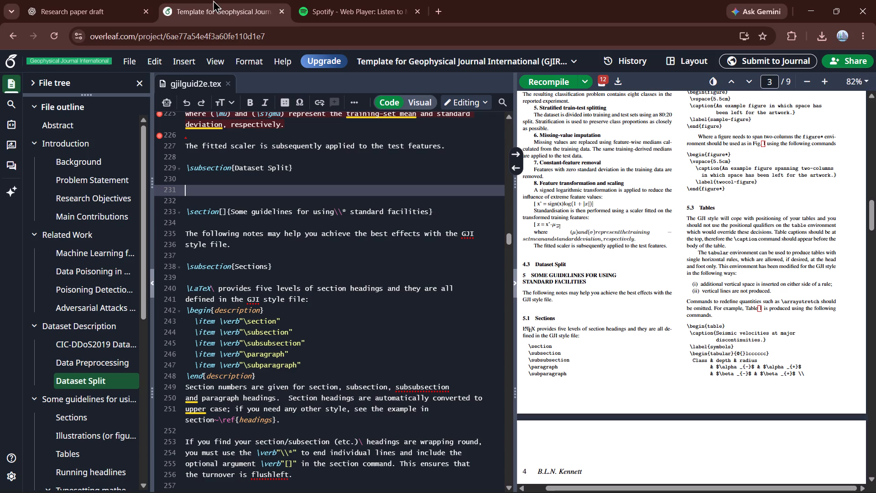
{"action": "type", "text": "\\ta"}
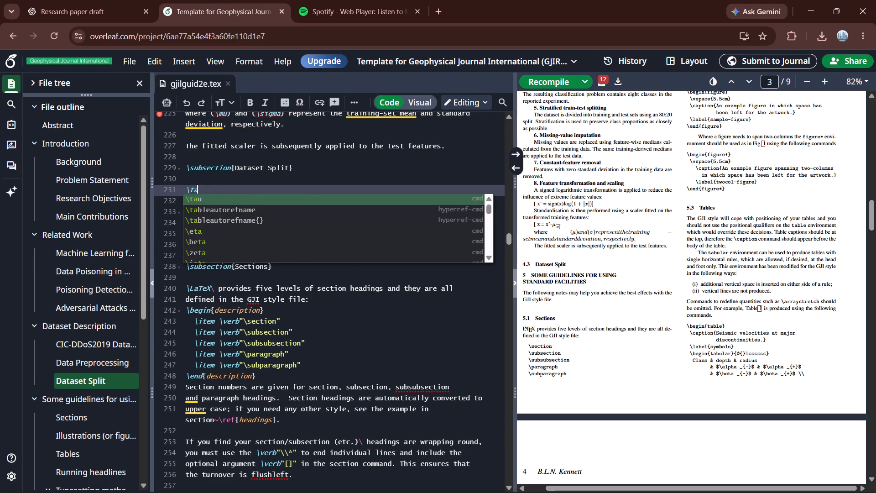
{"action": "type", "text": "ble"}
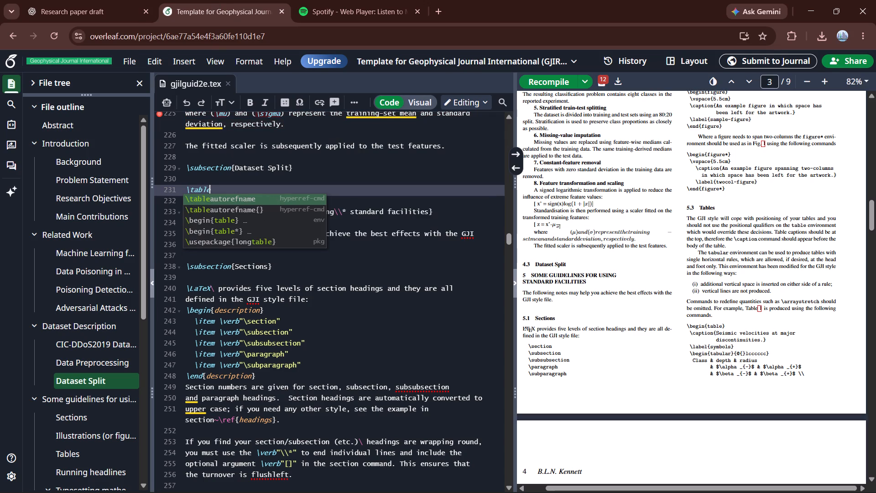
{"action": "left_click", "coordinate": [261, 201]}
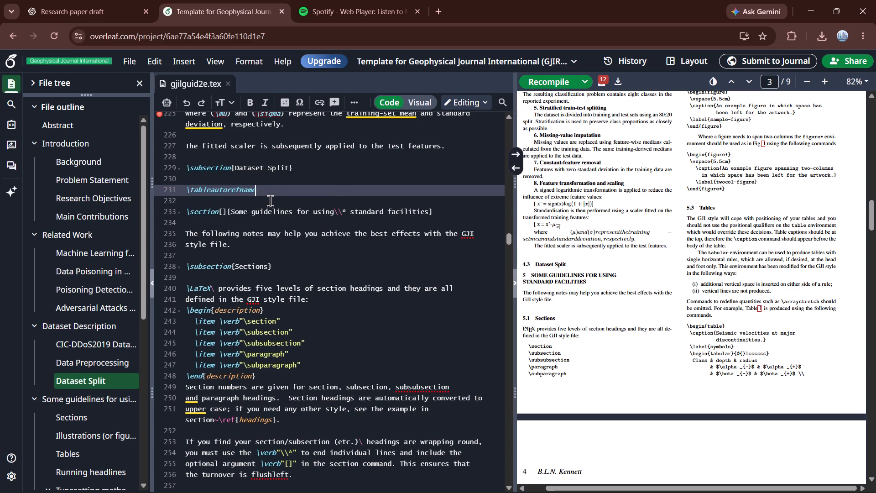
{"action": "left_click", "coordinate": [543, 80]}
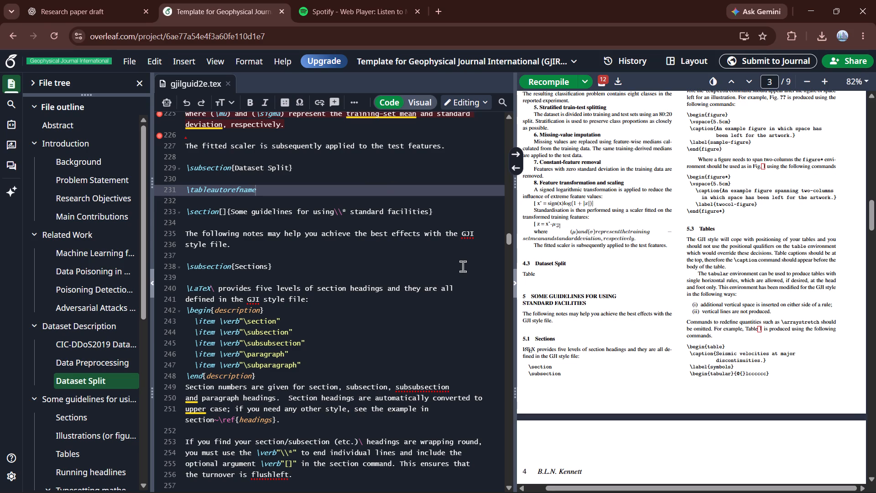
Look over the source around the Dataset Split subsection, from the Feature transformation and scaling formulas to the template's Sections guidelines.
{"action": "left_click", "coordinate": [277, 191]}
{"action": "scroll", "coordinate": [337, 256], "scroll_direction": "up", "scroll_amount": 1}
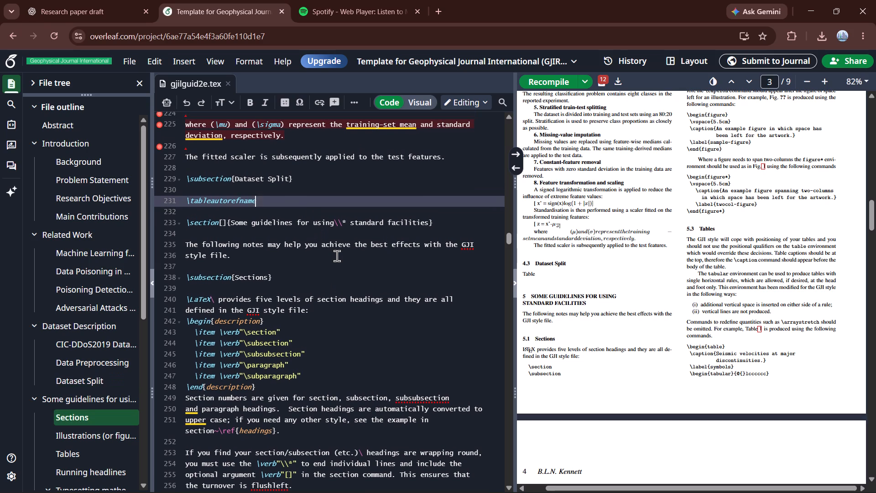
{"action": "scroll", "coordinate": [337, 256], "scroll_direction": "up", "scroll_amount": 2}
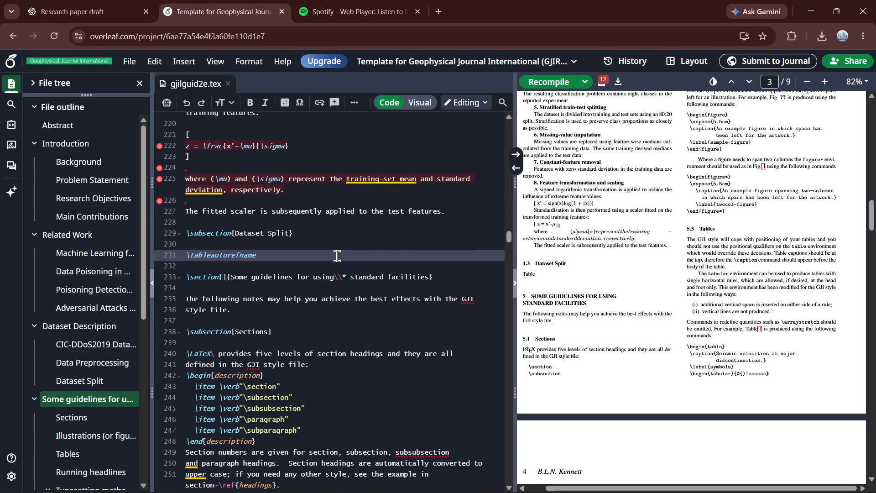
{"action": "scroll", "coordinate": [337, 256], "scroll_direction": "up", "scroll_amount": 2}
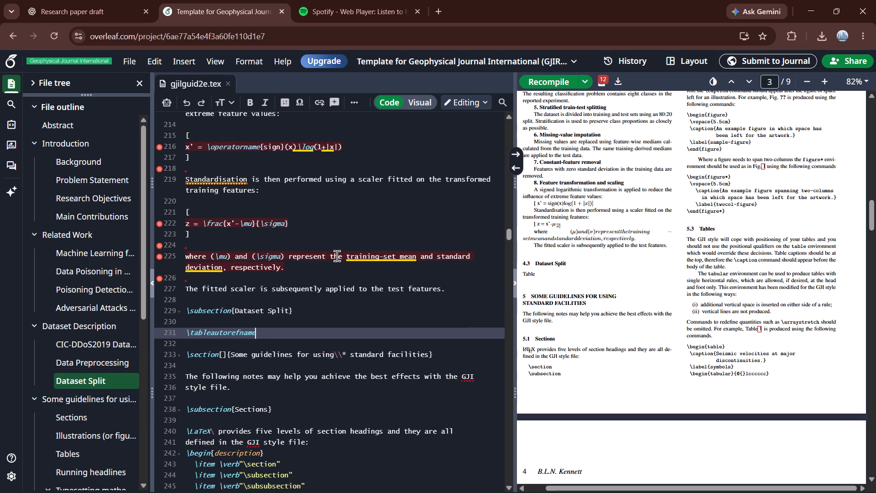
{"action": "scroll", "coordinate": [337, 256], "scroll_direction": "right", "scroll_amount": 2}
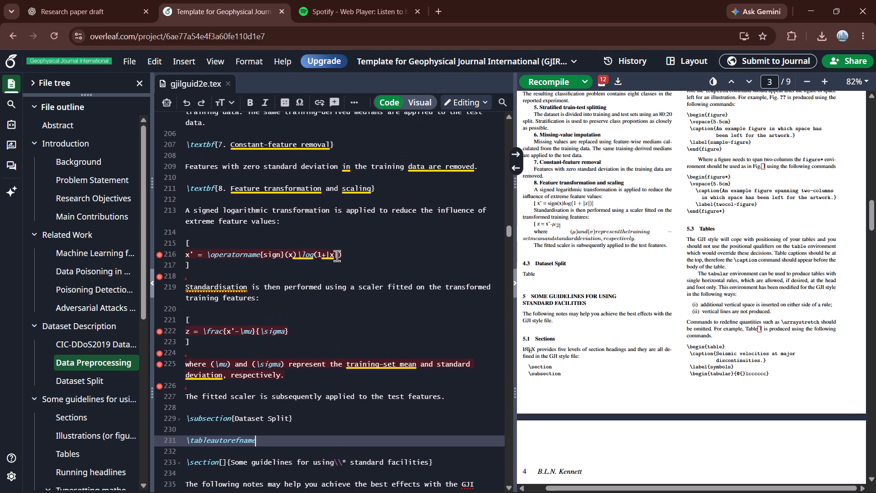
{"action": "scroll", "coordinate": [337, 256], "scroll_direction": "right", "scroll_amount": 1}
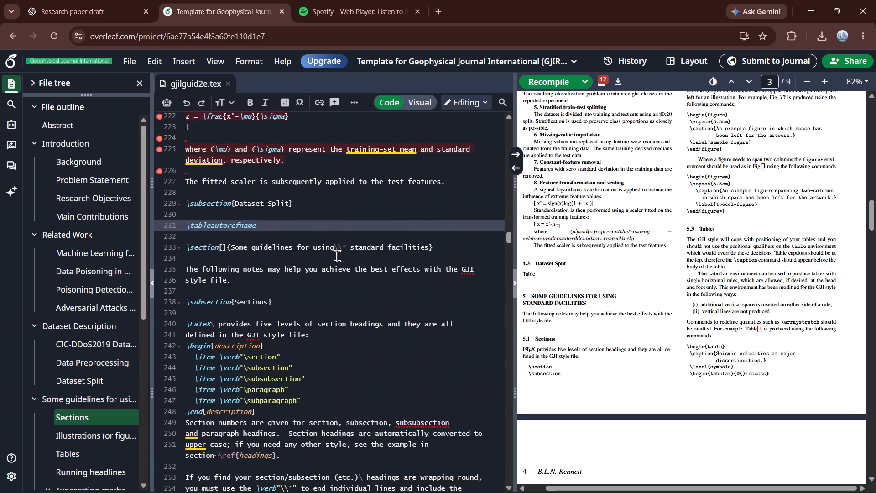
{"action": "scroll", "coordinate": [337, 256], "scroll_direction": "right", "scroll_amount": 1}
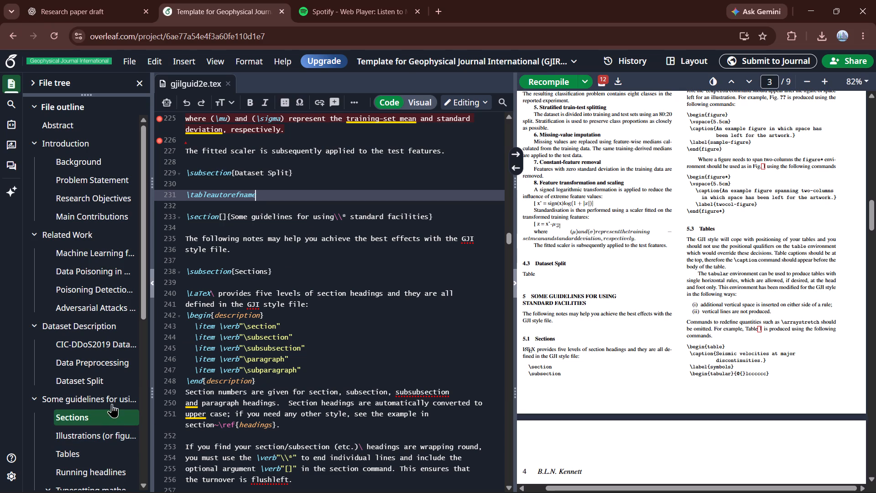
Delete the \tableautorefname command from the line below the Dataset Split heading.
{"action": "key", "text": "BackSpace"}
{"action": "key", "text": "BackSpace"}
{"action": "key", "text": "BackSpace"}
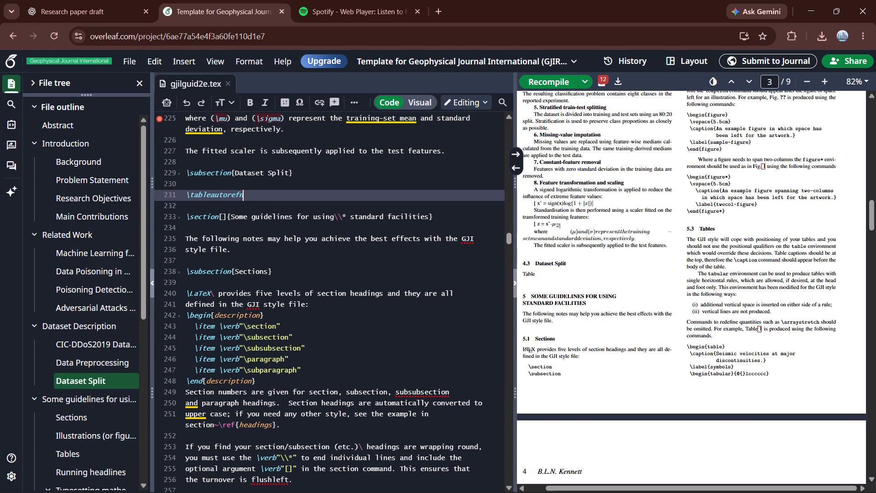
{"action": "key", "text": "BackSpace"}
{"action": "key", "text": "BackSpace"}
{"action": "key", "text": "BackSpace"}
{"action": "key", "text": "BackSpace"}
{"action": "key", "text": "BackSpace"}
{"action": "key", "text": "BackSpace"}
{"action": "key", "text": "BackSpace"}
{"action": "key", "text": "BackSpace"}
{"action": "key", "text": "BackSpace"}
{"action": "key", "text": "BackSpace"}
{"action": "key", "text": "BackSpace"}
{"action": "key", "text": "BackSpace"}
{"action": "key", "text": "BackSpace"}
{"action": "key", "text": "BackSpace"}
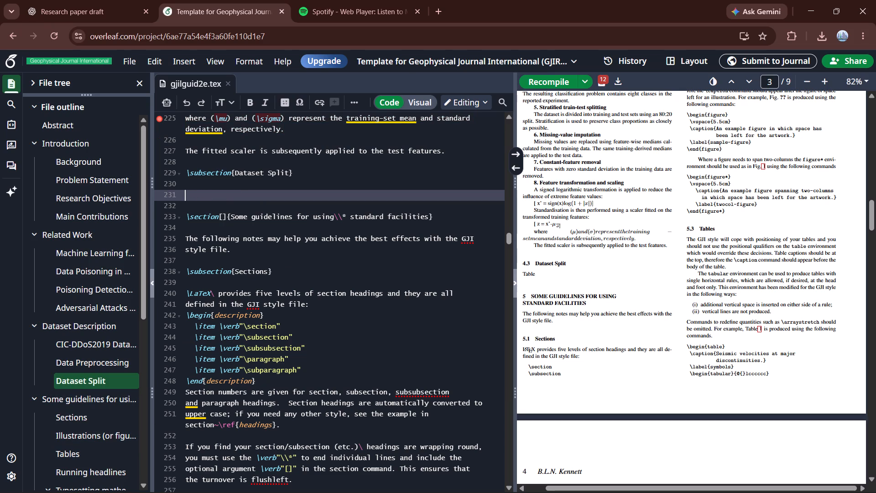
{"action": "left_click", "coordinate": [91, 454]}
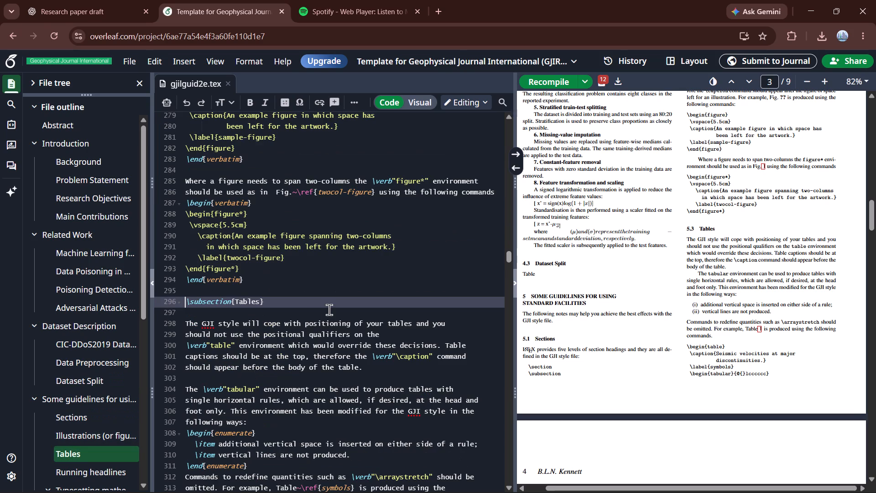
{"action": "scroll", "coordinate": [329, 309], "scroll_direction": "down", "scroll_amount": 2}
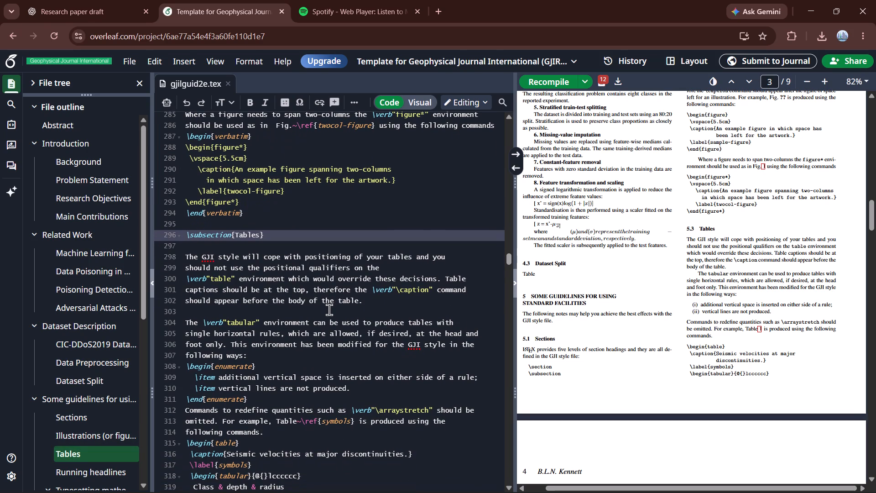
{"action": "scroll", "coordinate": [635, 289], "scroll_direction": "down", "scroll_amount": 5}
{"action": "scroll", "coordinate": [635, 289], "scroll_direction": "up", "scroll_amount": 1}
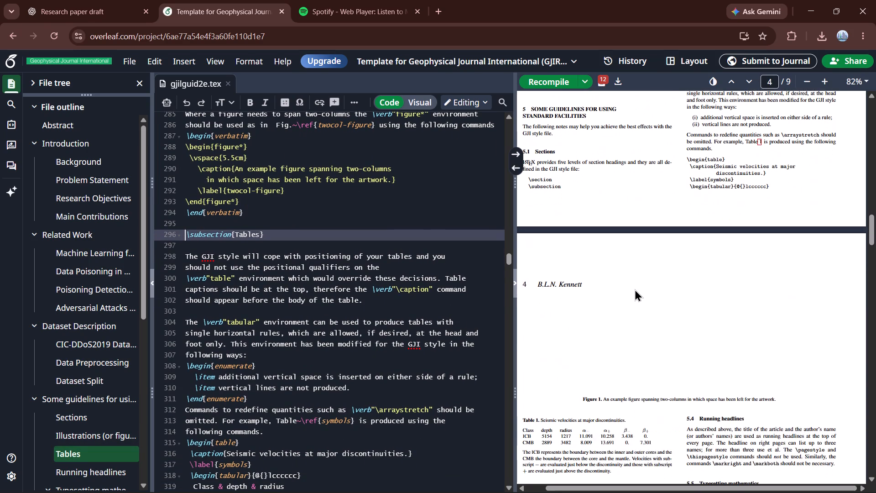
{"action": "scroll", "coordinate": [635, 289], "scroll_direction": "up", "scroll_amount": 3}
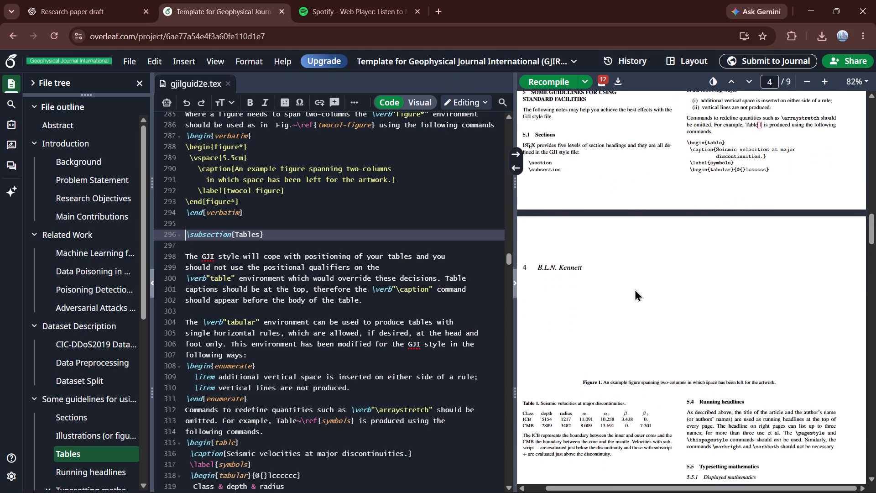
{"action": "scroll", "coordinate": [635, 289], "scroll_direction": "up", "scroll_amount": 1}
{"action": "scroll", "coordinate": [635, 289], "scroll_direction": "down", "scroll_amount": 1}
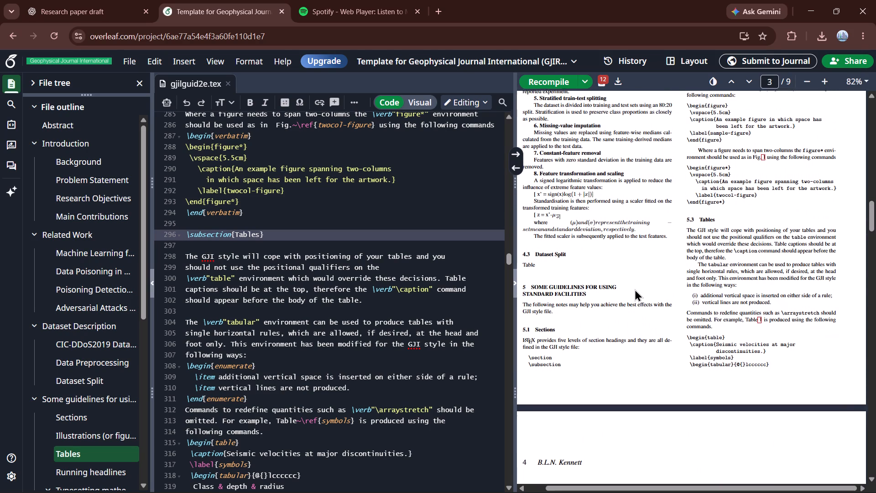
{"action": "scroll", "coordinate": [635, 289], "scroll_direction": "down", "scroll_amount": 1}
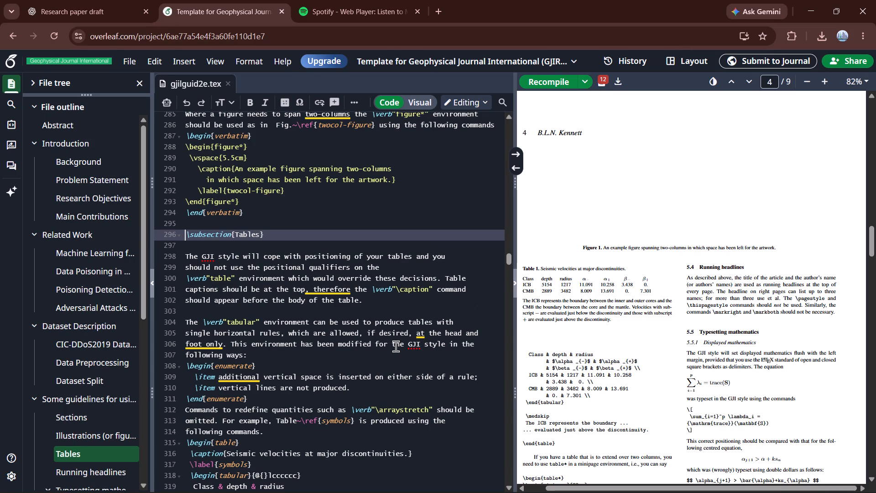
{"action": "scroll", "coordinate": [396, 346], "scroll_direction": "up", "scroll_amount": 2}
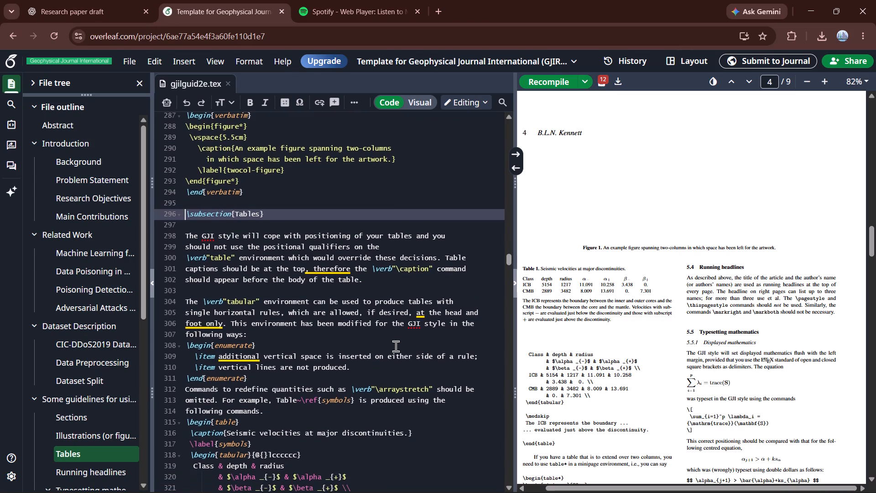
{"action": "scroll", "coordinate": [396, 346], "scroll_direction": "up", "scroll_amount": 4}
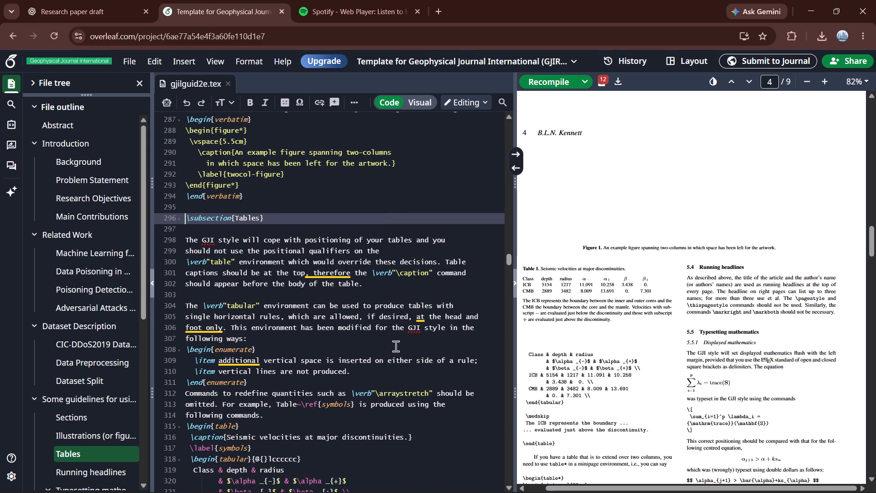
{"action": "scroll", "coordinate": [396, 346], "scroll_direction": "up", "scroll_amount": 7}
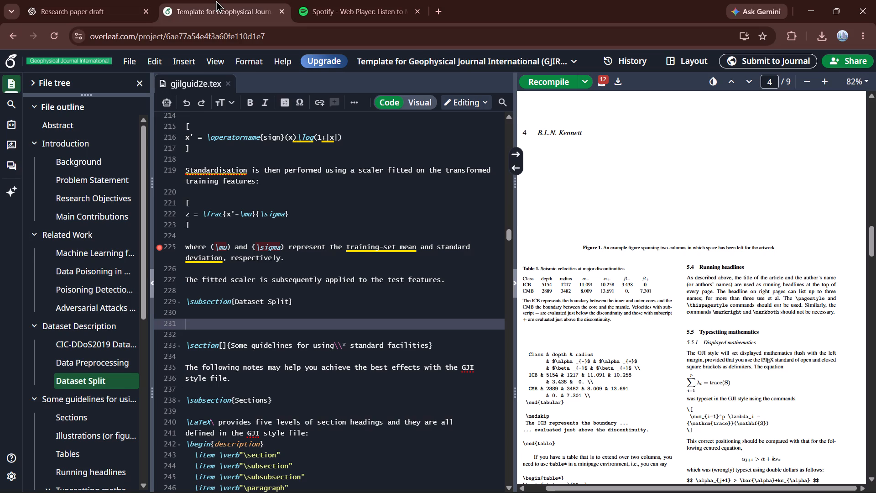
{"action": "key", "text": "ctrl+v"}
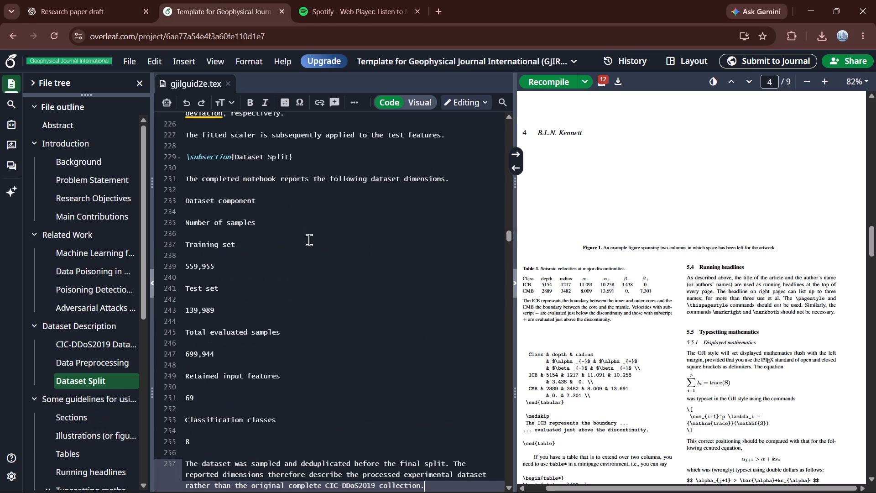
{"action": "scroll", "coordinate": [309, 240], "scroll_direction": "down", "scroll_amount": 2}
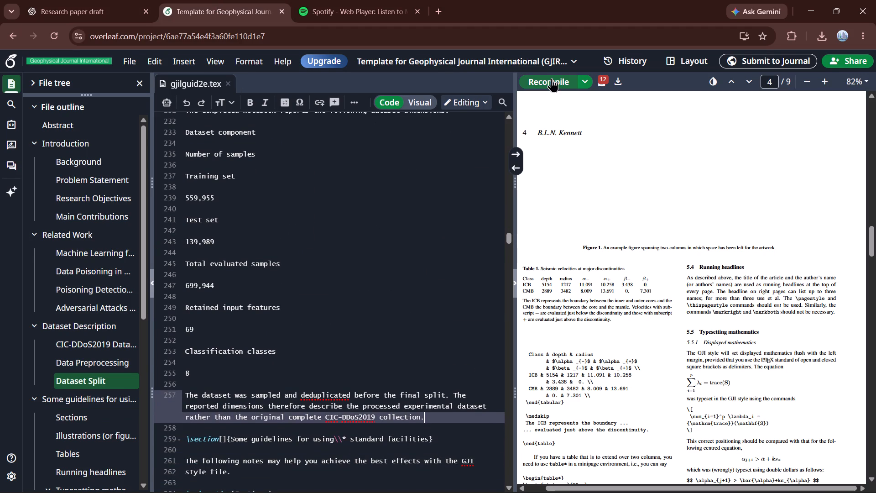
{"action": "left_click", "coordinate": [552, 78]}
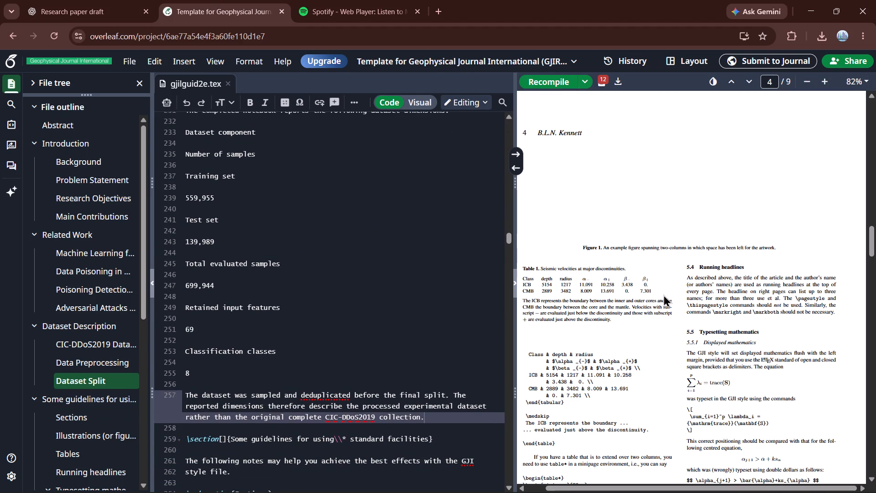
Check how the pasted Dataset Split content appears in the compiled PDF and in the source.
{"action": "scroll", "coordinate": [663, 294], "scroll_direction": "up", "scroll_amount": 5}
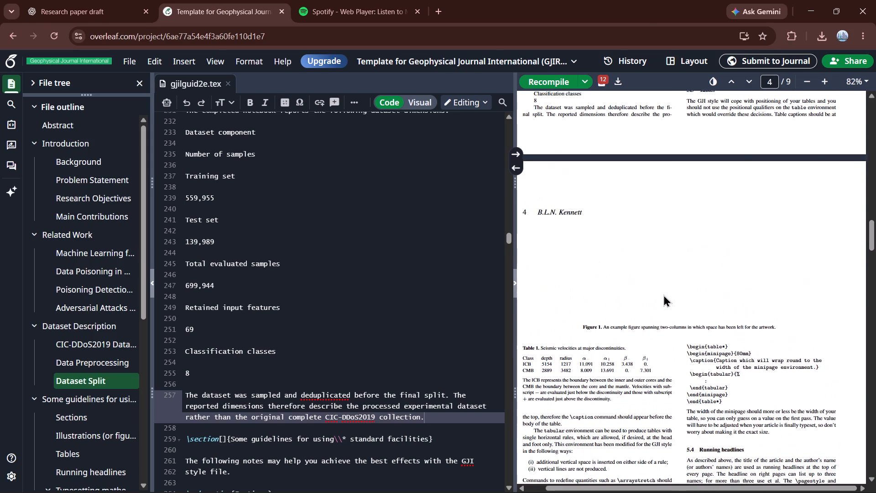
{"action": "scroll", "coordinate": [663, 294], "scroll_direction": "up", "scroll_amount": 3}
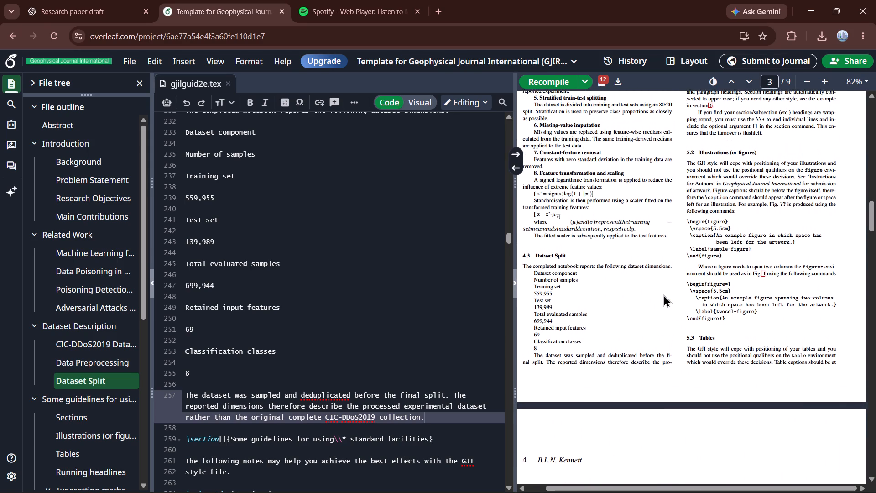
{"action": "scroll", "coordinate": [663, 294], "scroll_direction": "up", "scroll_amount": 1}
{"action": "scroll", "coordinate": [402, 215], "scroll_direction": "up", "scroll_amount": 1}
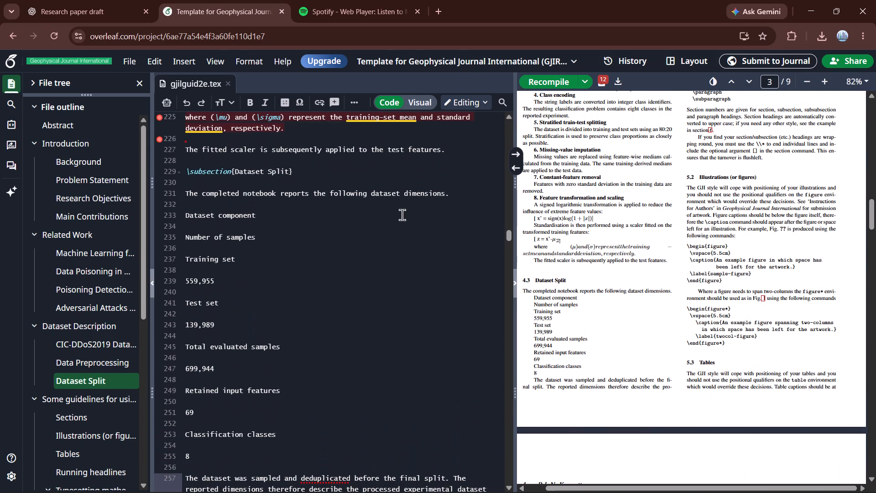
{"action": "scroll", "coordinate": [402, 215], "scroll_direction": "up", "scroll_amount": 3}
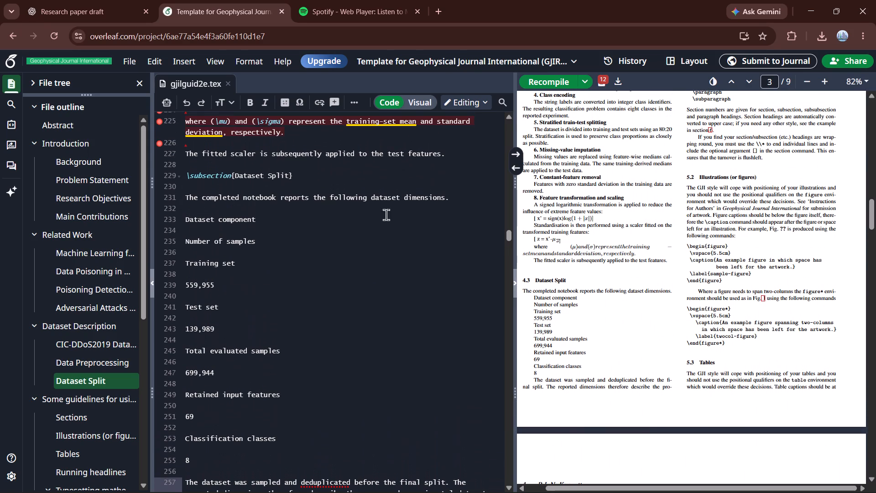
Delete the pasted plain-text table entries under Dataset Split, from "Dataset component" through the "8" below Classification classes.
{"action": "scroll", "coordinate": [203, 227], "scroll_direction": "down", "scroll_amount": 1}
{"action": "left_click_drag", "start_coordinate": [185, 206], "coordinate": [217, 446]}
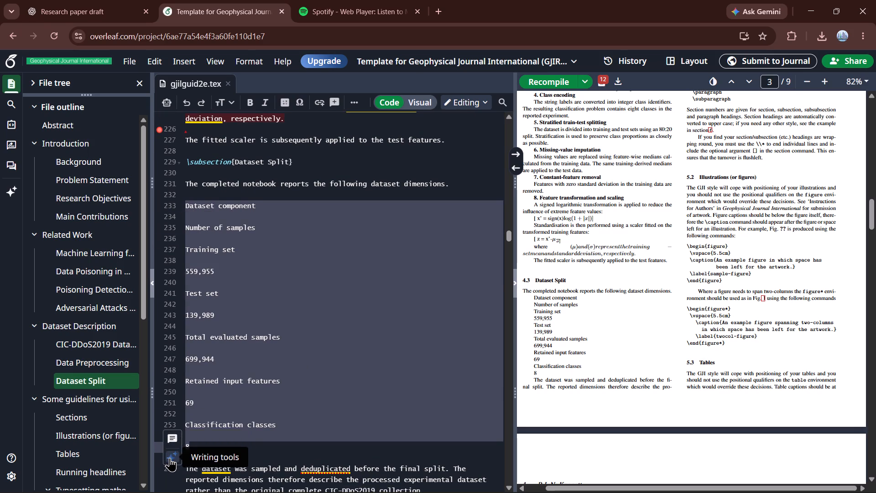
{"action": "left_click", "coordinate": [250, 439]}
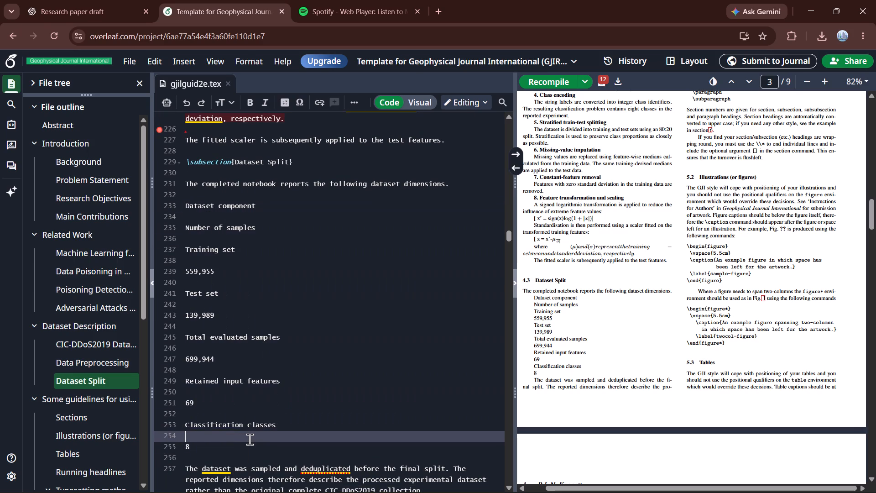
{"action": "left_click_drag", "start_coordinate": [198, 446], "coordinate": [198, 229]}
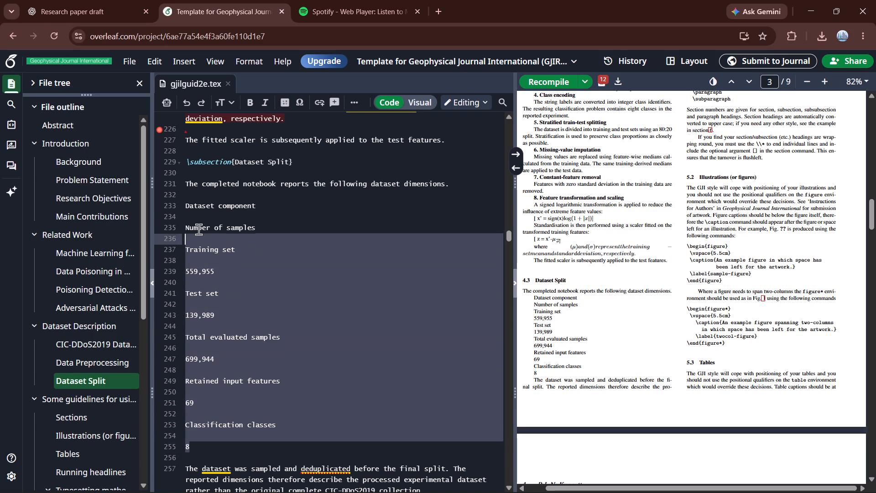
{"action": "left_click_drag", "start_coordinate": [198, 229], "coordinate": [186, 205]}
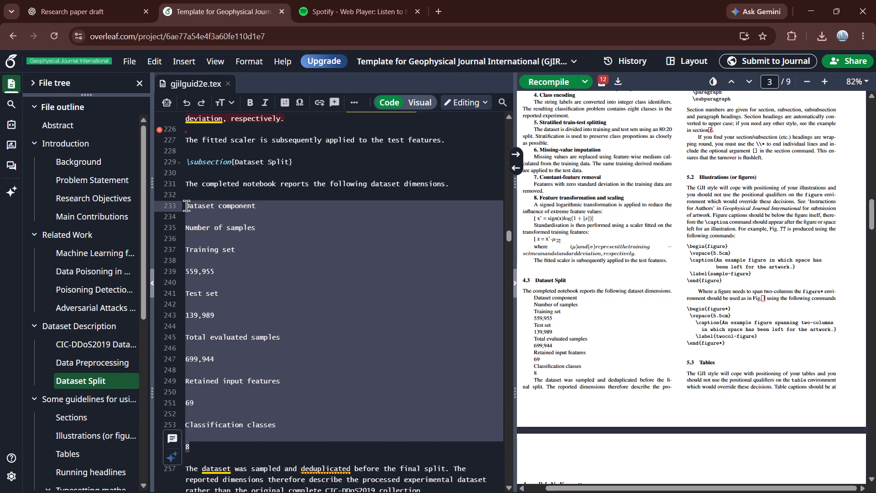
{"action": "key", "text": "BackSpace"}
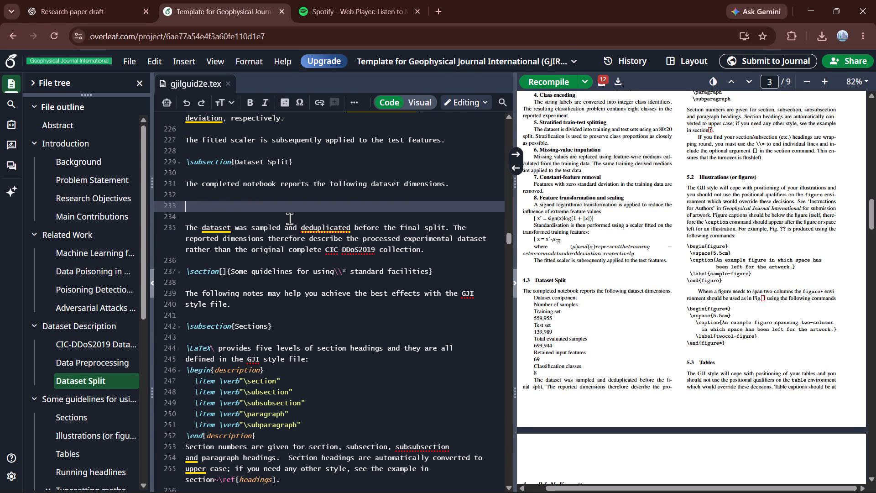
Insert a skeleton table environment between the Dataset Split intro sentence and closing paragraph, and recompile the document.
{"action": "type", "text": "\\table"}
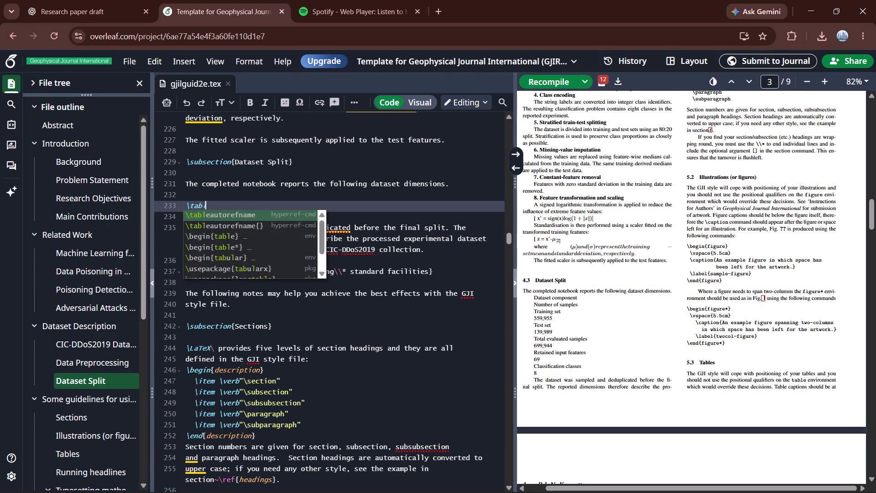
{"action": "left_click", "coordinate": [264, 236]}
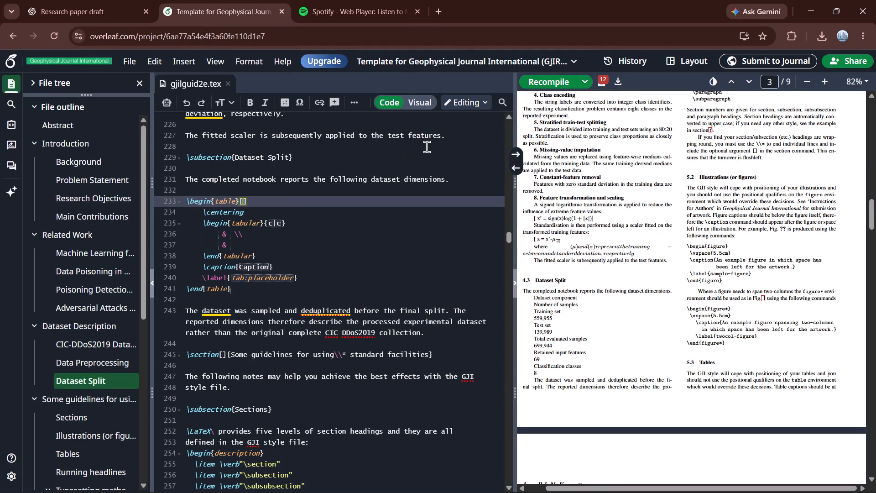
{"action": "left_click", "coordinate": [545, 83]}
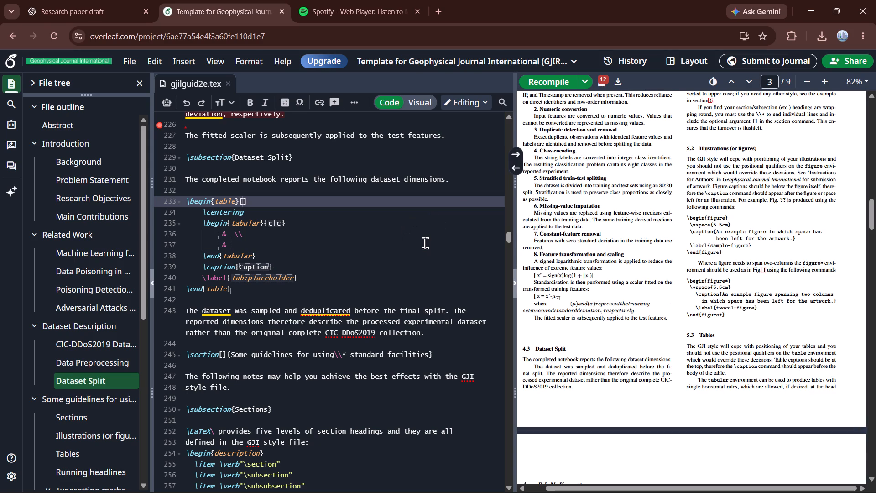
Examine the compiled pages around Dataset Split to see where and how the skeleton table is rendered.
{"action": "scroll", "coordinate": [625, 244], "scroll_direction": "up", "scroll_amount": 4}
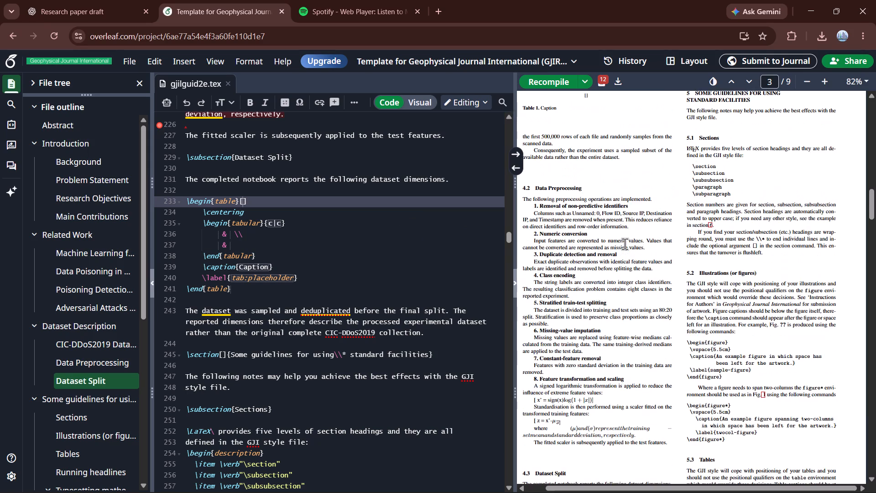
{"action": "scroll", "coordinate": [625, 244], "scroll_direction": "up", "scroll_amount": 2}
{"action": "scroll", "coordinate": [625, 244], "scroll_direction": "right", "scroll_amount": 1}
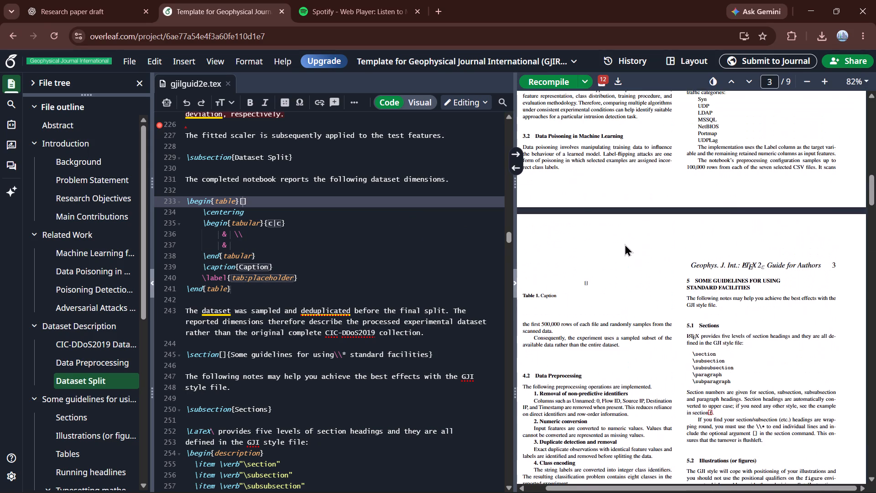
{"action": "scroll", "coordinate": [625, 244], "scroll_direction": "right", "scroll_amount": 1}
{"action": "scroll", "coordinate": [625, 244], "scroll_direction": "down", "scroll_amount": 2}
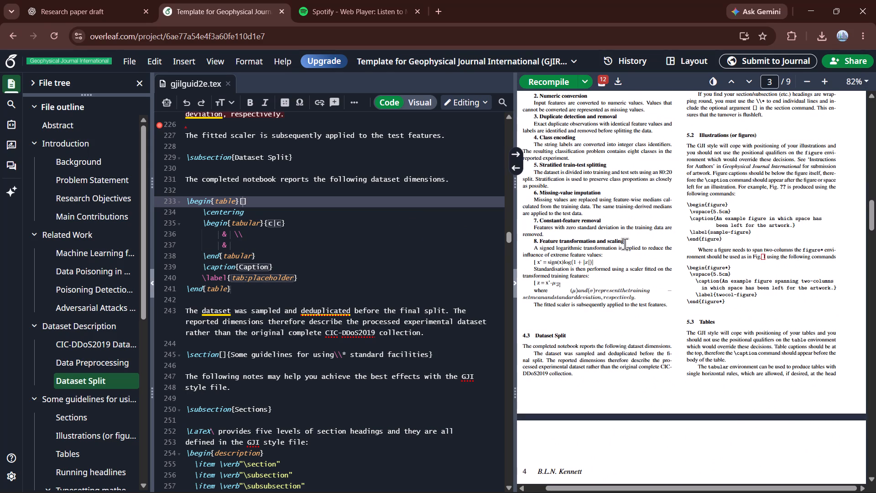
{"action": "scroll", "coordinate": [625, 244], "scroll_direction": "down", "scroll_amount": 1}
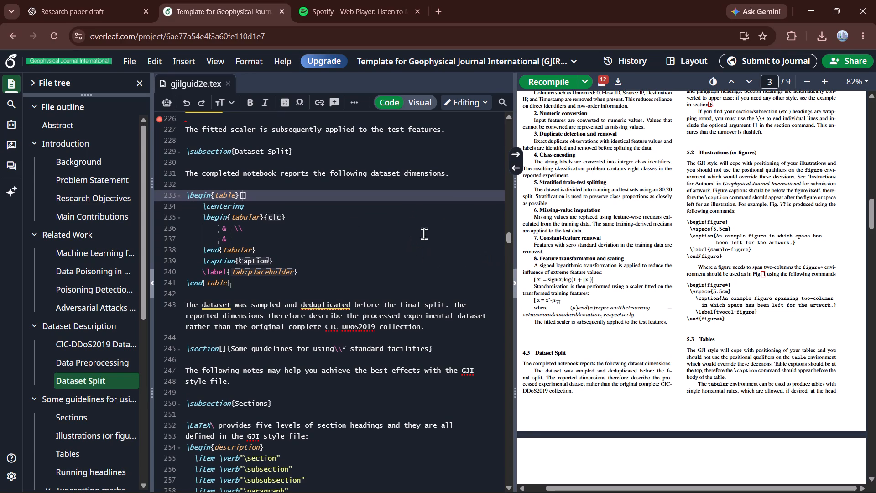
{"action": "scroll", "coordinate": [432, 229], "scroll_direction": "up", "scroll_amount": 1}
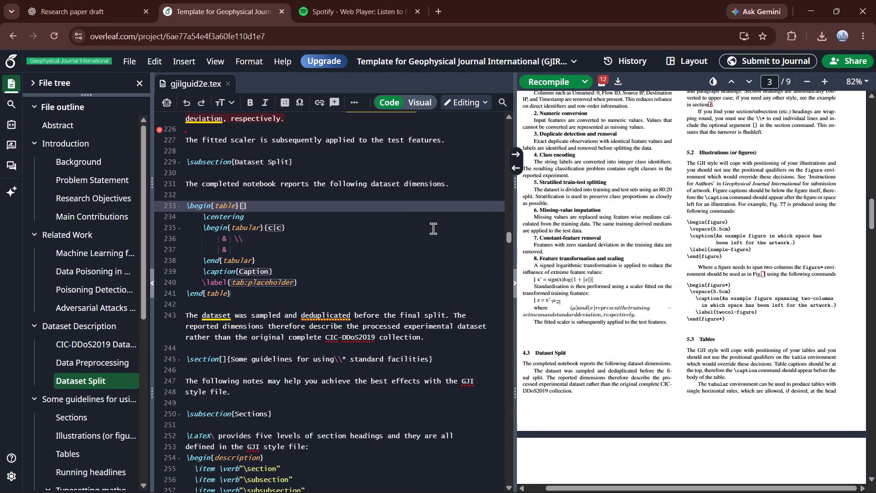
Examine the template's Tables subsection source and its compiled sample table of seismic velocities for the expected table format.
{"action": "left_click", "coordinate": [243, 206]}
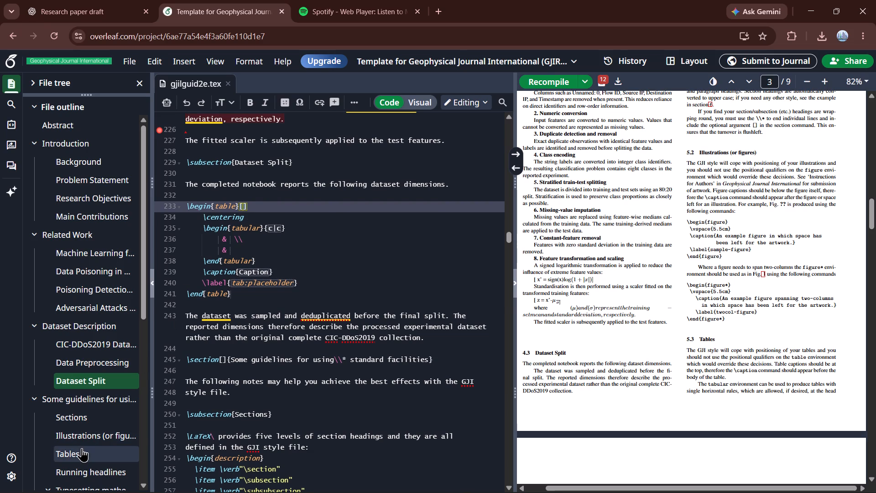
{"action": "left_click", "coordinate": [82, 448]}
{"action": "scroll", "coordinate": [82, 448], "scroll_direction": "right", "scroll_amount": 3}
{"action": "scroll", "coordinate": [366, 335], "scroll_direction": "down", "scroll_amount": 1}
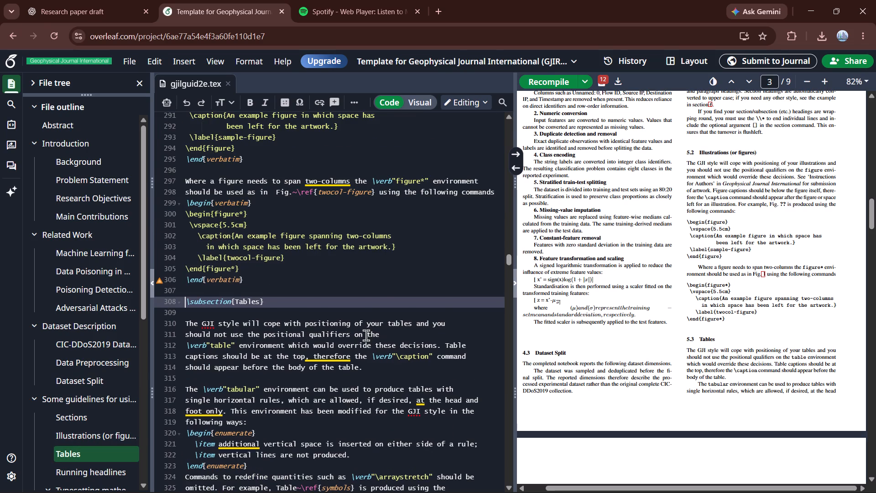
{"action": "scroll", "coordinate": [366, 335], "scroll_direction": "down", "scroll_amount": 4}
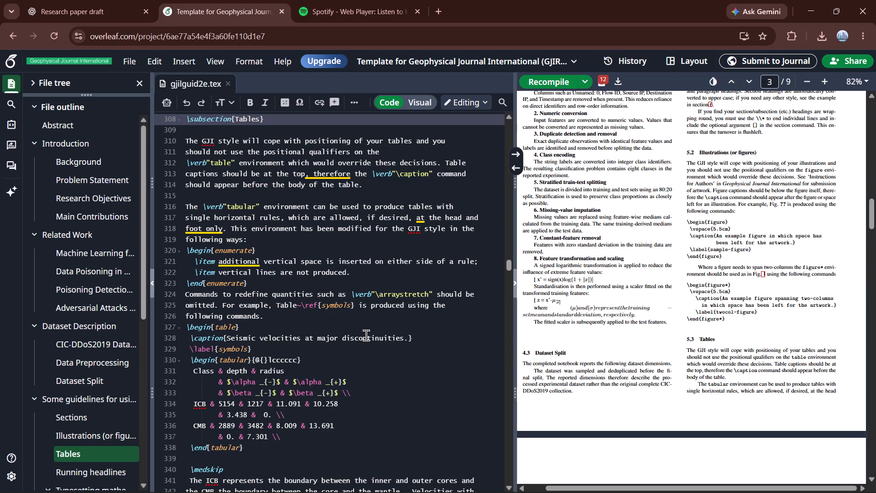
{"action": "scroll", "coordinate": [366, 335], "scroll_direction": "down", "scroll_amount": 1}
{"action": "scroll", "coordinate": [670, 283], "scroll_direction": "down", "scroll_amount": 7}
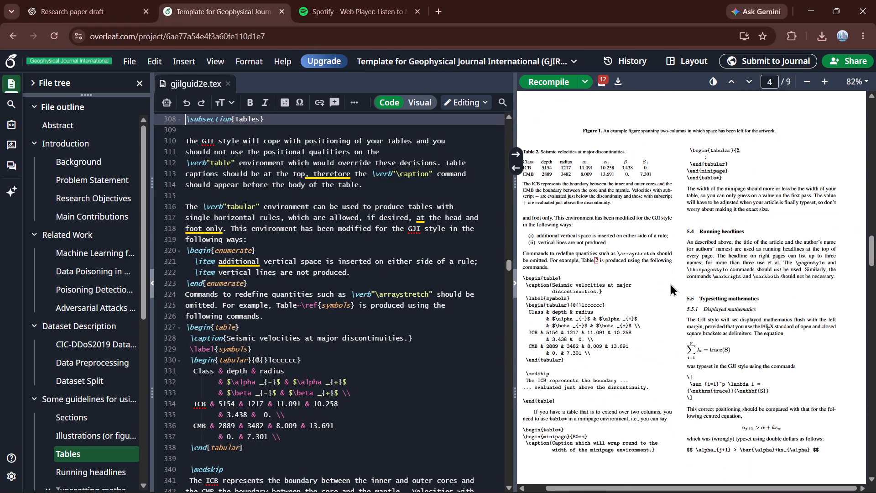
{"action": "scroll", "coordinate": [670, 283], "scroll_direction": "up", "scroll_amount": 2}
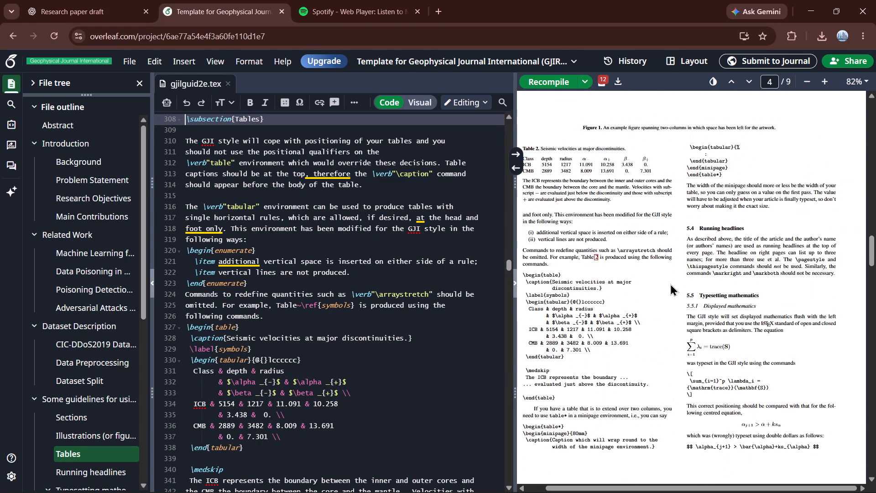
{"action": "scroll", "coordinate": [670, 283], "scroll_direction": "up", "scroll_amount": 1}
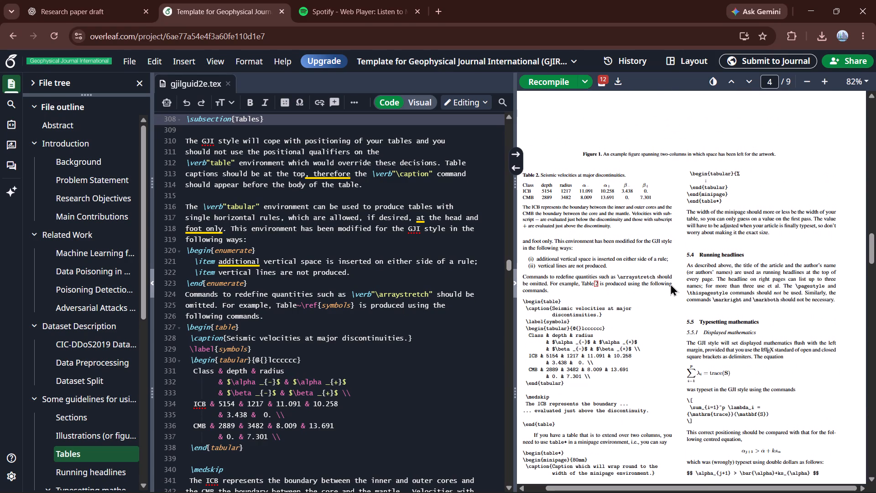
{"action": "scroll", "coordinate": [670, 283], "scroll_direction": "up", "scroll_amount": 1}
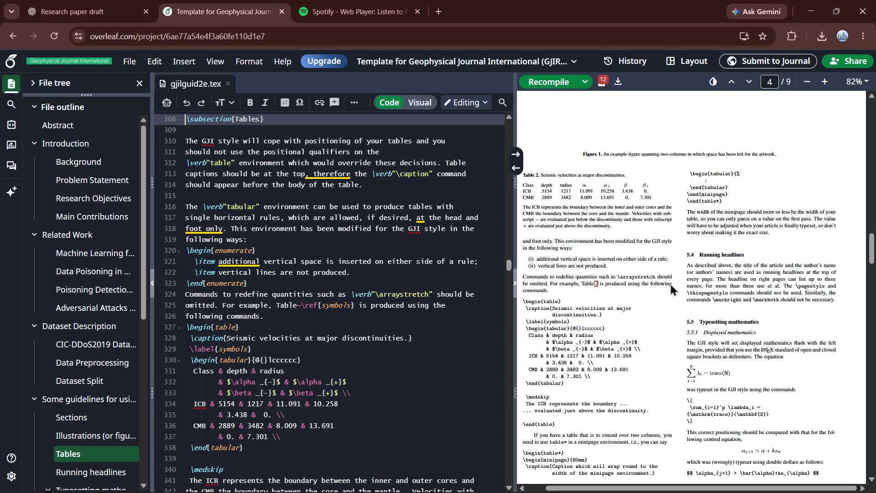
{"action": "scroll", "coordinate": [670, 283], "scroll_direction": "up", "scroll_amount": 1}
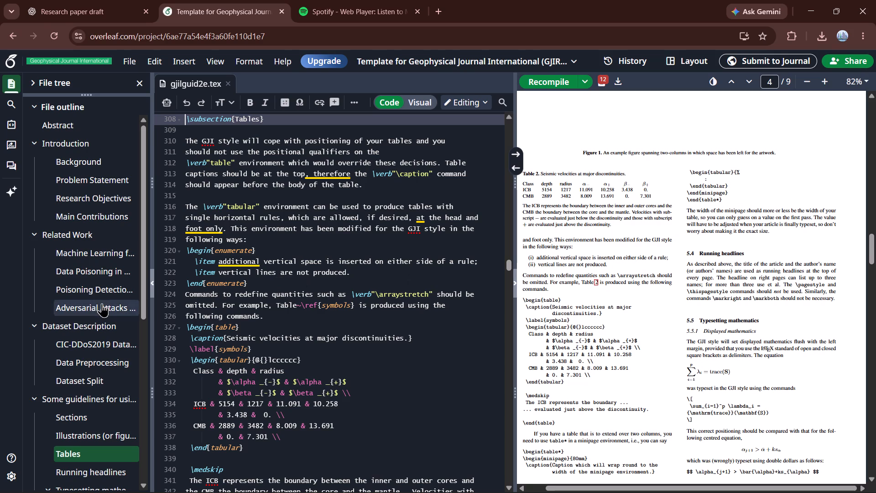
Compare the skeleton table code under Dataset Split with the sample table code in the Tables subsection.
{"action": "left_click", "coordinate": [89, 377]}
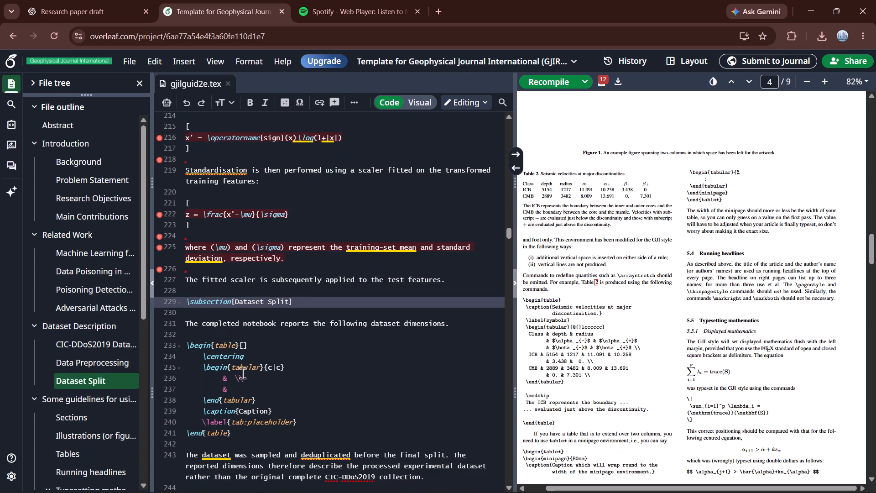
{"action": "scroll", "coordinate": [242, 373], "scroll_direction": "down", "scroll_amount": 1}
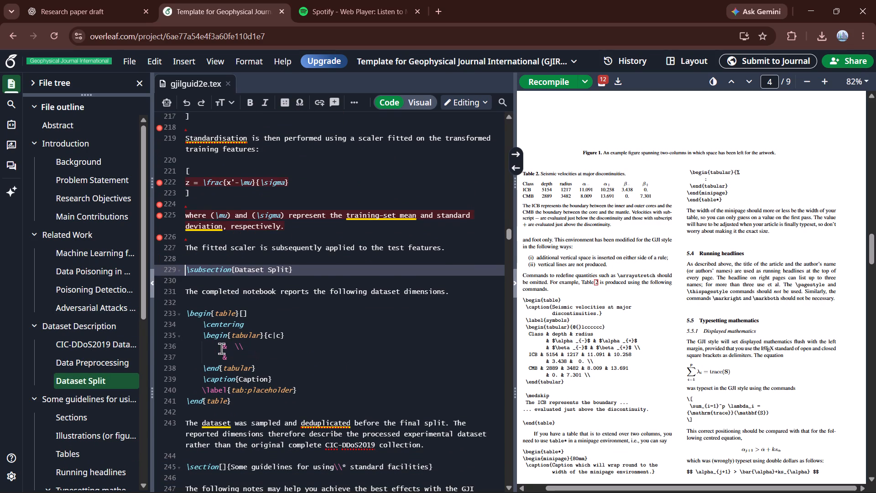
{"action": "left_click", "coordinate": [221, 348]}
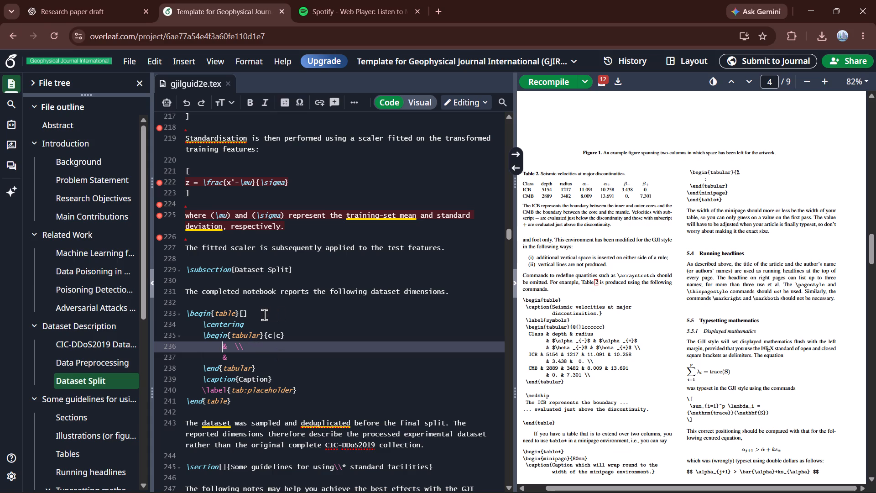
{"action": "scroll", "coordinate": [315, 330], "scroll_direction": "down", "scroll_amount": 1}
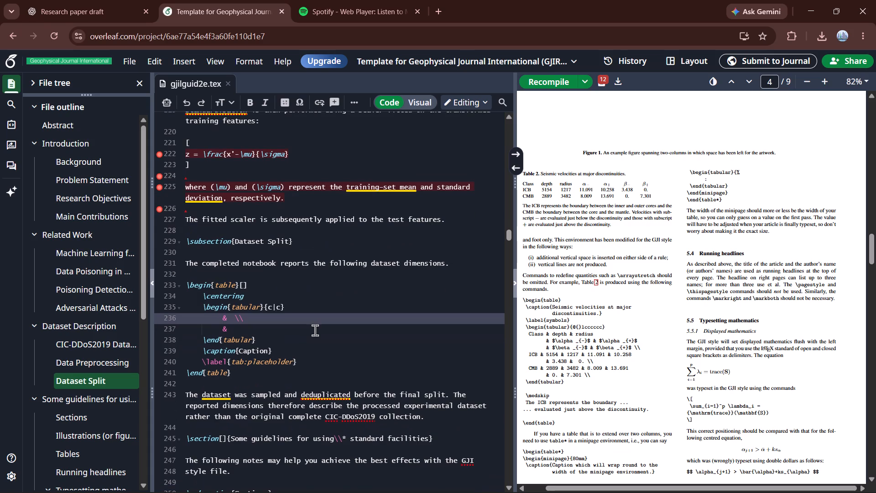
{"action": "scroll", "coordinate": [315, 330], "scroll_direction": "down", "scroll_amount": 2}
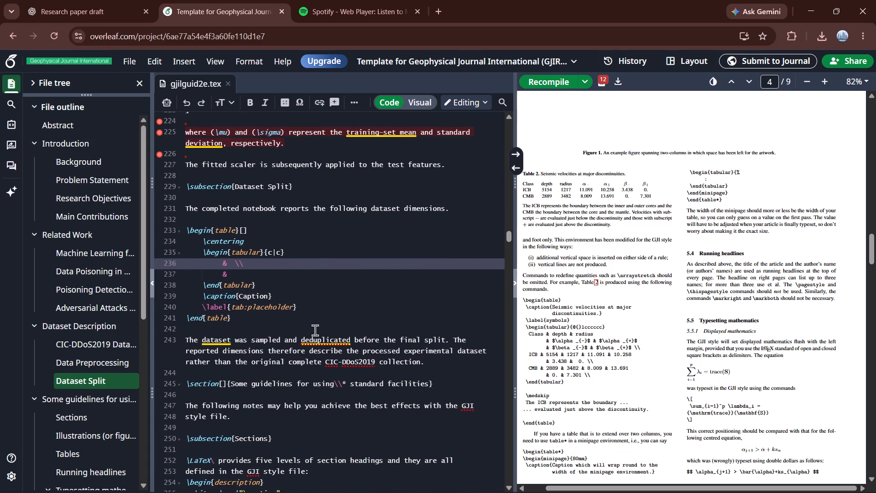
{"action": "scroll", "coordinate": [315, 330], "scroll_direction": "down", "scroll_amount": 1}
{"action": "left_click", "coordinate": [90, 457]}
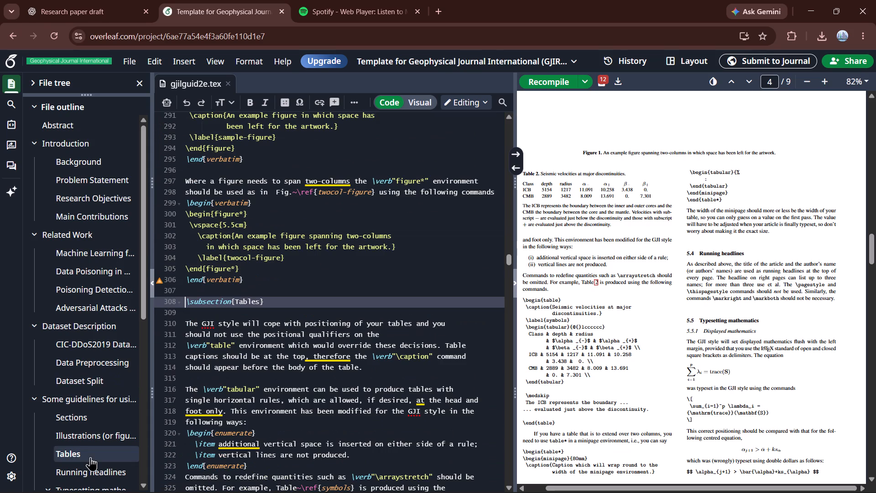
{"action": "scroll", "coordinate": [90, 457], "scroll_direction": "right", "scroll_amount": 3}
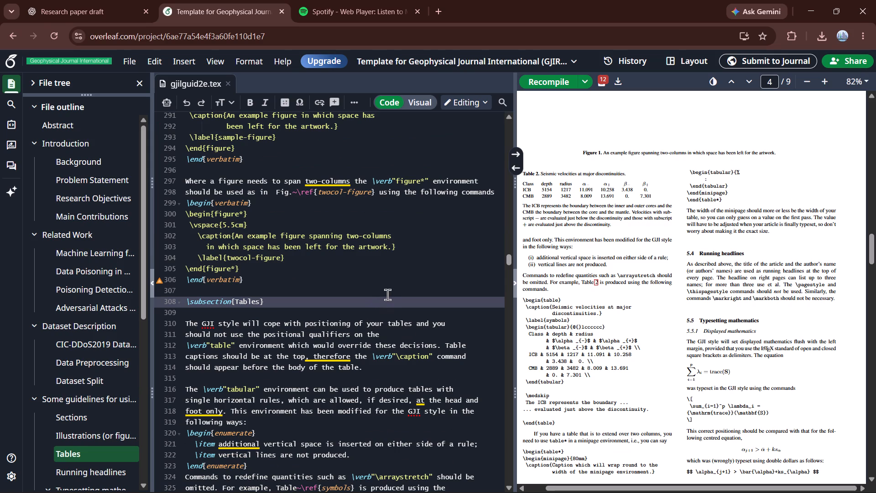
{"action": "scroll", "coordinate": [406, 284], "scroll_direction": "down", "scroll_amount": 4}
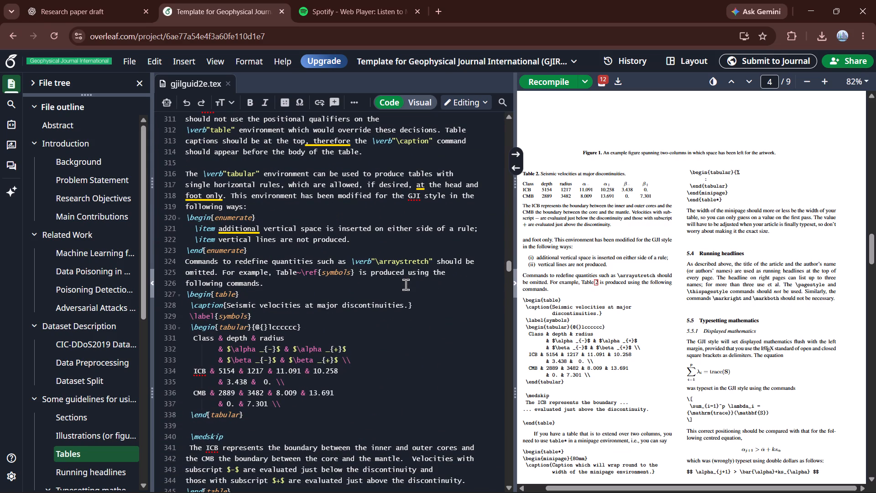
{"action": "scroll", "coordinate": [406, 284], "scroll_direction": "down", "scroll_amount": 2}
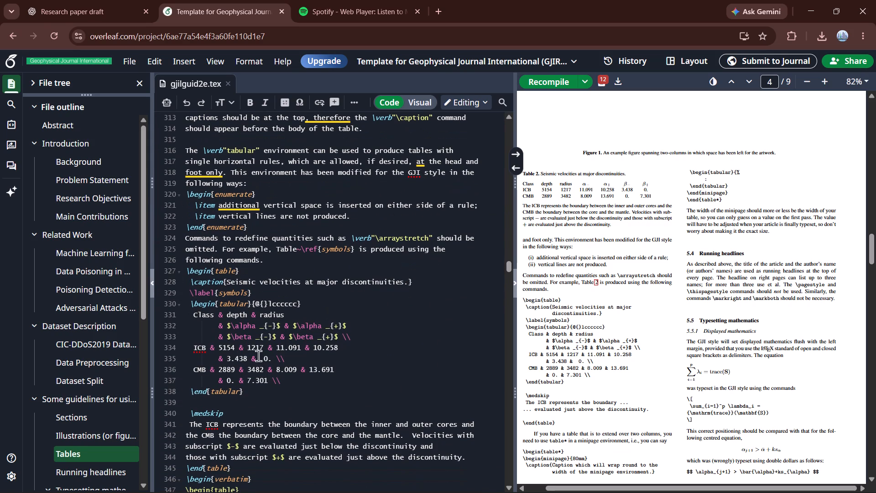
{"action": "left_click", "coordinate": [100, 378]}
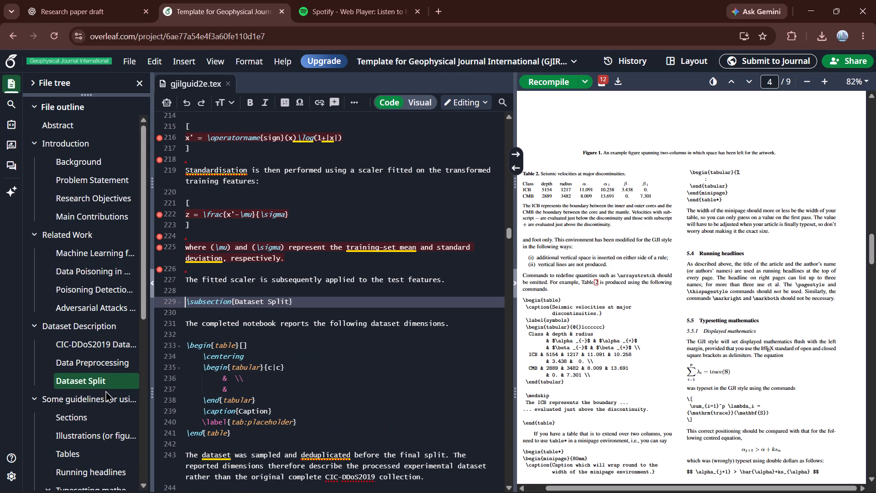
Copy the sample seismic-velocities table code from the Tables subsection and delete the skeleton table environment under Dataset Split.
{"action": "left_click", "coordinate": [99, 451]}
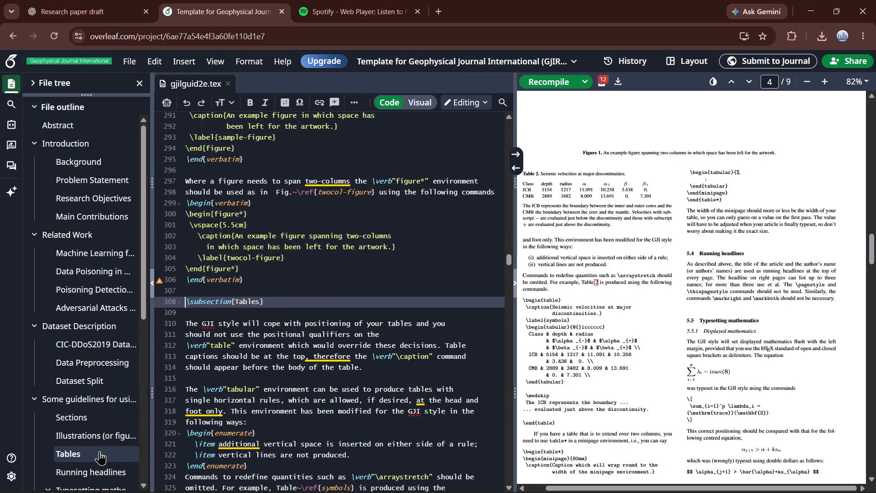
{"action": "scroll", "coordinate": [306, 354], "scroll_direction": "down", "scroll_amount": 4}
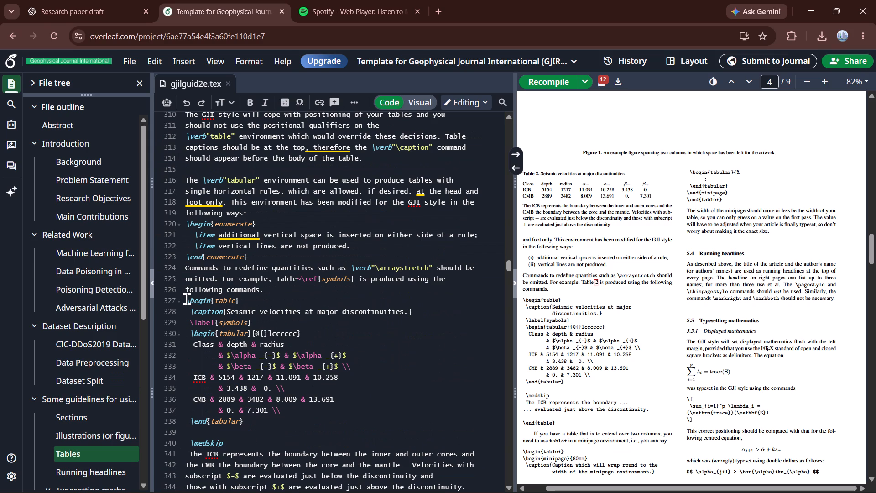
{"action": "left_click_drag", "start_coordinate": [187, 299], "coordinate": [268, 354]}
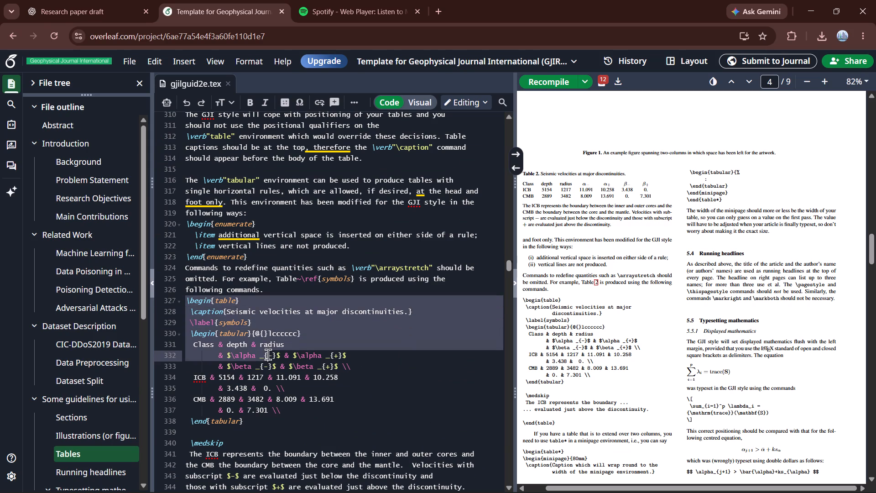
{"action": "left_click_drag", "start_coordinate": [268, 354], "coordinate": [257, 423]}
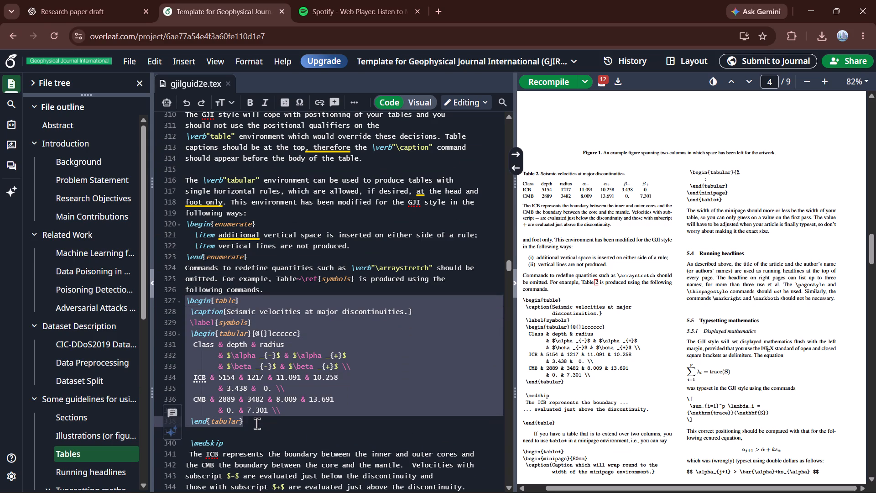
{"action": "key", "text": "ctrl+c"}
{"action": "left_click", "coordinate": [99, 384]}
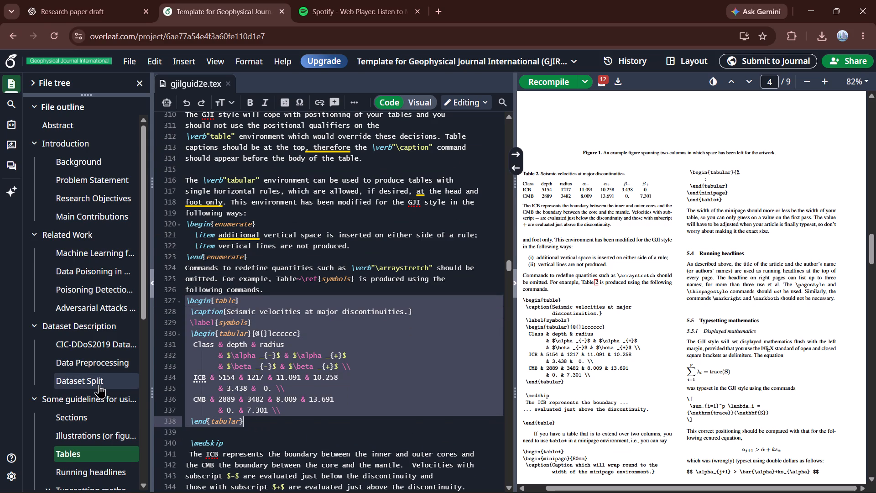
{"action": "scroll", "coordinate": [258, 396], "scroll_direction": "down", "scroll_amount": 1}
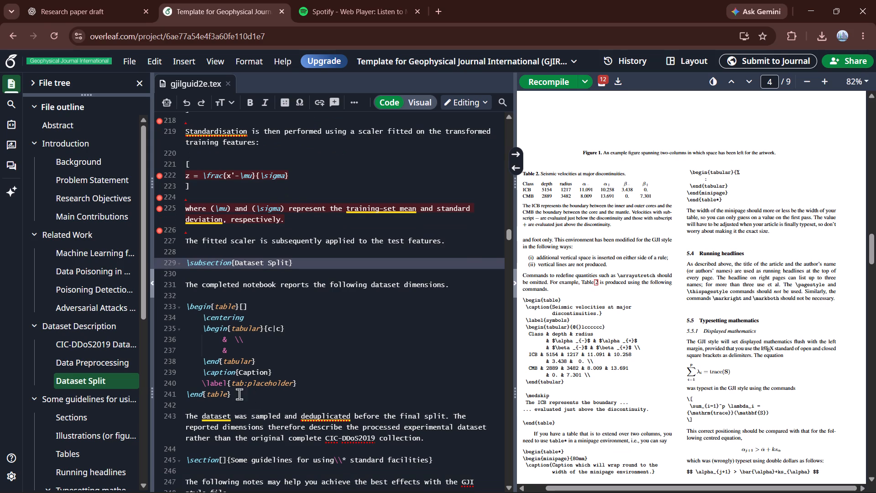
{"action": "left_click_drag", "start_coordinate": [235, 395], "coordinate": [187, 305]}
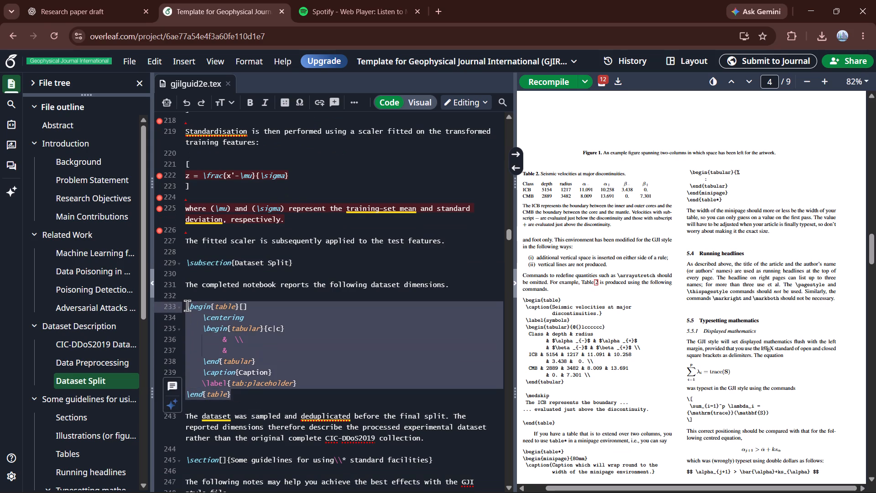
{"action": "key", "text": "BackSpace"}
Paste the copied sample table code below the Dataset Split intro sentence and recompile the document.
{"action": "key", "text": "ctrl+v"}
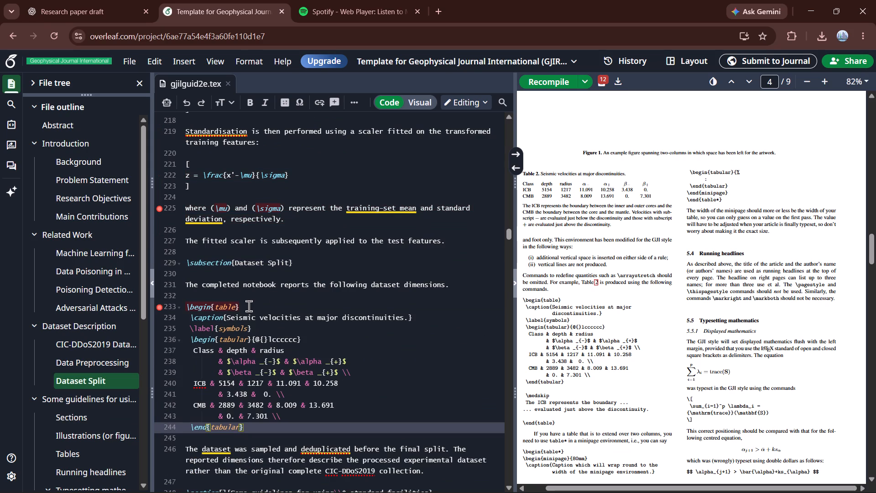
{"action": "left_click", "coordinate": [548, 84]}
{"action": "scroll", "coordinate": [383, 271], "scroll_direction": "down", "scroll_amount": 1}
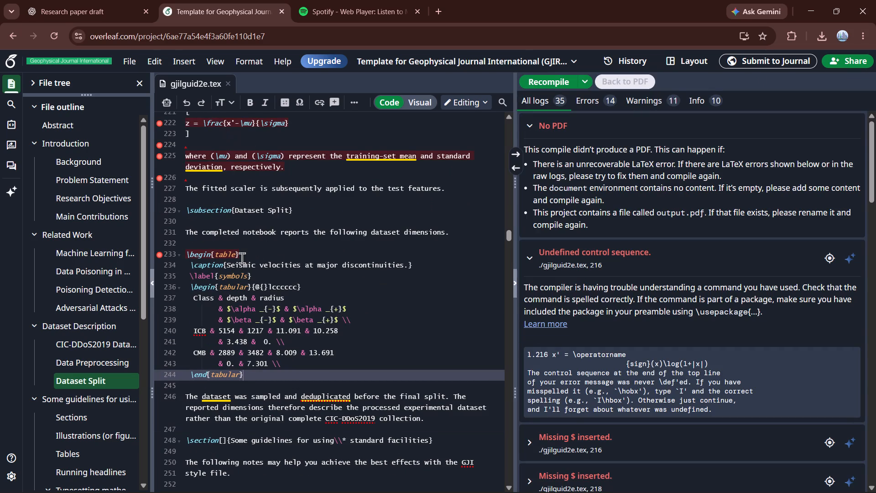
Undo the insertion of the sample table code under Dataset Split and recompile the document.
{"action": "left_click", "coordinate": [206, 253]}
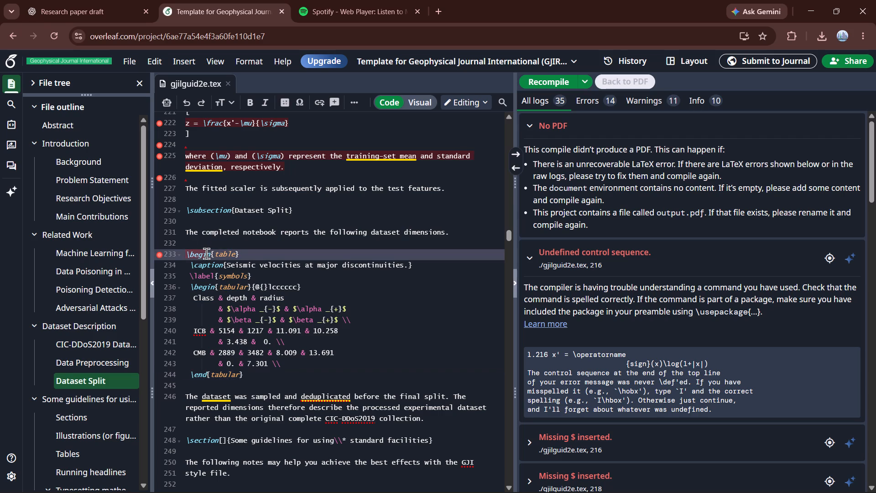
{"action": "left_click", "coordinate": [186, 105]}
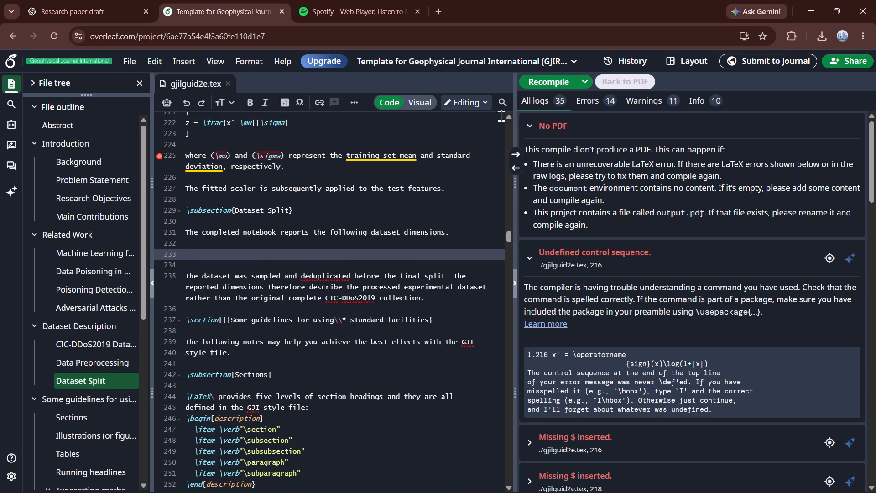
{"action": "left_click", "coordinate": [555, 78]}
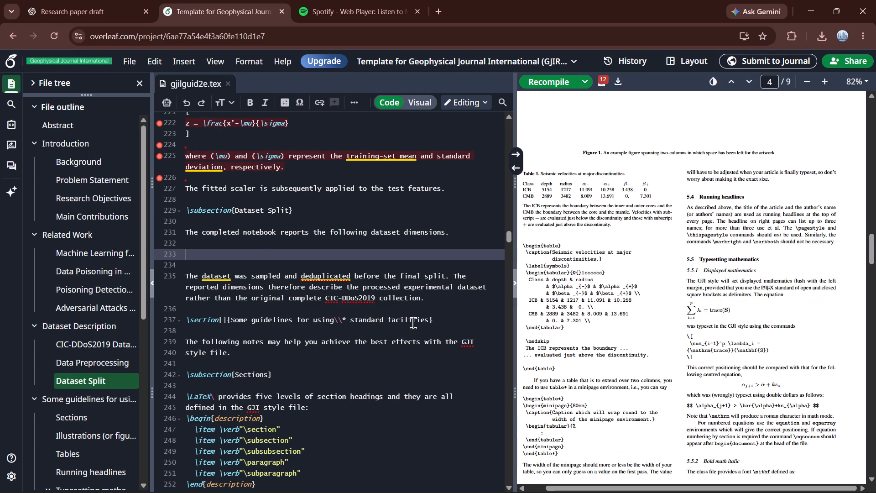
Examine the compiled pages from the sample table back to the Dataset Split subsection.
{"action": "scroll", "coordinate": [590, 324], "scroll_direction": "up", "scroll_amount": 3}
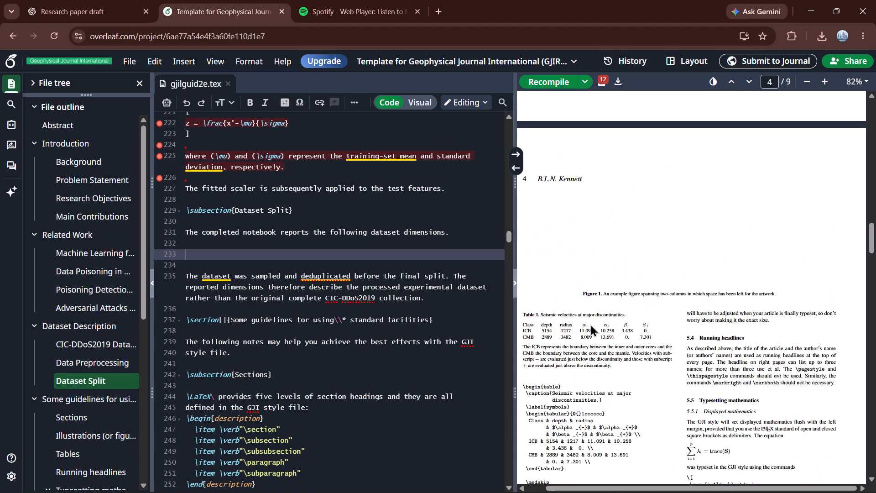
{"action": "scroll", "coordinate": [590, 324], "scroll_direction": "up", "scroll_amount": 2}
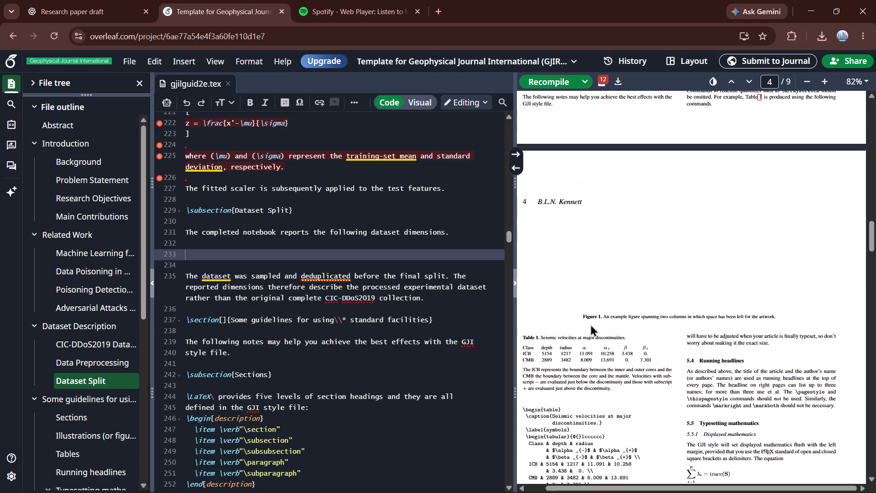
{"action": "scroll", "coordinate": [590, 324], "scroll_direction": "up", "scroll_amount": 4}
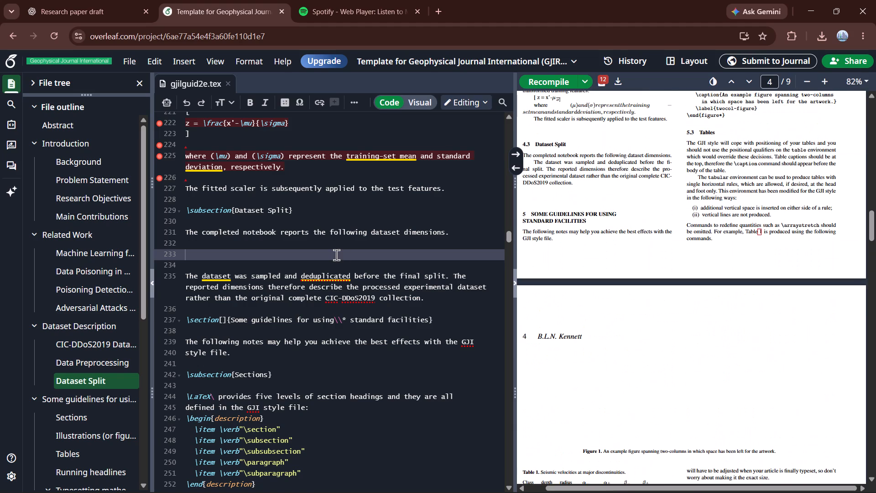
Insert an empty table* environment between the Dataset Split intro sentence and its closing paragraph.
{"action": "left_click", "coordinate": [336, 255]}
{"action": "type", "text": "\\table"}
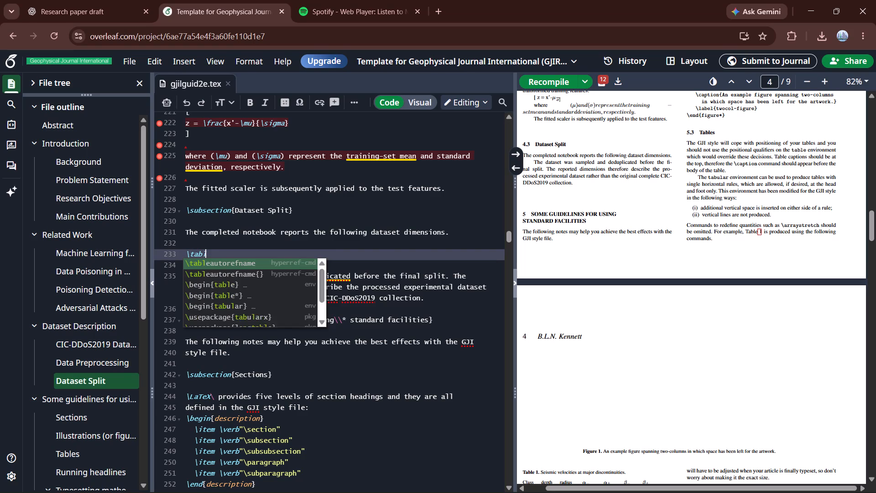
{"action": "left_click", "coordinate": [269, 294]}
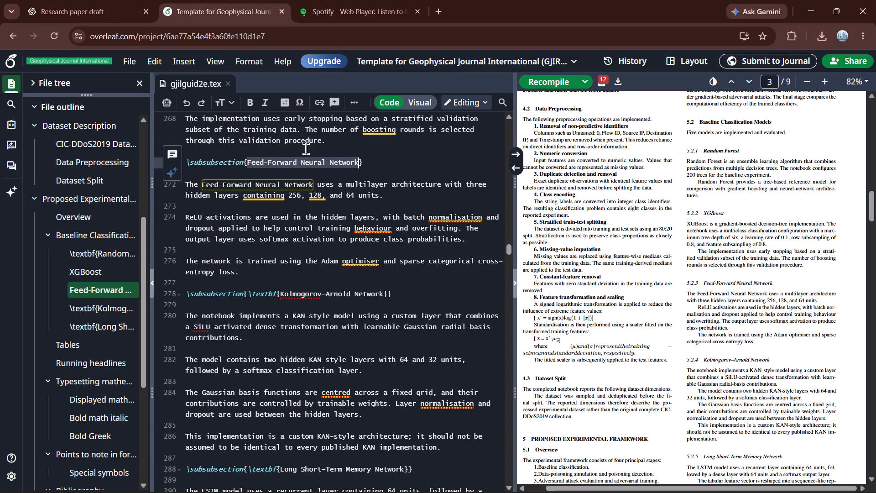
{"action": "left_click", "coordinate": [250, 103]}
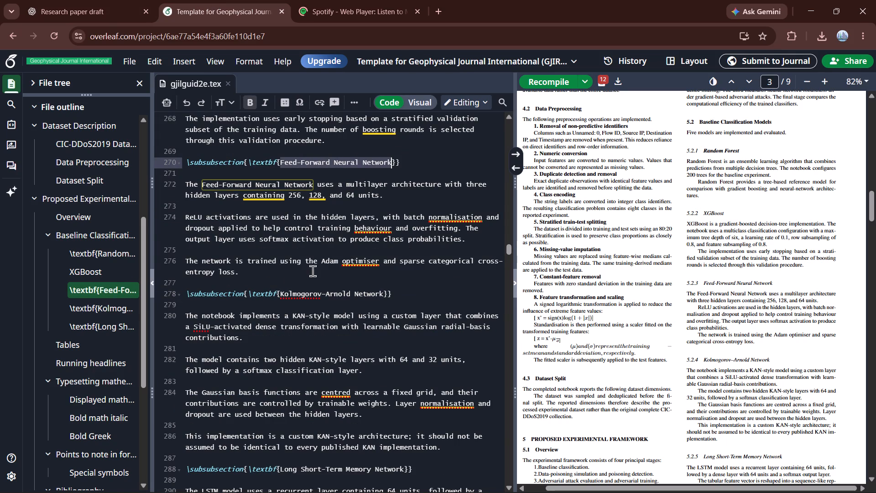
Make the "XGBoost" subsubsection title bold.
{"action": "scroll", "coordinate": [313, 271], "scroll_direction": "up", "scroll_amount": 3}
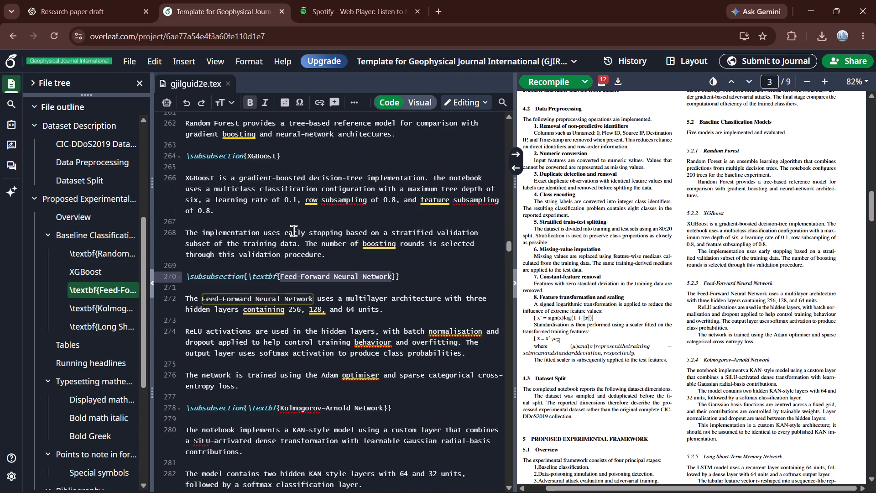
{"action": "left_click_drag", "start_coordinate": [247, 157], "coordinate": [276, 156]}
{"action": "left_click", "coordinate": [250, 106]}
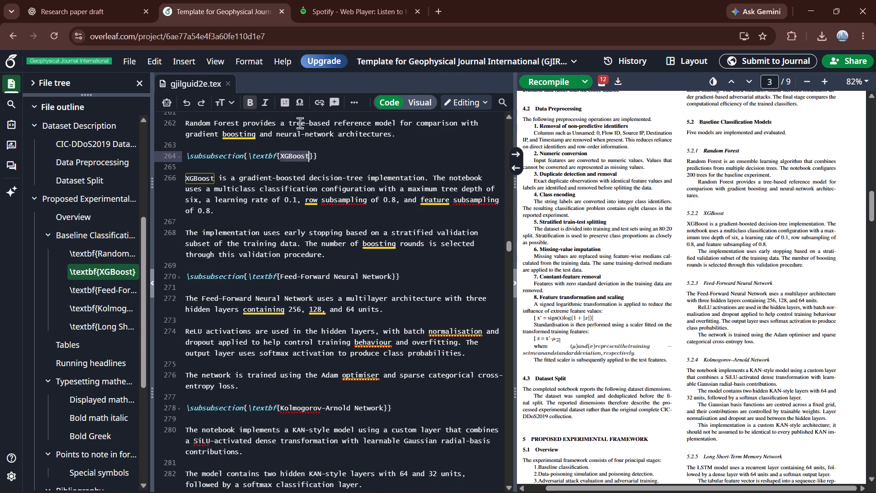
Recompile the paper to update the preview with the bold baseline model titles.
{"action": "left_click", "coordinate": [556, 81]}
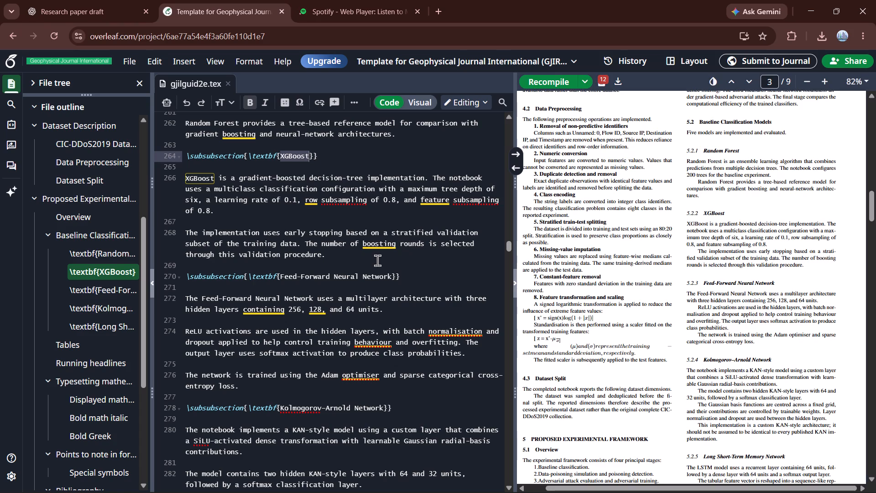
Delete the template's figure guidance text and verbatim figure examples between the two-column example figure and the Tables subsection.
{"action": "scroll", "coordinate": [395, 364], "scroll_direction": "down", "scroll_amount": 4}
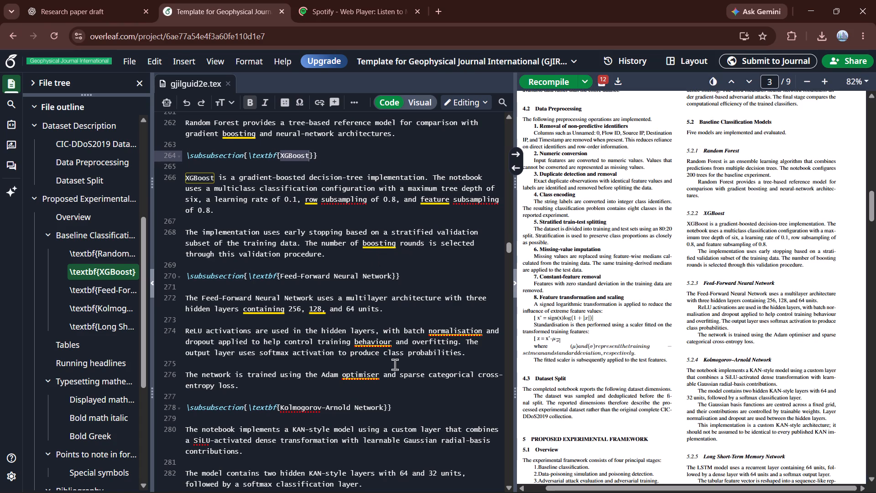
{"action": "scroll", "coordinate": [395, 364], "scroll_direction": "down", "scroll_amount": 3}
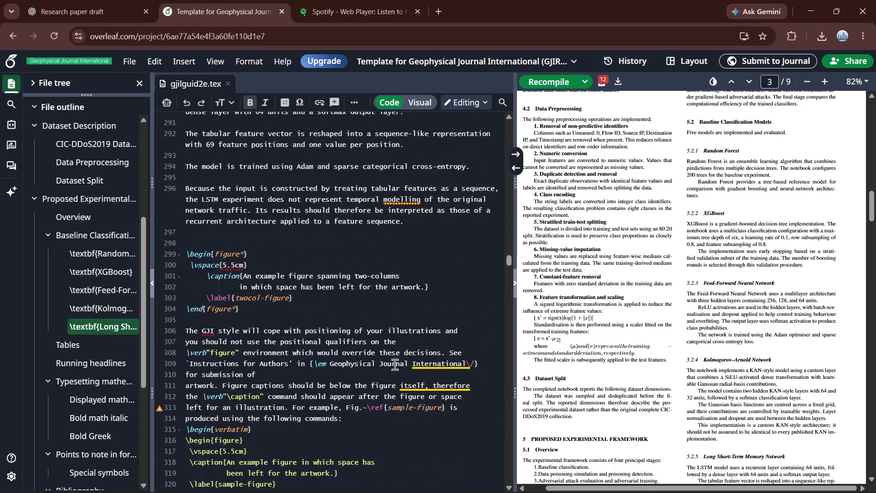
{"action": "scroll", "coordinate": [395, 364], "scroll_direction": "down", "scroll_amount": 2}
{"action": "scroll", "coordinate": [325, 388], "scroll_direction": "down", "scroll_amount": 1}
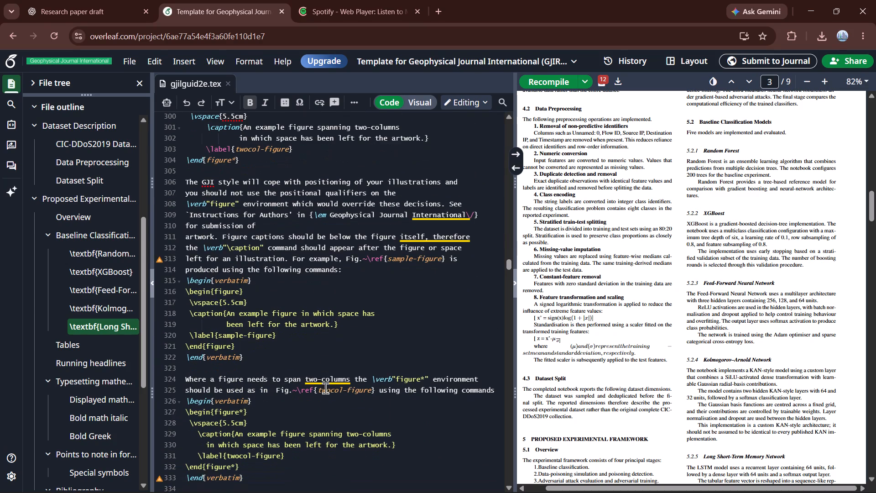
{"action": "scroll", "coordinate": [325, 388], "scroll_direction": "down", "scroll_amount": 1}
{"action": "left_click_drag", "start_coordinate": [250, 416], "coordinate": [199, 338]}
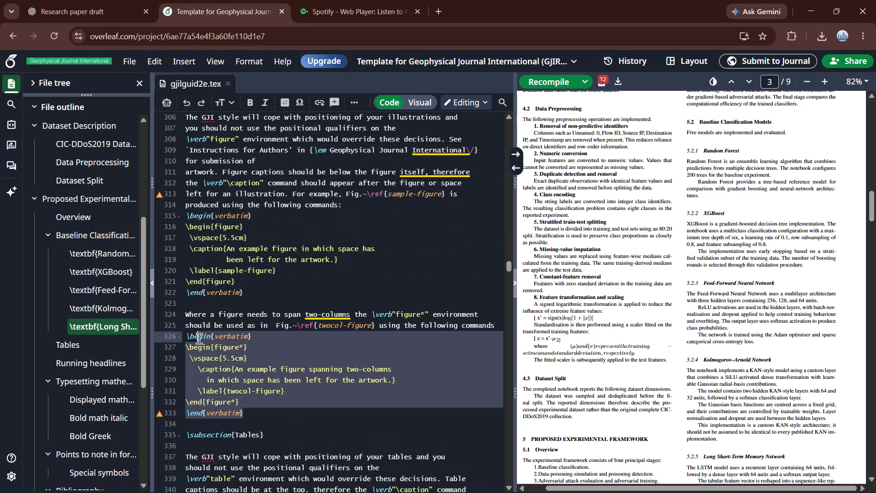
{"action": "left_click_drag", "start_coordinate": [199, 338], "coordinate": [193, 122]}
{"action": "key", "text": "BackSpace"}
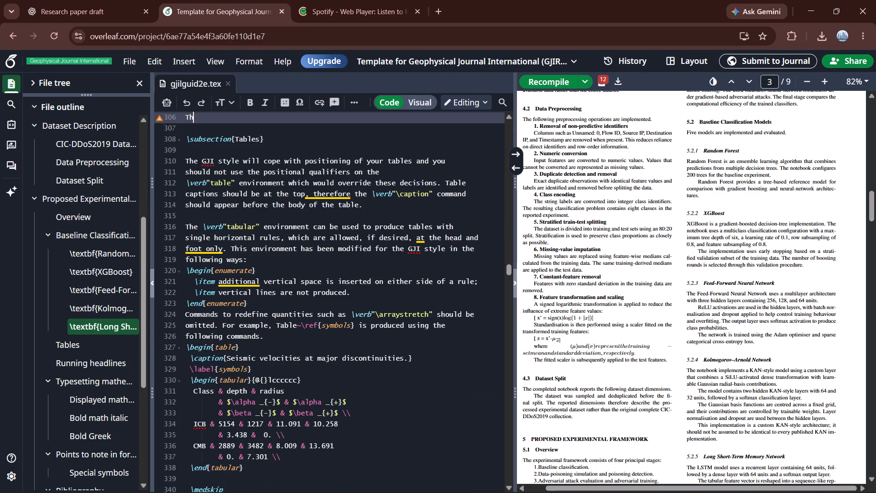
{"action": "key", "text": "BackSpace"}
{"action": "scroll", "coordinate": [267, 290], "scroll_direction": "up", "scroll_amount": 2}
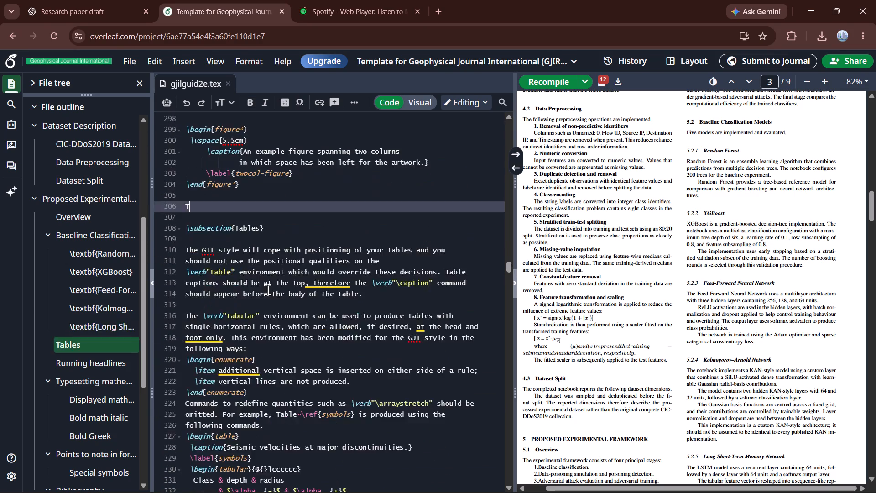
{"action": "key", "text": "BackSpace"}
Delete the template's two-column example figure block below the Long Short-Term Memory Network text.
{"action": "left_click_drag", "start_coordinate": [207, 205], "coordinate": [188, 155]}
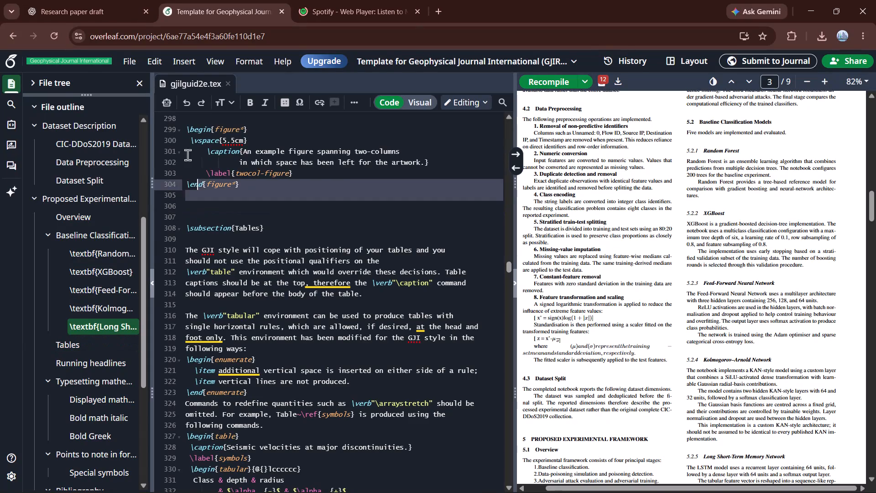
{"action": "left_click_drag", "start_coordinate": [188, 155], "coordinate": [184, 124]}
{"action": "key", "text": "BackSpace"}
Review the source around the deleted figure and preview pages 3 and 4 to see what follows the Long Short-Term Memory Network subsubsection.
{"action": "scroll", "coordinate": [262, 228], "scroll_direction": "up", "scroll_amount": 1}
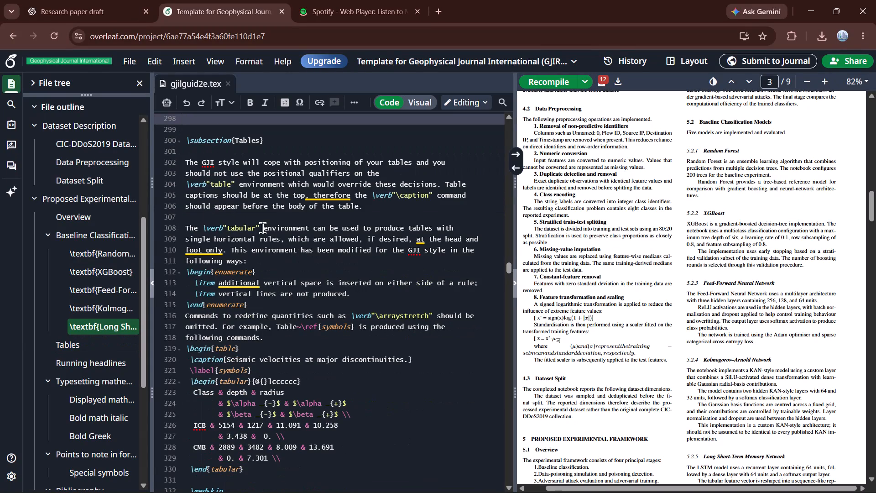
{"action": "scroll", "coordinate": [262, 228], "scroll_direction": "up", "scroll_amount": 1}
{"action": "scroll", "coordinate": [648, 340], "scroll_direction": "down", "scroll_amount": 5}
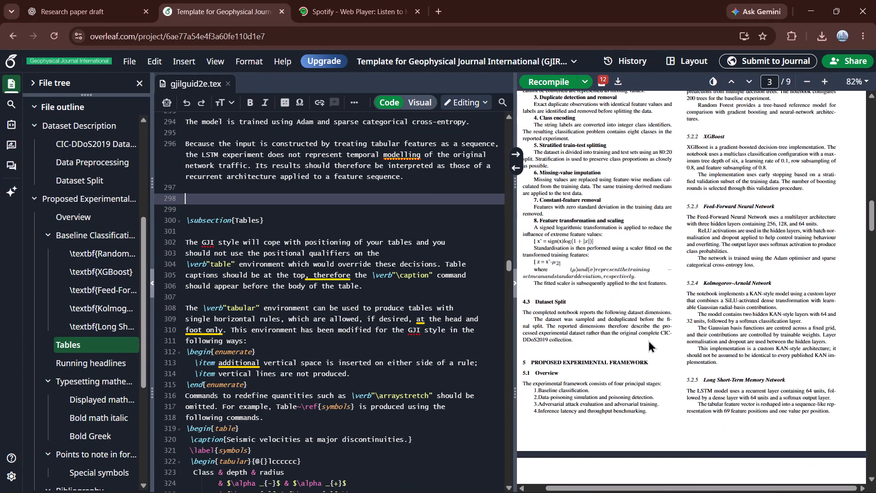
{"action": "scroll", "coordinate": [648, 340], "scroll_direction": "up", "scroll_amount": 1}
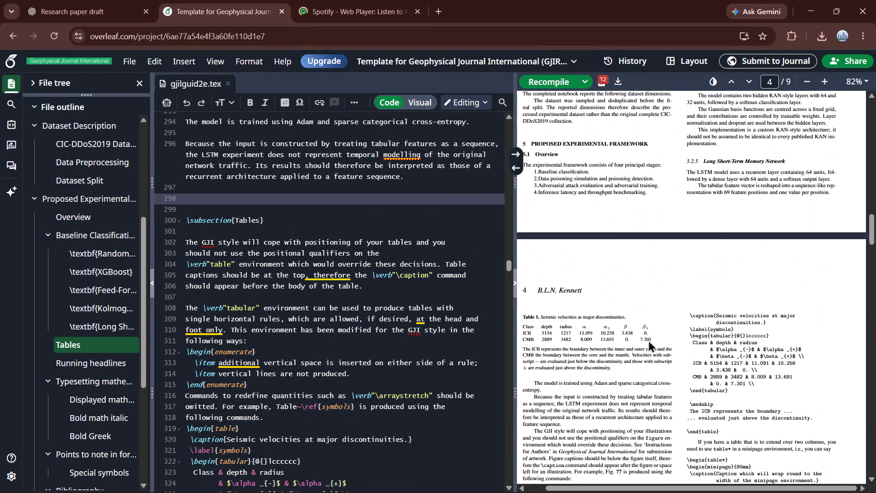
{"action": "scroll", "coordinate": [648, 340], "scroll_direction": "up", "scroll_amount": 3}
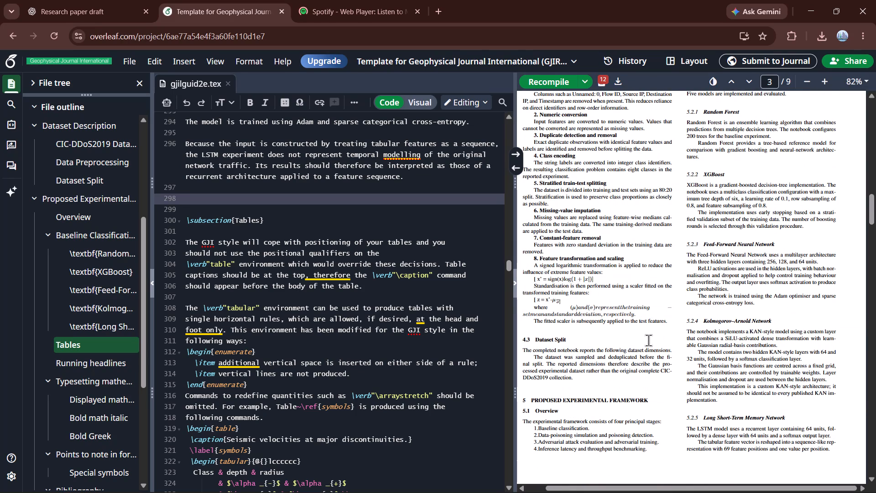
{"action": "scroll", "coordinate": [648, 340], "scroll_direction": "up", "scroll_amount": 1}
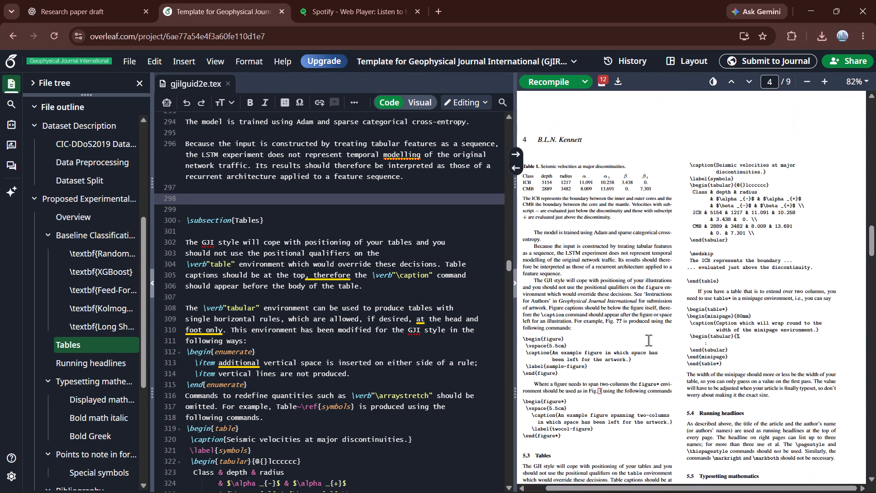
{"action": "scroll", "coordinate": [648, 340], "scroll_direction": "up", "scroll_amount": 1}
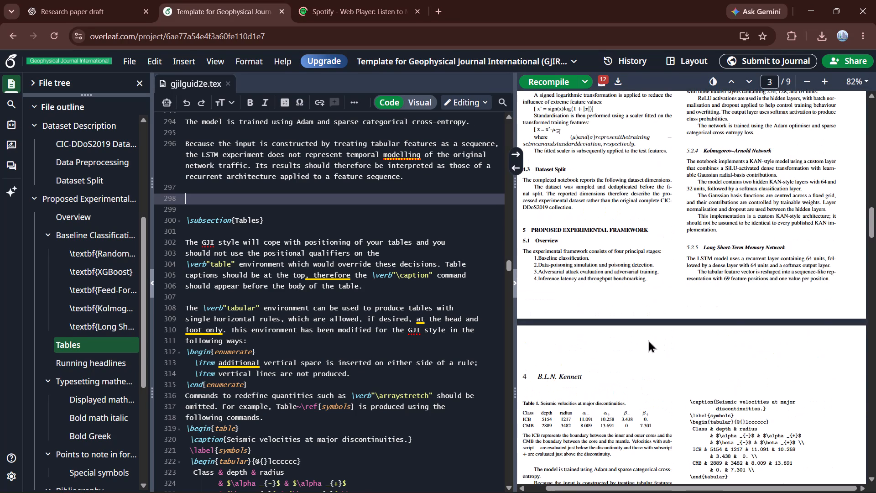
{"action": "scroll", "coordinate": [648, 340], "scroll_direction": "up", "scroll_amount": 2}
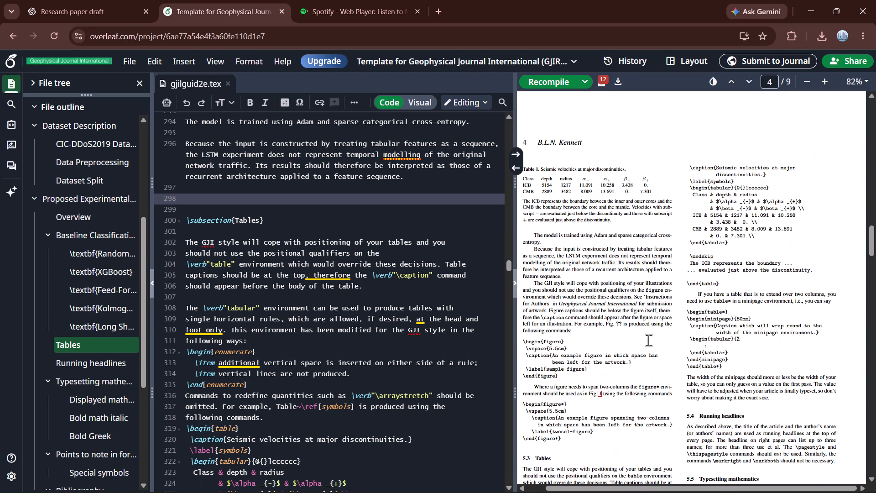
{"action": "scroll", "coordinate": [648, 340], "scroll_direction": "up", "scroll_amount": 1}
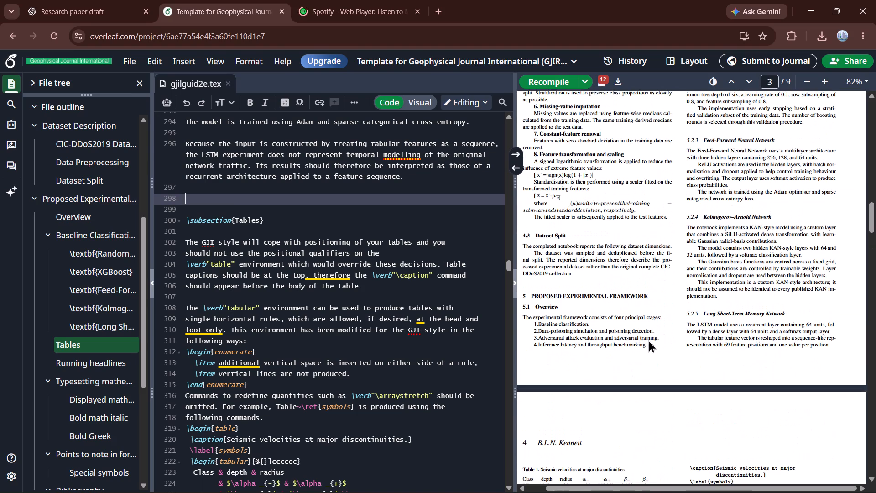
{"action": "scroll", "coordinate": [390, 256], "scroll_direction": "up", "scroll_amount": 1}
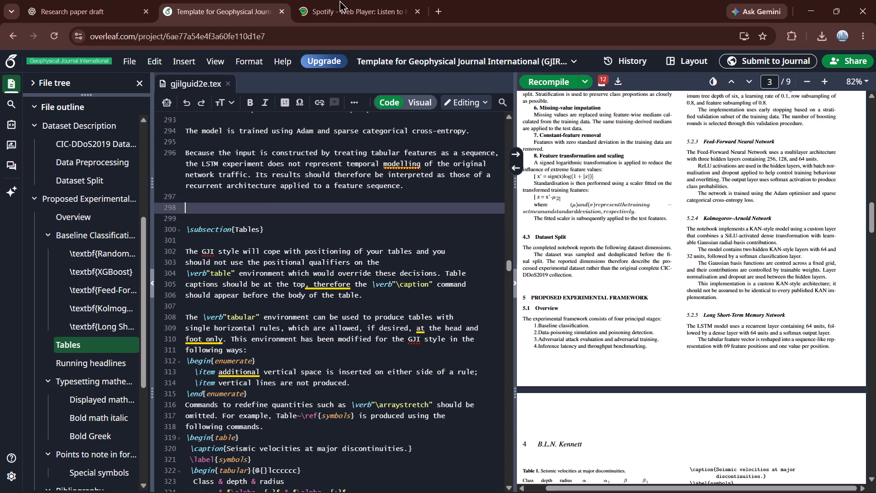
Close the Spotify tab.
{"action": "left_click", "coordinate": [418, 12]}
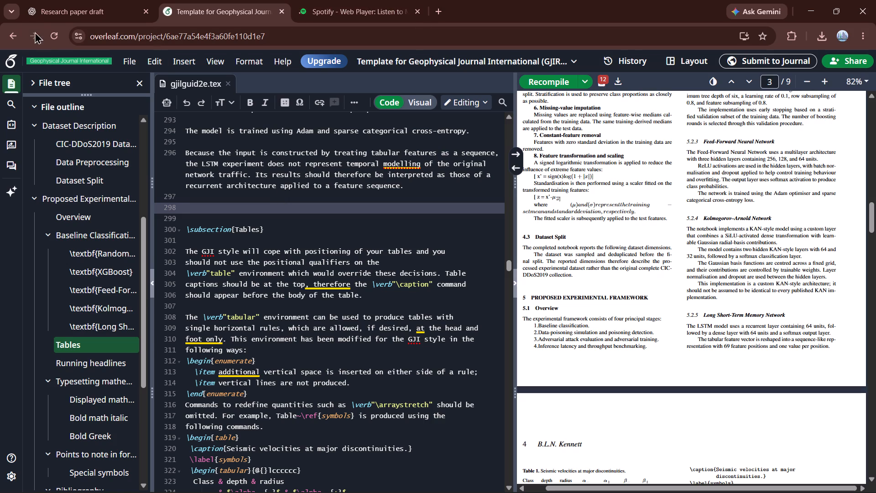
Switch to the ChatGPT research paper draft and copy the section 4.3 heading text "Model Training", without its number.
{"action": "left_click", "coordinate": [53, 0]}
{"action": "left_click", "coordinate": [221, 284]}
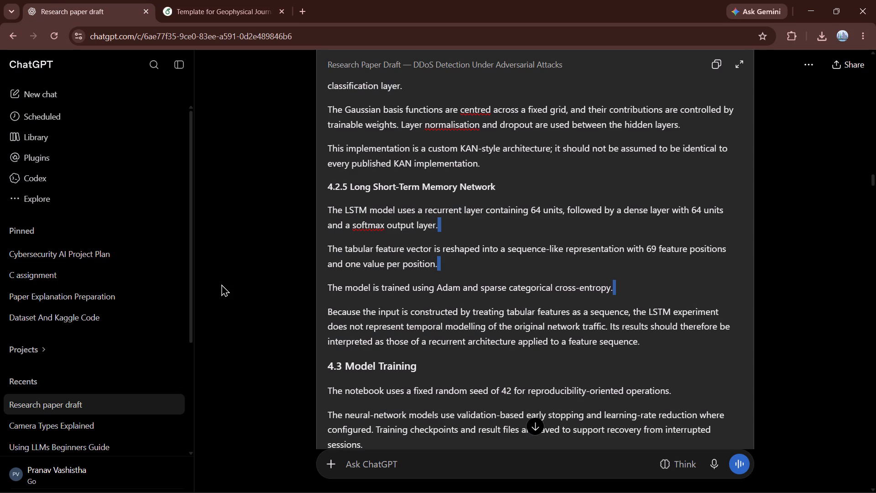
{"action": "scroll", "coordinate": [221, 284], "scroll_direction": "down", "scroll_amount": 2}
{"action": "scroll", "coordinate": [447, 276], "scroll_direction": "down", "scroll_amount": 1}
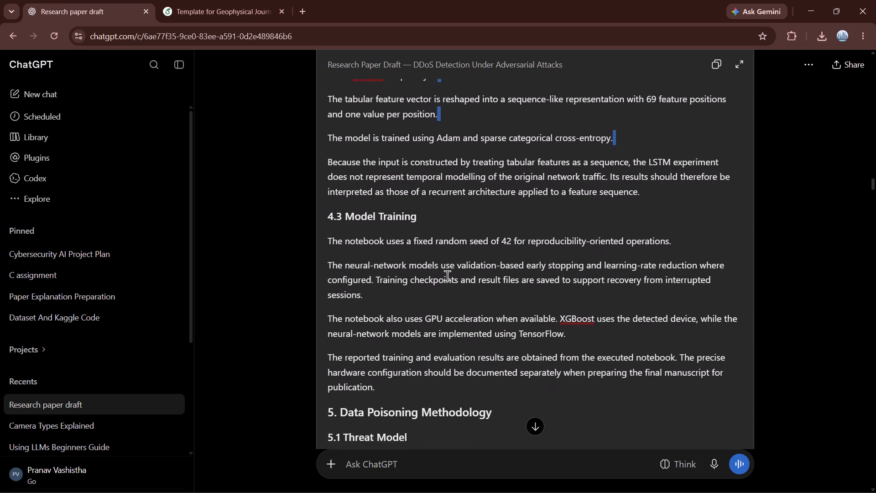
{"action": "scroll", "coordinate": [447, 276], "scroll_direction": "down", "scroll_amount": 1}
{"action": "left_click_drag", "start_coordinate": [422, 189], "coordinate": [371, 186]}
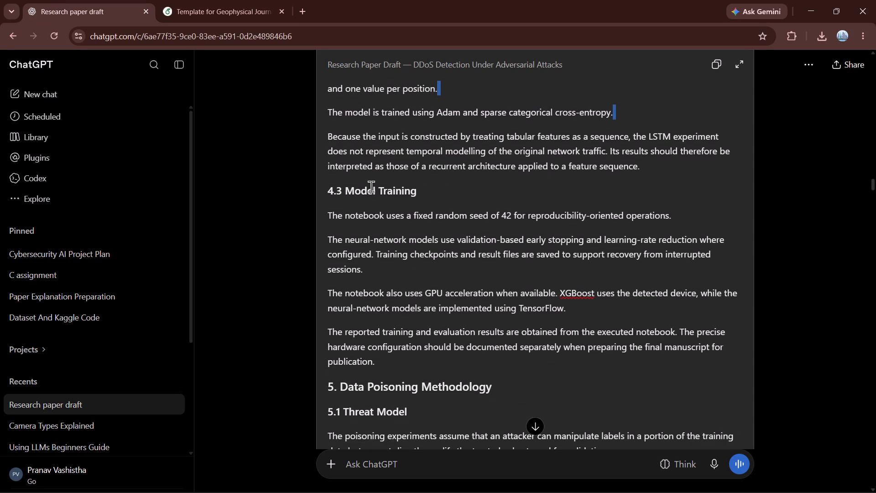
{"action": "left_click_drag", "start_coordinate": [371, 186], "coordinate": [347, 190]}
{"action": "left_click_drag", "start_coordinate": [418, 194], "coordinate": [354, 192]}
{"action": "left_click", "coordinate": [285, 233]}
{"action": "left_click_drag", "start_coordinate": [417, 191], "coordinate": [379, 193]}
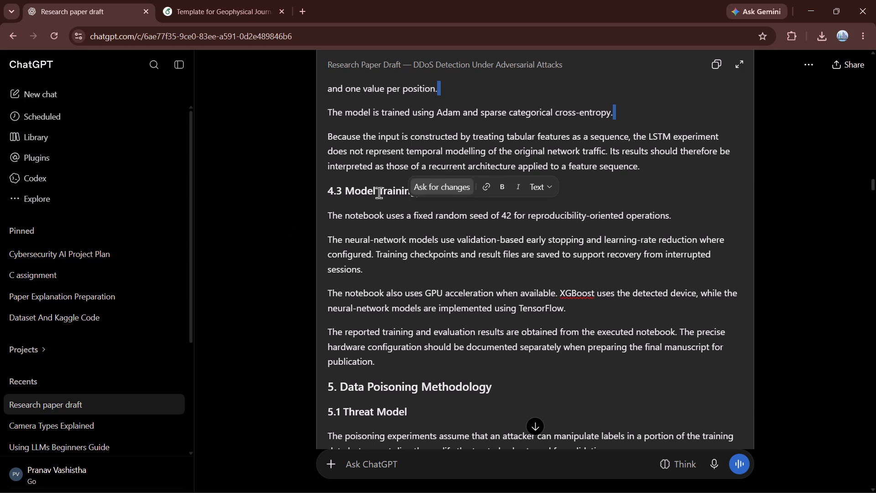
{"action": "left_click_drag", "start_coordinate": [379, 193], "coordinate": [353, 192]}
{"action": "left_click", "coordinate": [426, 192]}
{"action": "left_click_drag", "start_coordinate": [420, 192], "coordinate": [344, 191]}
{"action": "key", "text": "ctrl+c"}
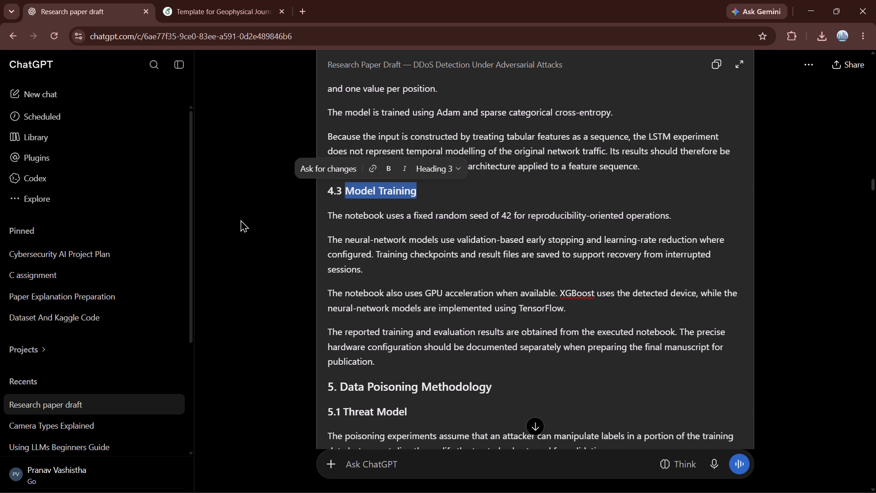
{"action": "left_click", "coordinate": [240, 220]}
Back in Overleaf, replace the "Tables" subsection title with the copied "Model Training".
{"action": "left_click", "coordinate": [223, 0]}
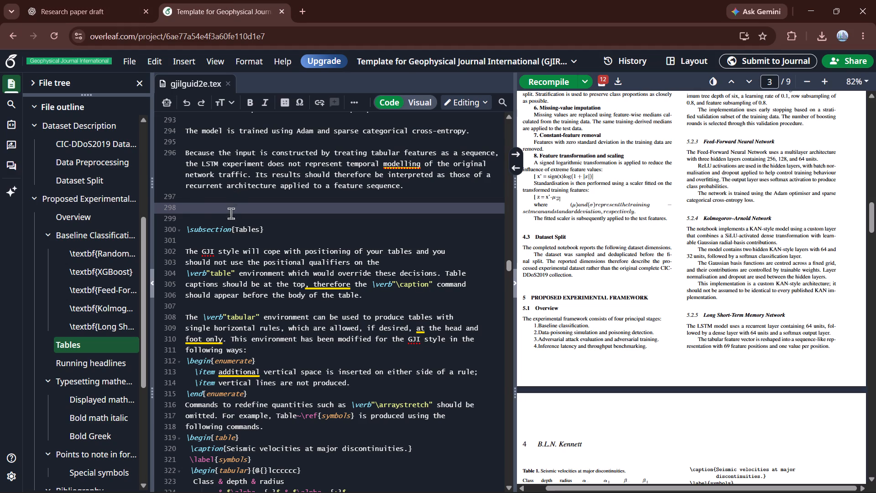
{"action": "left_click", "coordinate": [259, 232]}
{"action": "key", "text": "BackSpace"}
{"action": "key", "text": "BackSpace"}
{"action": "key", "text": "BackSpace"}
{"action": "key", "text": "BackSpace"}
{"action": "key", "text": "BackSpace"}
{"action": "key", "text": "BackSpace"}
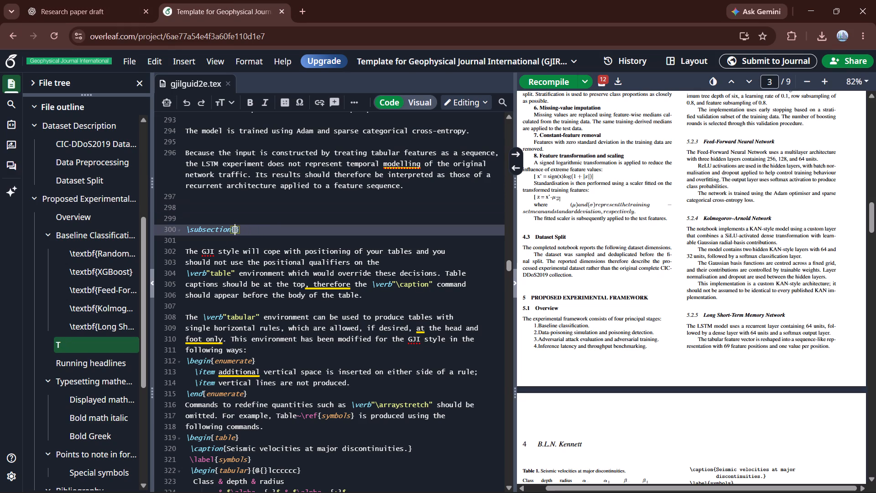
{"action": "key", "text": "ctrl+v"}
Remove the two extra blank lines above the Model Training subsection heading.
{"action": "left_click", "coordinate": [193, 218]}
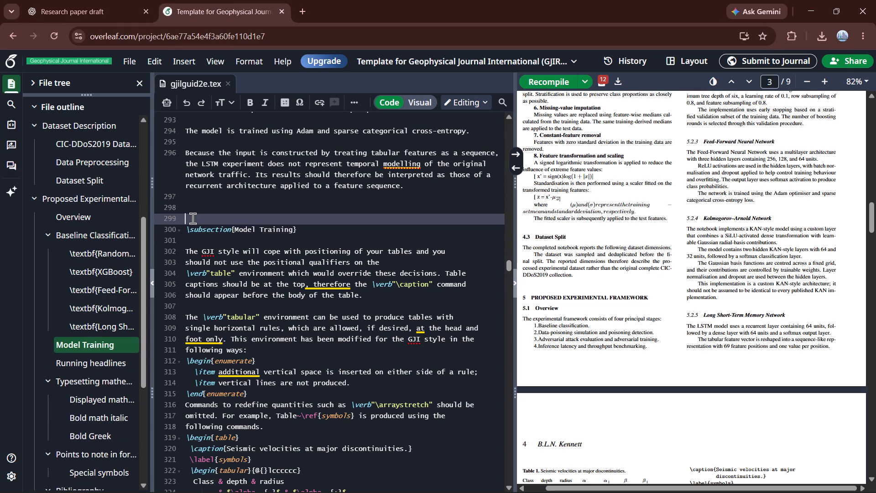
{"action": "key", "text": "BackSpace"}
{"action": "key", "text": "BackSpace"}
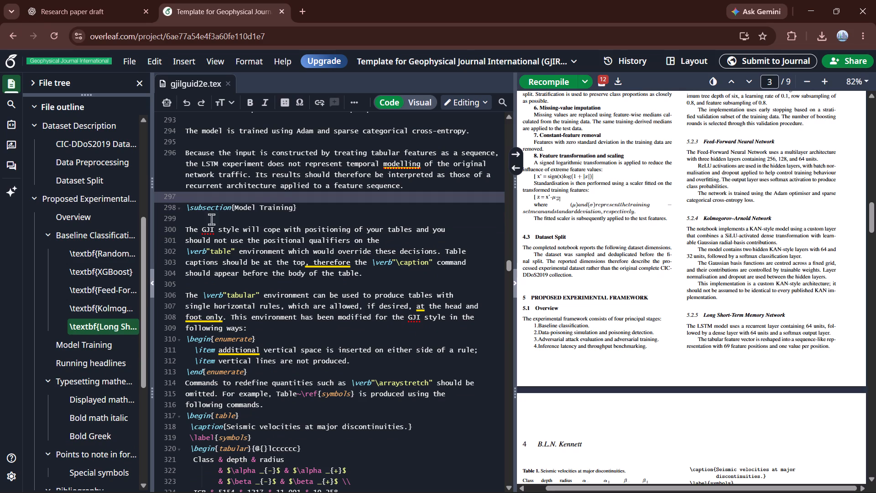
Delete the template's table instructions and sample table code between the Model Training heading and the Running headlines subsection.
{"action": "scroll", "coordinate": [288, 337], "scroll_direction": "down", "scroll_amount": 3}
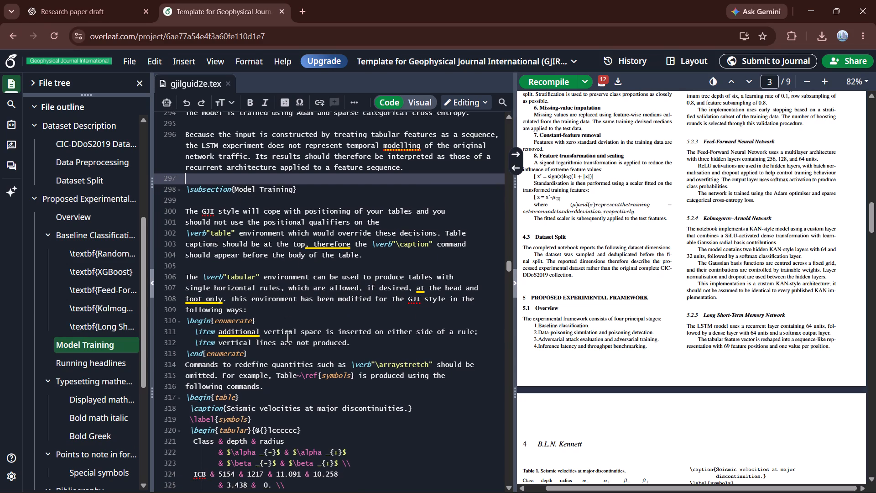
{"action": "scroll", "coordinate": [288, 337], "scroll_direction": "down", "scroll_amount": 3}
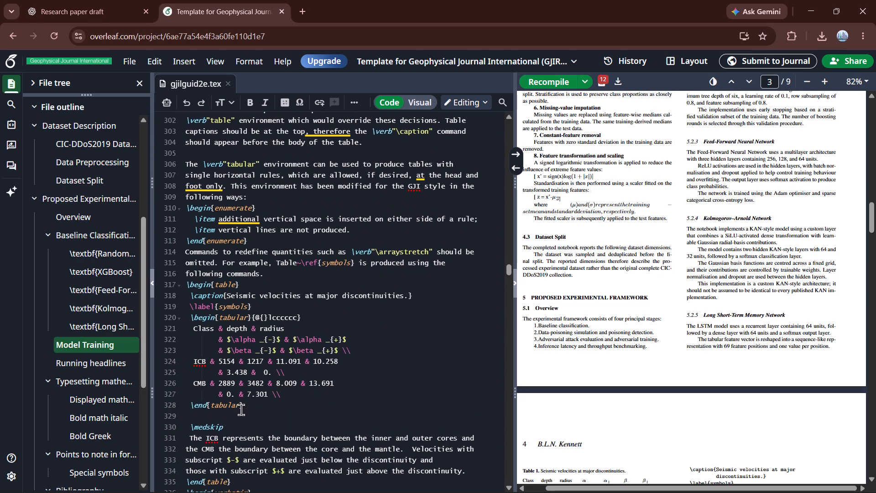
{"action": "scroll", "coordinate": [241, 409], "scroll_direction": "down", "scroll_amount": 6}
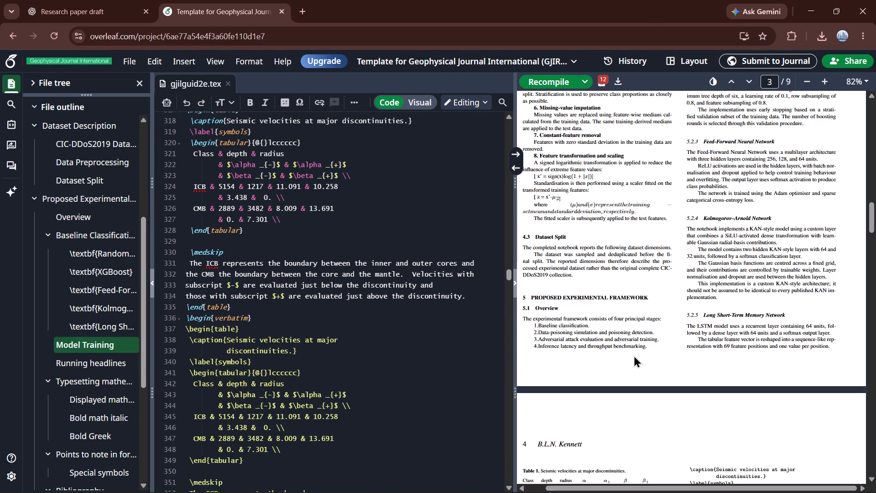
{"action": "scroll", "coordinate": [634, 355], "scroll_direction": "down", "scroll_amount": 5}
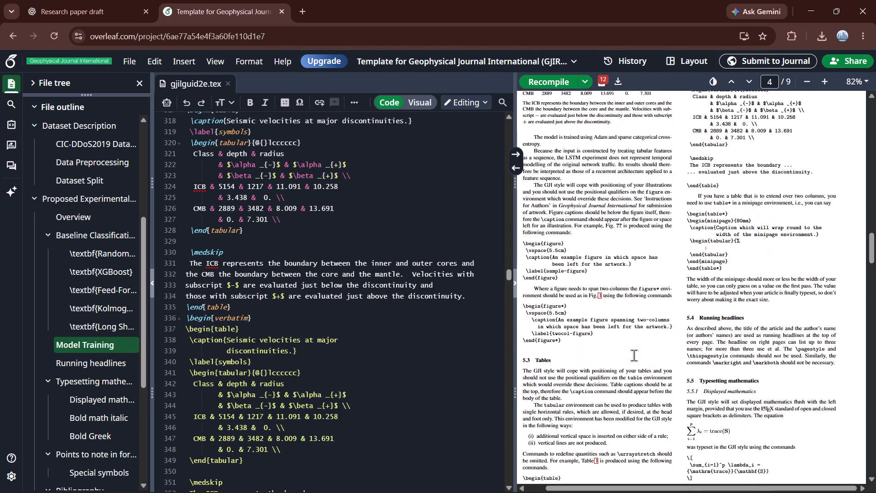
{"action": "scroll", "coordinate": [634, 355], "scroll_direction": "down", "scroll_amount": 2}
{"action": "scroll", "coordinate": [634, 355], "scroll_direction": "up", "scroll_amount": 5}
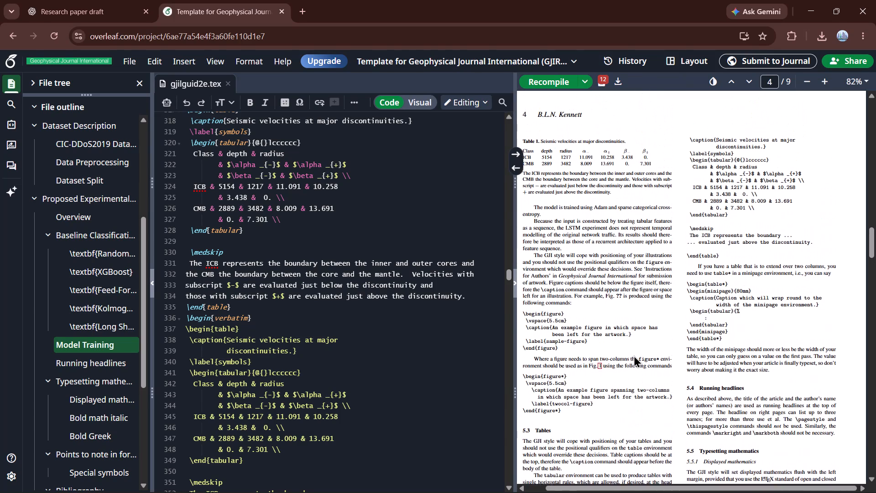
{"action": "scroll", "coordinate": [371, 391], "scroll_direction": "down", "scroll_amount": 6}
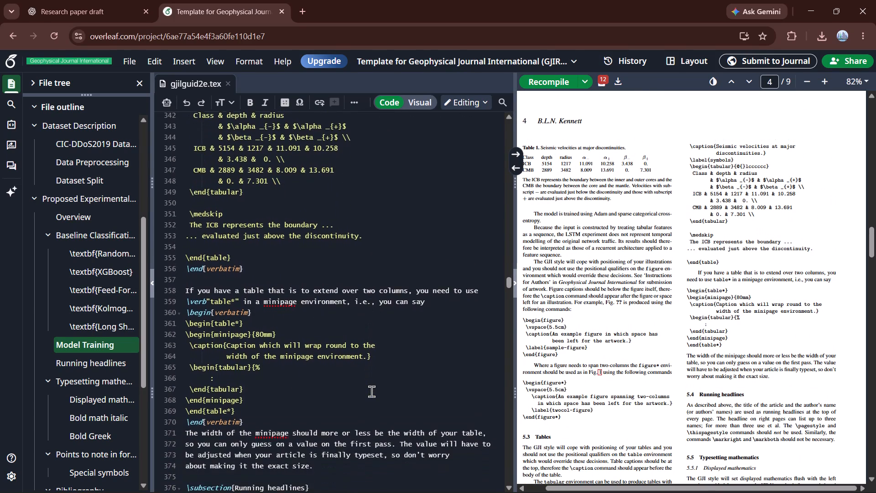
{"action": "scroll", "coordinate": [371, 391], "scroll_direction": "down", "scroll_amount": 2}
{"action": "left_click_drag", "start_coordinate": [313, 409], "coordinate": [242, 398]}
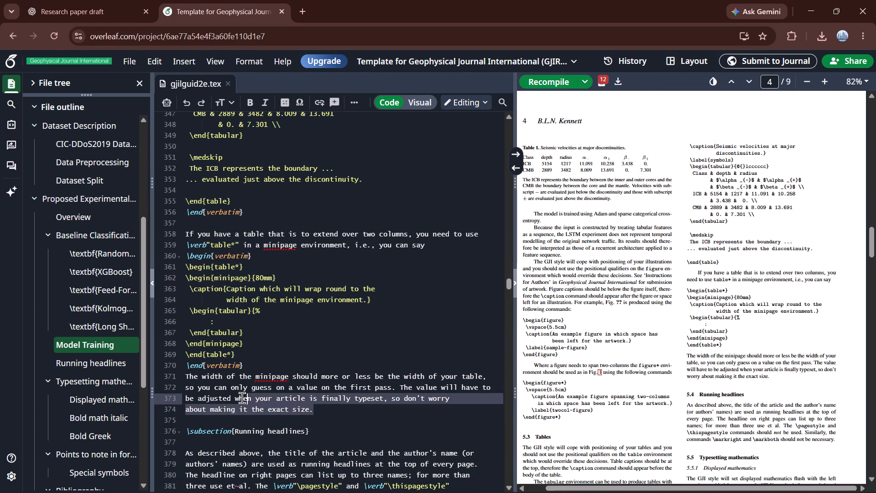
{"action": "left_click_drag", "start_coordinate": [242, 398], "coordinate": [204, 155]}
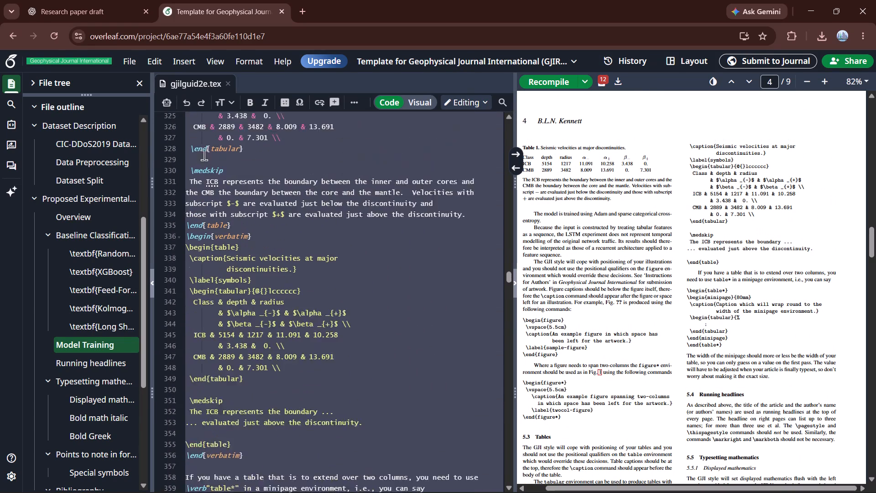
{"action": "left_click_drag", "start_coordinate": [204, 155], "coordinate": [196, 205]}
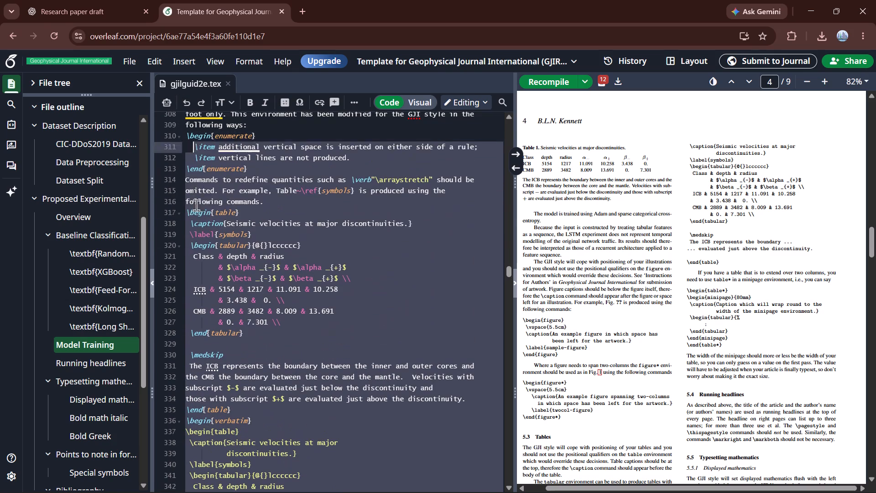
{"action": "left_click_drag", "start_coordinate": [196, 205], "coordinate": [208, 273]}
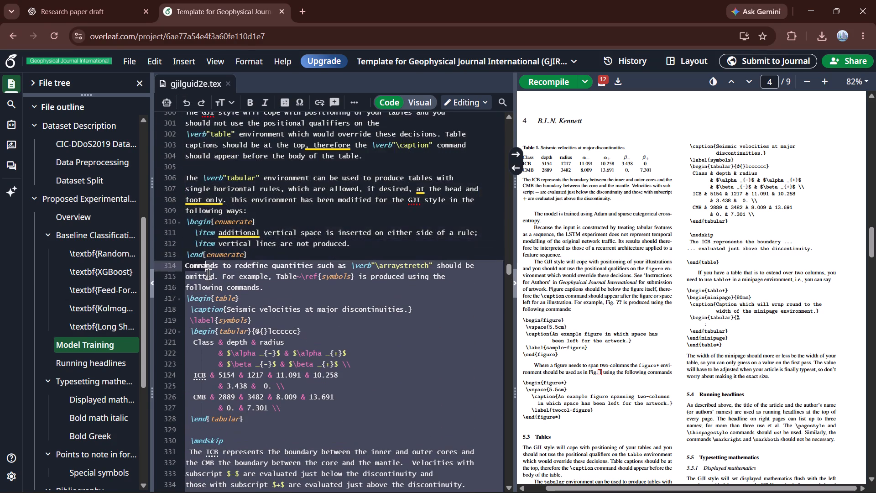
{"action": "left_click_drag", "start_coordinate": [208, 273], "coordinate": [186, 200]}
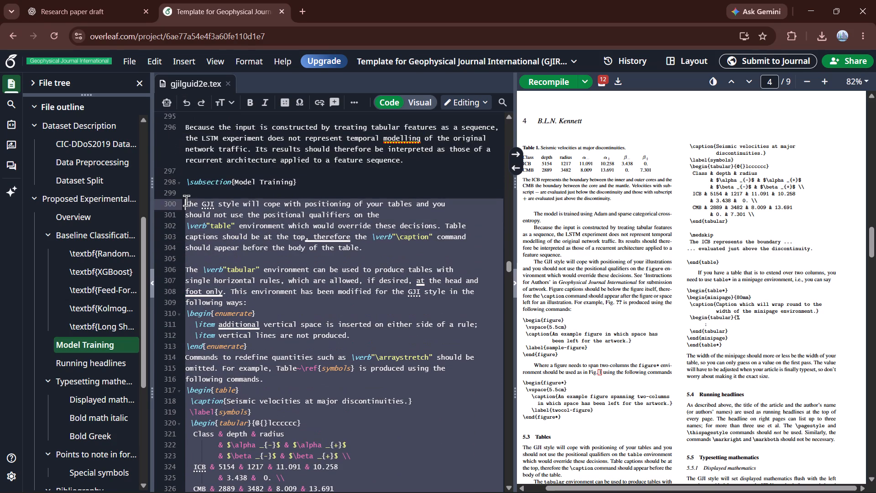
{"action": "key", "text": "BackSpace"}
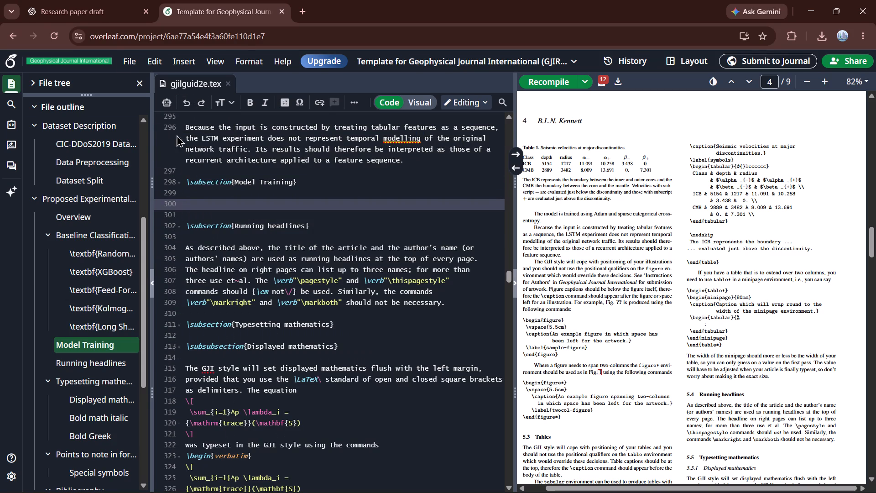
Switch to the ChatGPT research paper draft and copy the four body paragraphs of section 4.3 Model Training.
{"action": "left_click", "coordinate": [118, 2]}
{"action": "scroll", "coordinate": [321, 296], "scroll_direction": "down", "scroll_amount": 1}
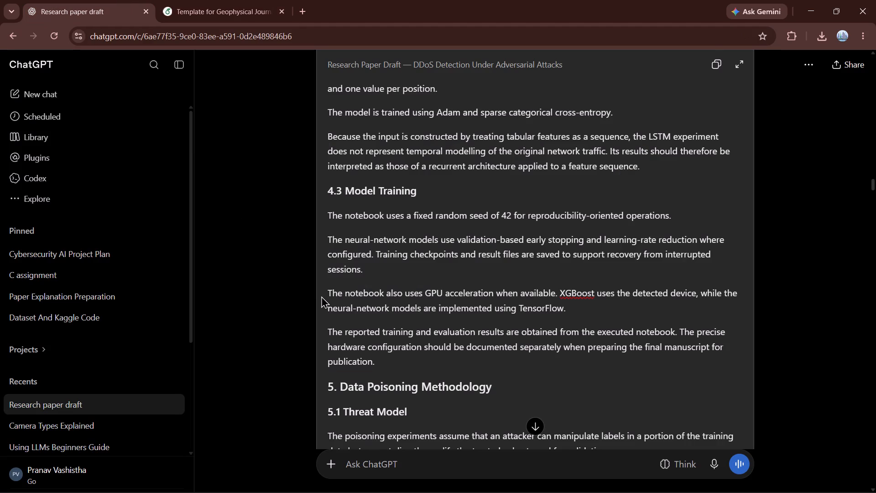
{"action": "scroll", "coordinate": [321, 296], "scroll_direction": "down", "scroll_amount": 1}
{"action": "left_click_drag", "start_coordinate": [328, 209], "coordinate": [356, 212]}
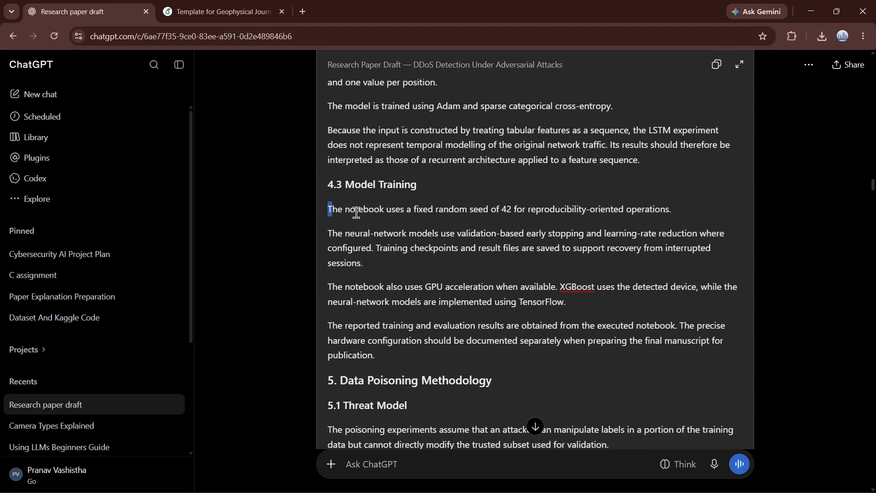
{"action": "left_click_drag", "start_coordinate": [356, 212], "coordinate": [390, 357]}
{"action": "key", "text": "ctrl+c"}
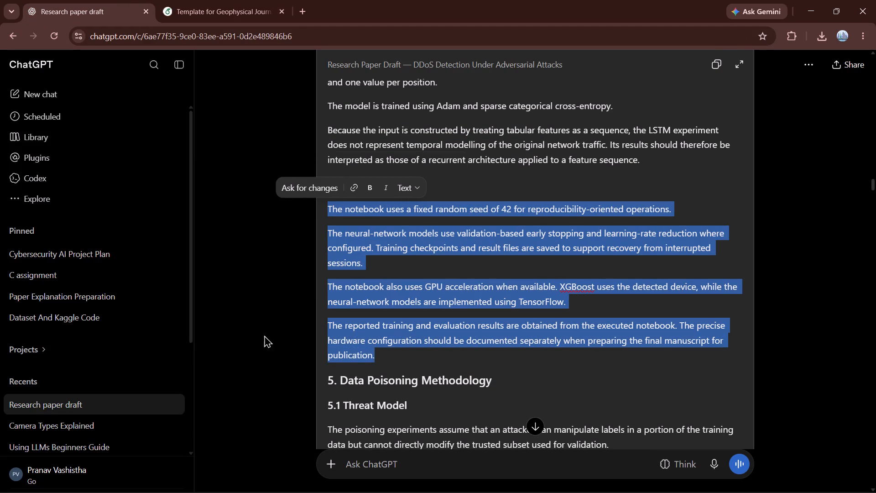
{"action": "left_click", "coordinate": [237, 324]}
Back in Overleaf, paste the copied paragraphs under the Model Training subsection and recompile the document.
{"action": "left_click", "coordinate": [208, 0]}
{"action": "key", "text": "ctrl+v"}
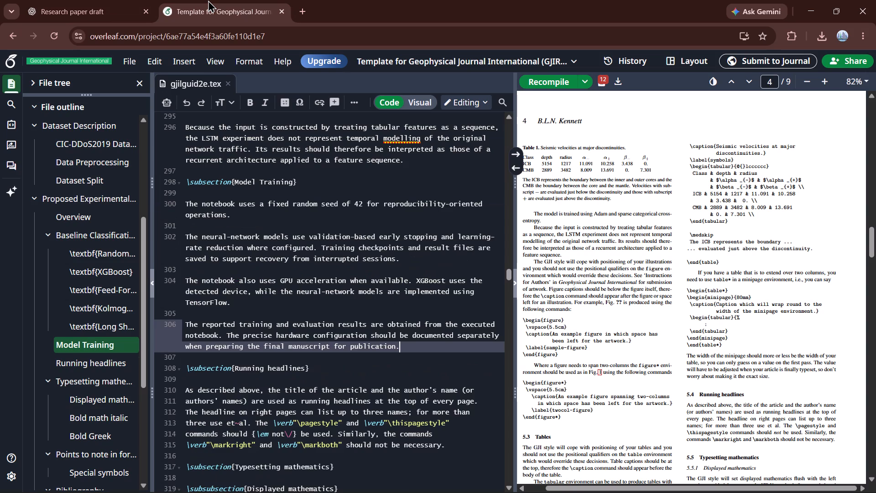
{"action": "left_click", "coordinate": [530, 77]}
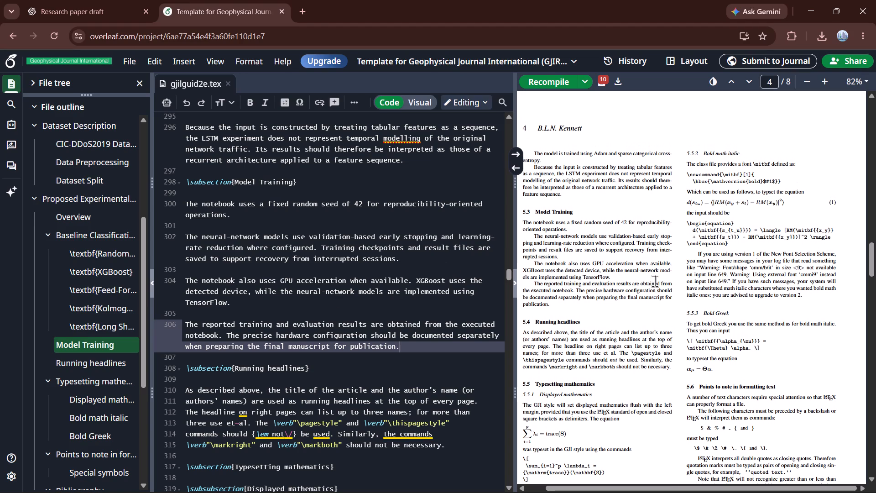
{"action": "scroll", "coordinate": [340, 315], "scroll_direction": "down", "scroll_amount": 2}
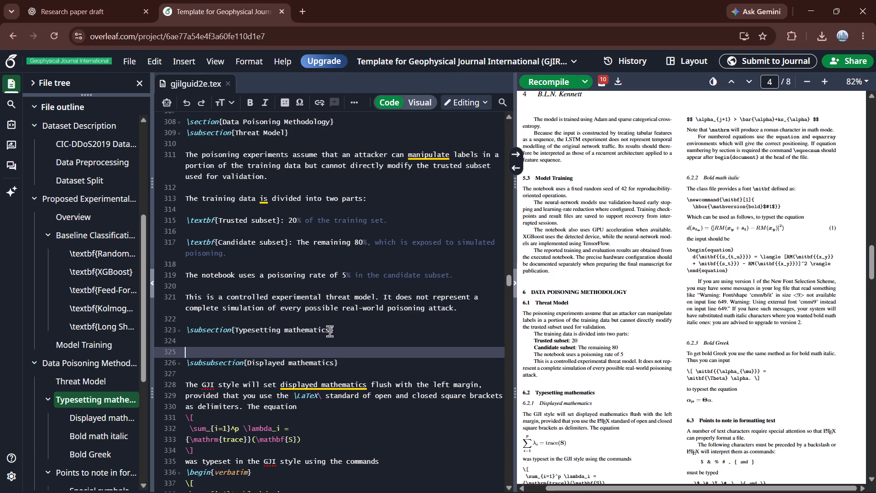
{"action": "key", "text": "BackSpace"}
{"action": "key", "text": "BackSpace"}
{"action": "key", "text": "BackSpace"}
{"action": "key", "text": "BackSpace"}
{"action": "key", "text": "BackSpace"}
{"action": "key", "text": "BackSpace"}
{"action": "key", "text": "BackSpace"}
{"action": "key", "text": "BackSpace"}
{"action": "key", "text": "BackSpace"}
{"action": "key", "text": "BackSpace"}
{"action": "key", "text": "BackSpace"}
{"action": "key", "text": "BackSpace"}
{"action": "key", "text": "BackSpace"}
{"action": "key", "text": "BackSpace"}
{"action": "key", "text": "BackSpace"}
{"action": "key", "text": "BackSpace"}
{"action": "key", "text": "BackSpace"}
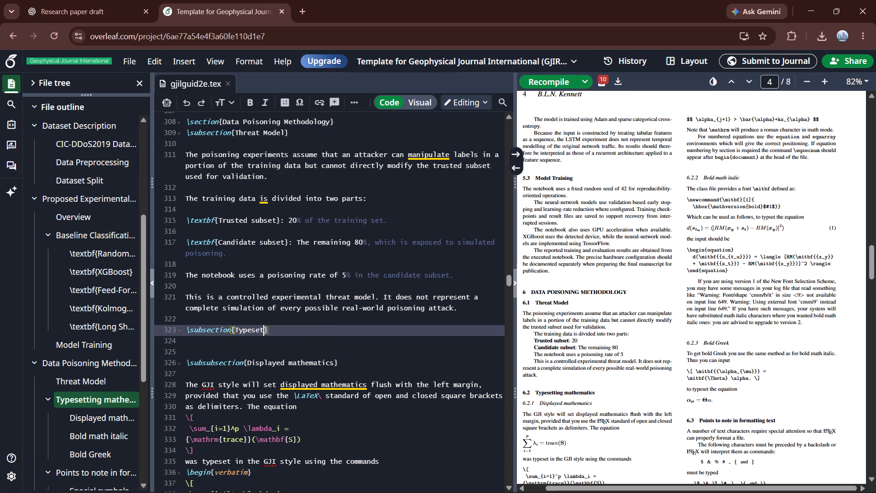
{"action": "key", "text": "BackSpace"}
{"action": "key", "text": "BackSpace"}
{"action": "key", "text": "BackSpace"}
{"action": "key", "text": "BackSpace"}
{"action": "key", "text": "BackSpace"}
{"action": "key", "text": "BackSpace"}
{"action": "key", "text": "Right"}
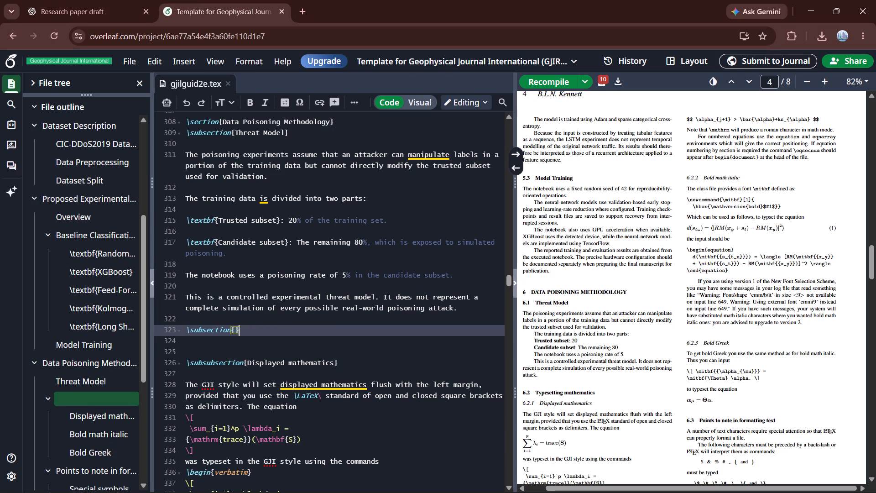
Add a second empty \subsection{} command on a new line directly below the emptied one.
{"action": "key", "text": "Return"}
{"action": "type", "text": "\\subsection{"}
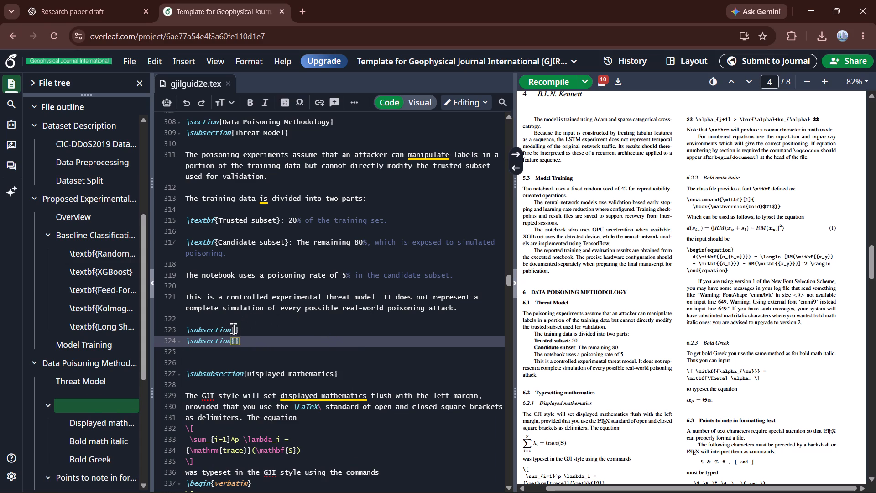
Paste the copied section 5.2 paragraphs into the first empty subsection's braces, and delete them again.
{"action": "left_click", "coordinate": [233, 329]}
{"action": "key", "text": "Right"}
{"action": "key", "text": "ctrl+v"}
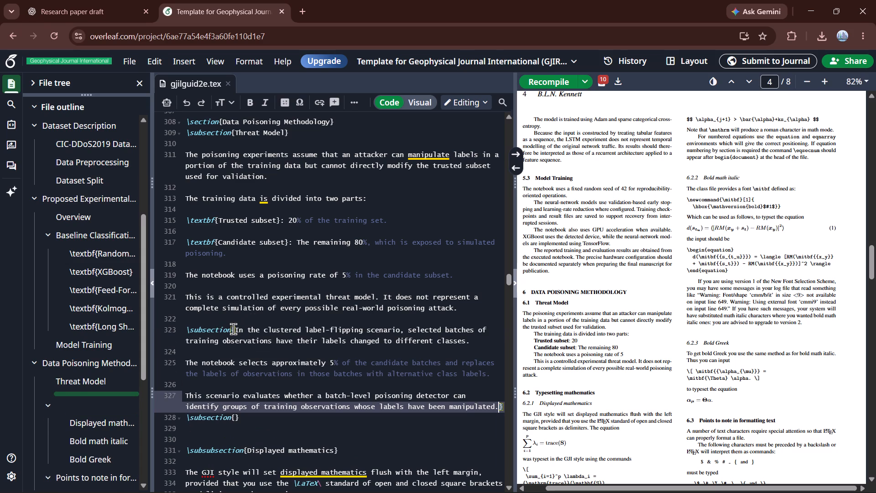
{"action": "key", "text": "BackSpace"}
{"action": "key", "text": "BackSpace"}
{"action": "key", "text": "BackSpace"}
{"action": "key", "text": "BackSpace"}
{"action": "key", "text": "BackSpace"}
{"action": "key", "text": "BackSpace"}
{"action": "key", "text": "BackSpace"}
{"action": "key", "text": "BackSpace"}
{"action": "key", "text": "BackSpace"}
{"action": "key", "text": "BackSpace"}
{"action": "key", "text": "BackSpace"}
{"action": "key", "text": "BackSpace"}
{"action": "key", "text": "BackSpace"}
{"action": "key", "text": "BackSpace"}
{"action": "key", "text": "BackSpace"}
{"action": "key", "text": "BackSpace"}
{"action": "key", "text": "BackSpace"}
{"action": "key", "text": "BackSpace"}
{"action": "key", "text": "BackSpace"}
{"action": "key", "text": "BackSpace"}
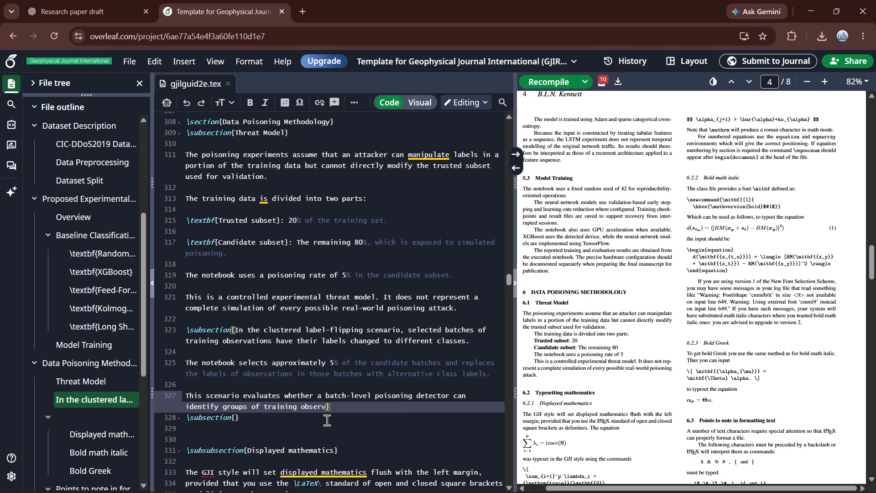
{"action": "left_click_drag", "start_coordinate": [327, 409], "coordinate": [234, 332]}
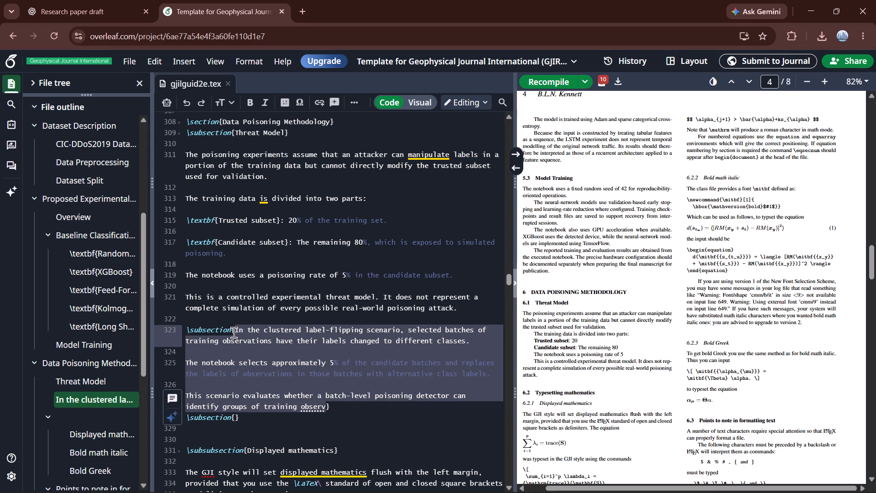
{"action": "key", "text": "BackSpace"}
Switch to the ChatGPT draft and copy the section 5.2 heading text "Clustered Label-Flipping Attack", without its number.
{"action": "left_click", "coordinate": [114, 0]}
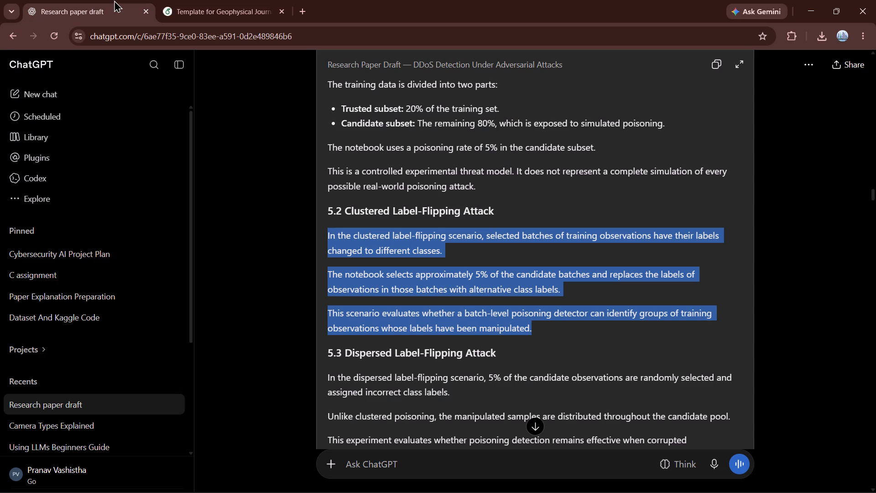
{"action": "left_click", "coordinate": [269, 278]}
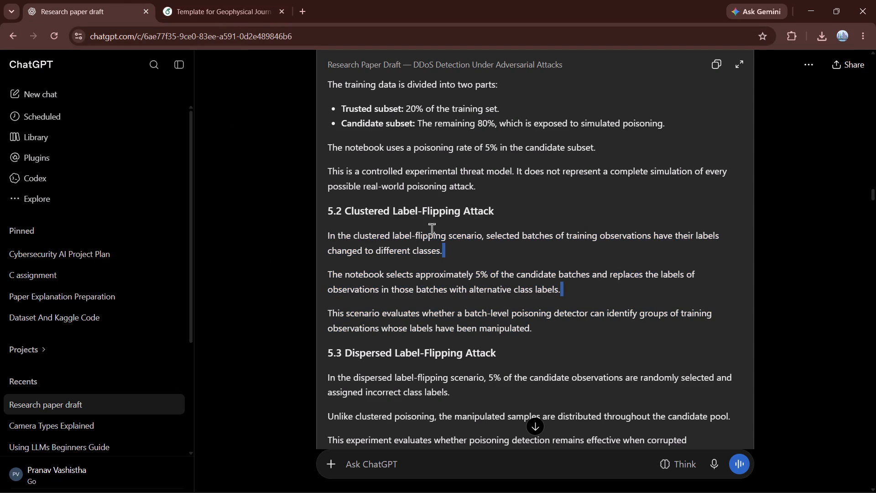
{"action": "left_click_drag", "start_coordinate": [493, 209], "coordinate": [345, 210]}
{"action": "key", "text": "ctrl+c"}
Back in Overleaf, paste "Clustered Label-Flipping Attack" as the title of the first empty subsection.
{"action": "left_click", "coordinate": [201, 0]}
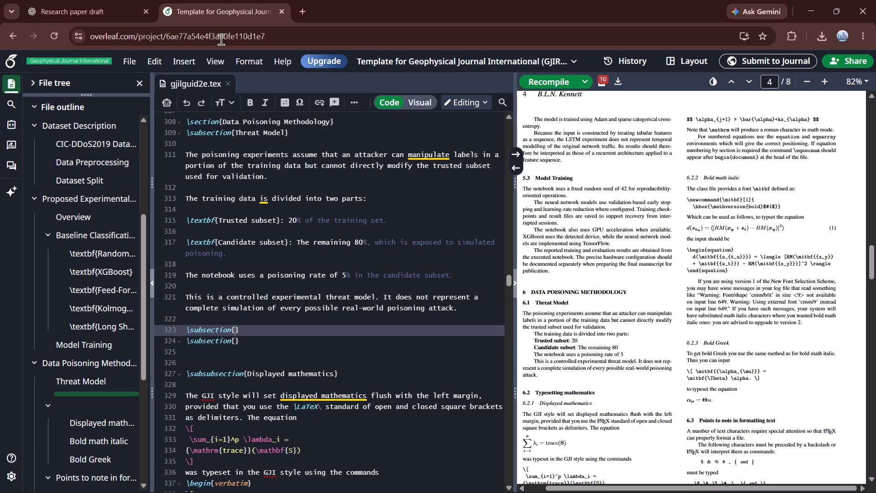
{"action": "key", "text": "ctrl+v"}
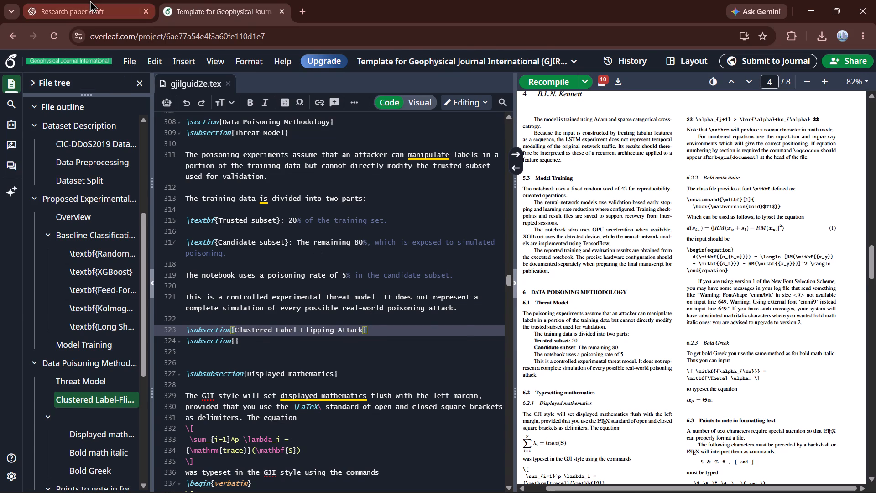
Copy the section 5.2 body paragraphs from the ChatGPT draft and paste them in Overleaf below the Clustered Label-Flipping Attack subsection title.
{"action": "left_click", "coordinate": [90, 0]}
{"action": "left_click", "coordinate": [229, 216]}
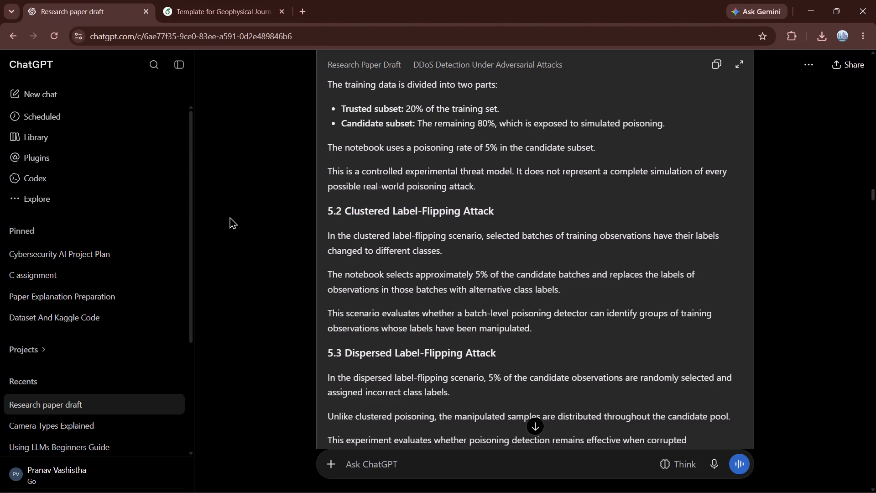
{"action": "left_click_drag", "start_coordinate": [328, 236], "coordinate": [514, 329]}
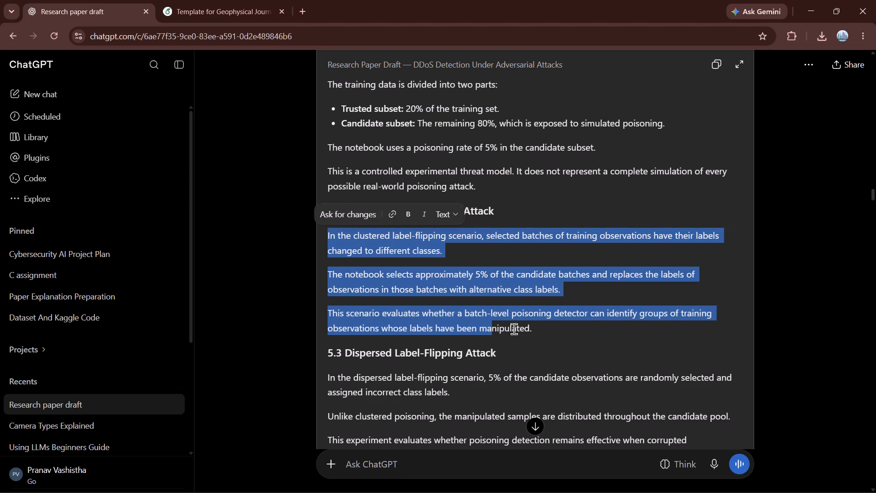
{"action": "left_click_drag", "start_coordinate": [514, 329], "coordinate": [542, 329]}
{"action": "key", "text": "ctrl+c"}
{"action": "left_click", "coordinate": [235, 233]}
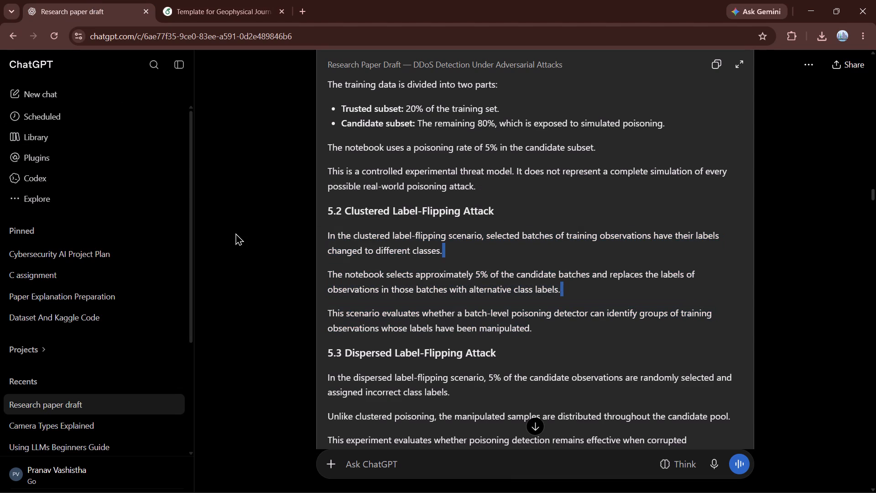
{"action": "left_click", "coordinate": [227, 0]}
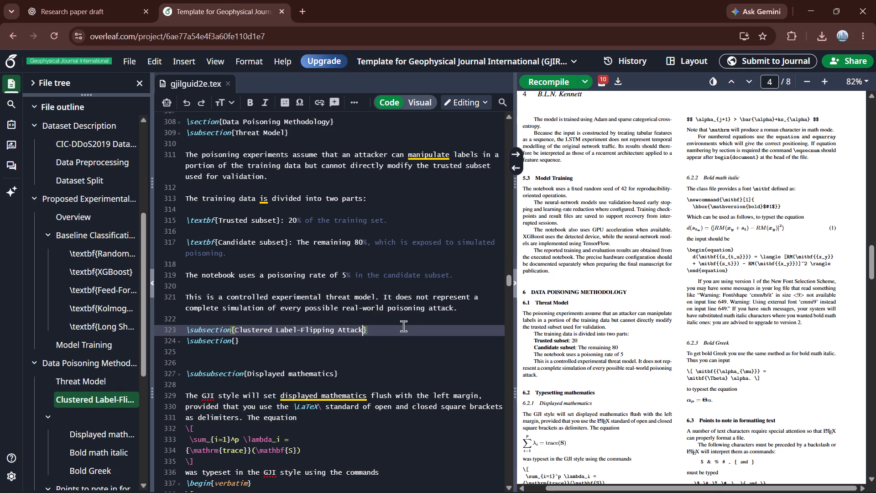
{"action": "left_click", "coordinate": [401, 325]}
{"action": "key", "text": "Return"}
{"action": "key", "text": "Return"}
{"action": "key", "text": "ctrl+v"}
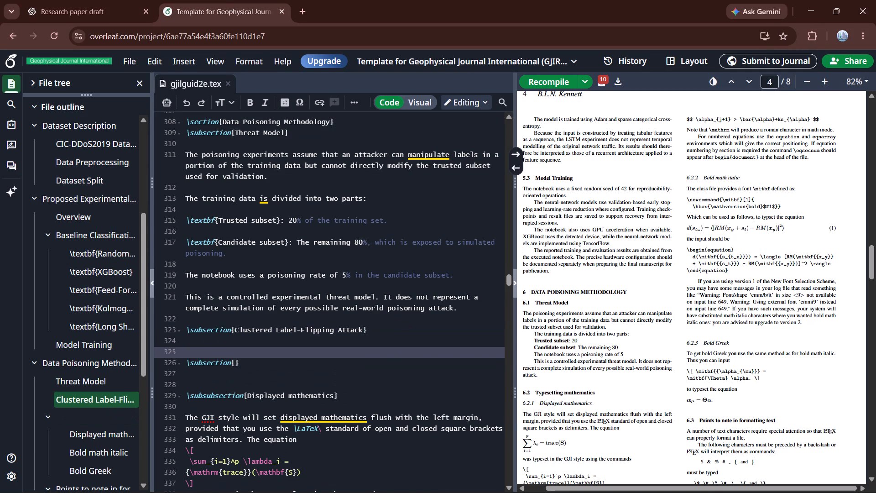
{"action": "scroll", "coordinate": [369, 420], "scroll_direction": "down", "scroll_amount": 1}
{"action": "key", "text": "Return"}
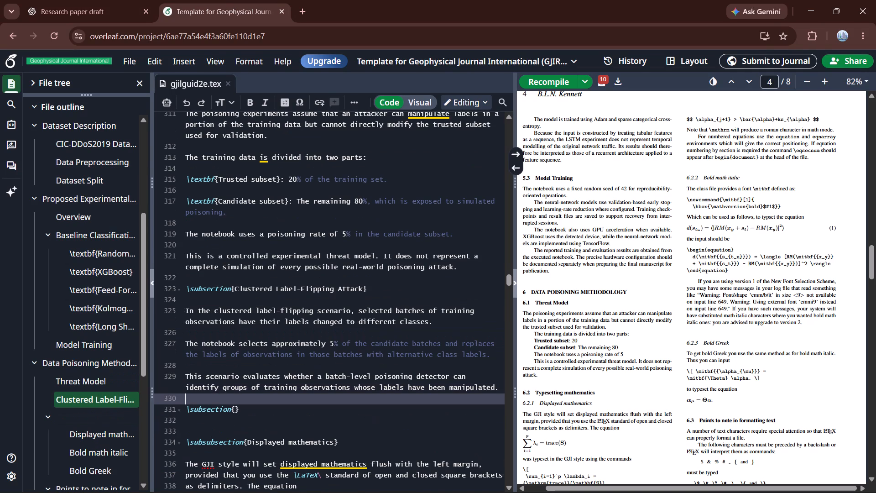
Copy the 5.3 heading text "Dispersed Label-Flipping Attack", without its number, from the ChatGPT draft into the empty Overleaf subsection's braces.
{"action": "scroll", "coordinate": [339, 429], "scroll_direction": "down", "scroll_amount": 1}
{"action": "left_click", "coordinate": [235, 337]}
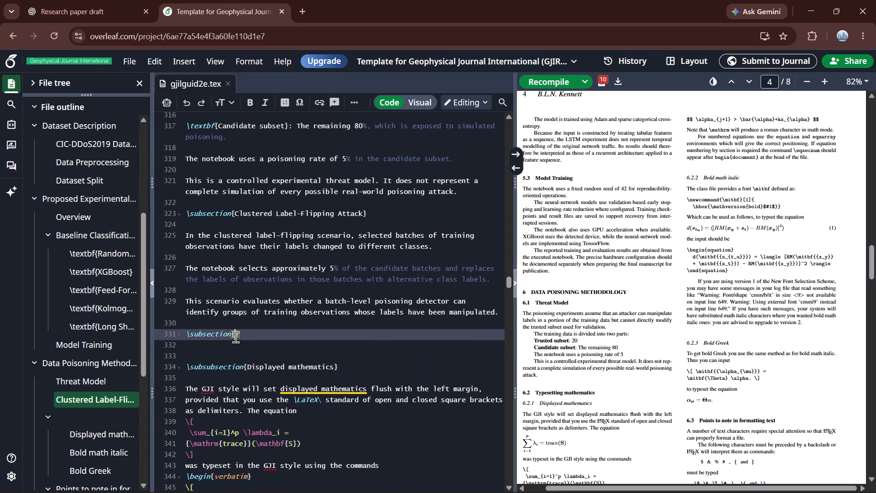
{"action": "left_click", "coordinate": [89, 0]}
{"action": "left_click", "coordinate": [257, 238]}
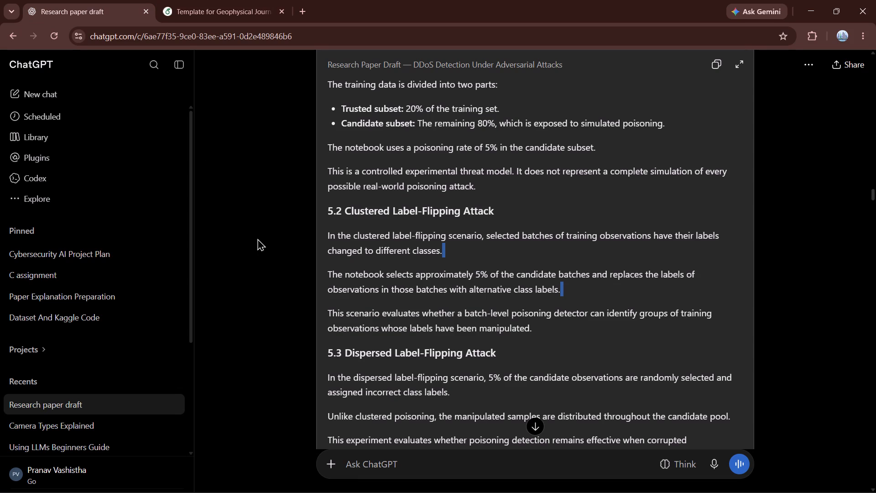
{"action": "scroll", "coordinate": [257, 238], "scroll_direction": "down", "scroll_amount": 4}
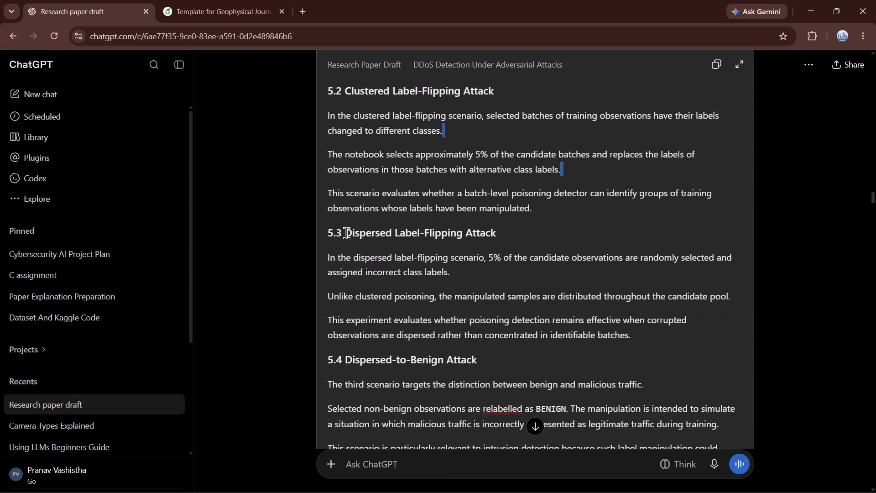
{"action": "left_click_drag", "start_coordinate": [346, 233], "coordinate": [497, 235]}
{"action": "key", "text": "ctrl+c"}
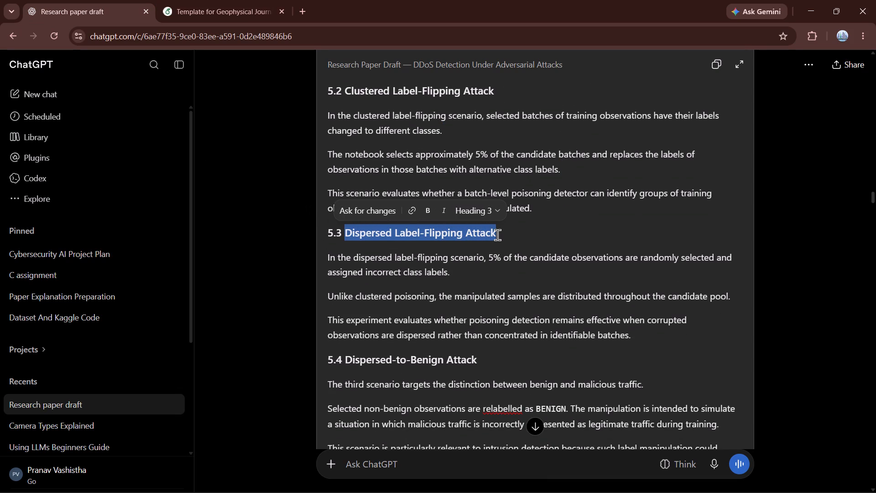
{"action": "left_click", "coordinate": [271, 247]}
{"action": "left_click", "coordinate": [219, 0]}
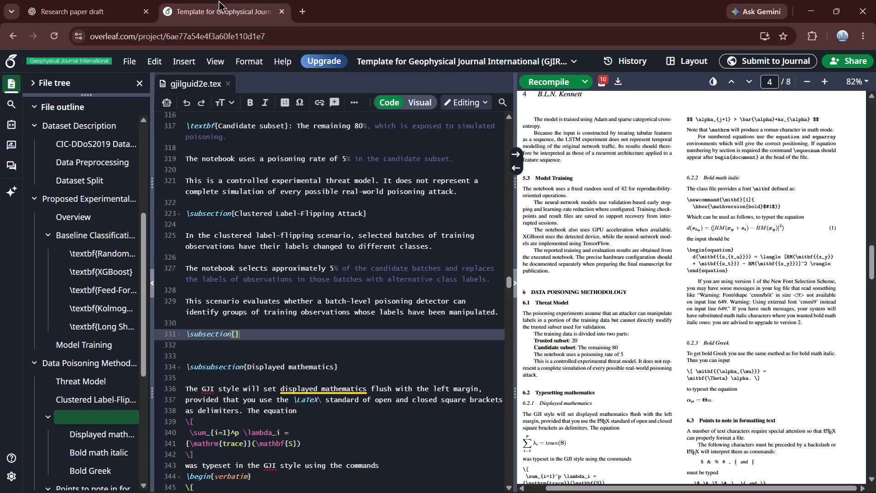
{"action": "key", "text": "ctrl+v"}
{"action": "key", "text": "Right"}
Add a new empty \subsection{} command below the Dispersed Label-Flipping Attack subsection, leaving a blank line between them.
{"action": "key", "text": "Return"}
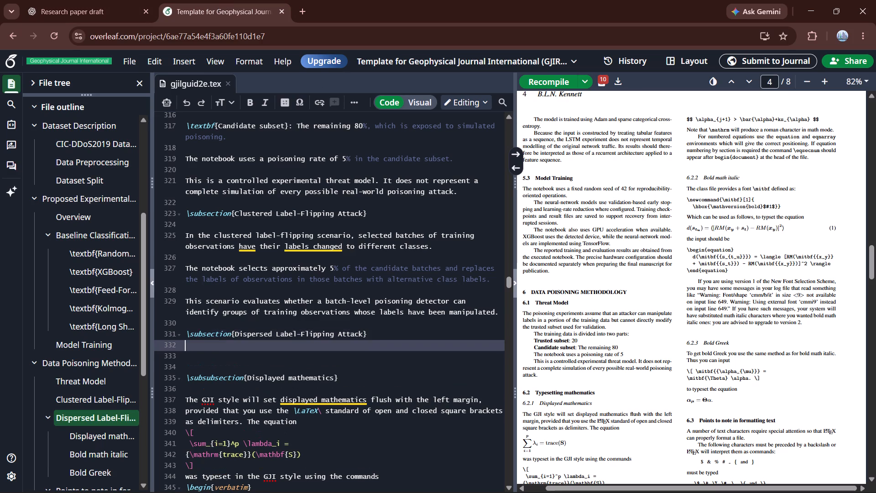
{"action": "key", "text": "Return"}
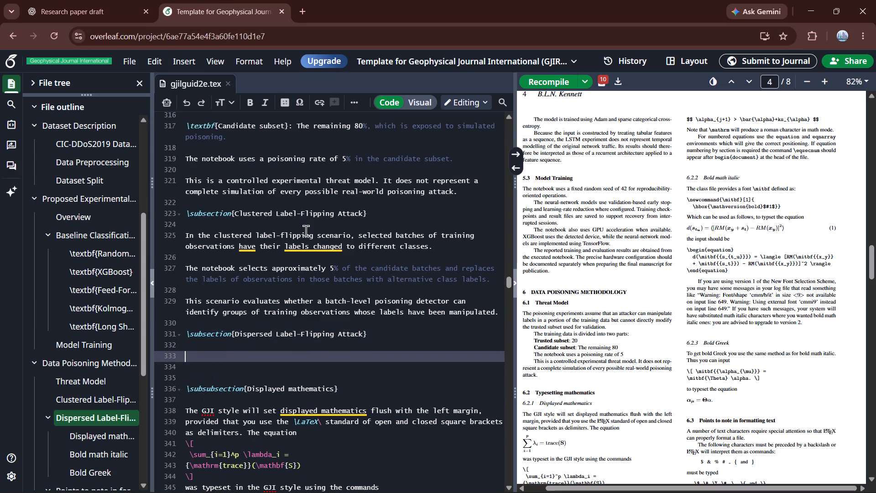
{"action": "type", "text": "\\subsection{"}
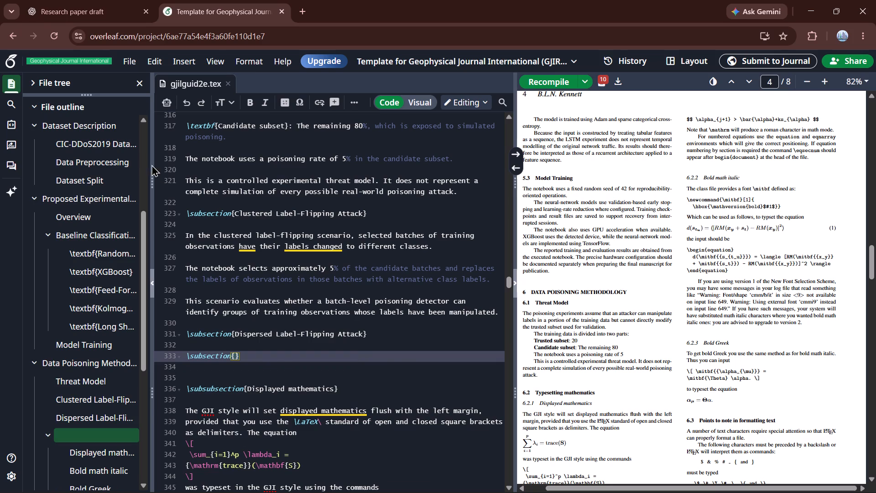
{"action": "left_click", "coordinate": [109, 0]}
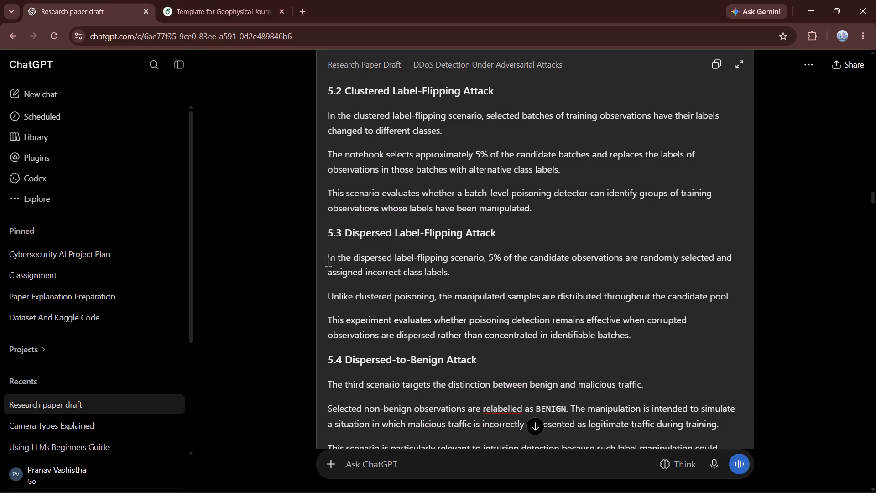
{"action": "left_click_drag", "start_coordinate": [328, 260], "coordinate": [631, 340]}
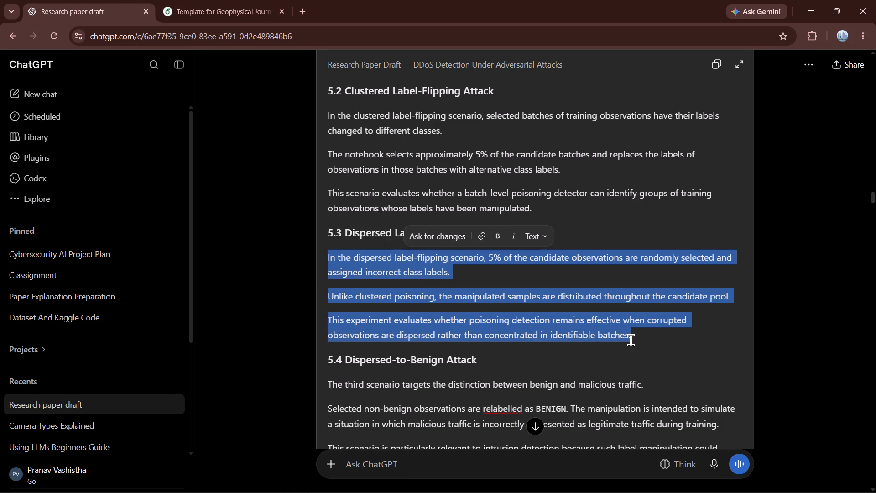
{"action": "left_click_drag", "start_coordinate": [631, 340], "coordinate": [639, 340]}
{"action": "key", "text": "ctrl+c"}
{"action": "left_click", "coordinate": [202, 10]}
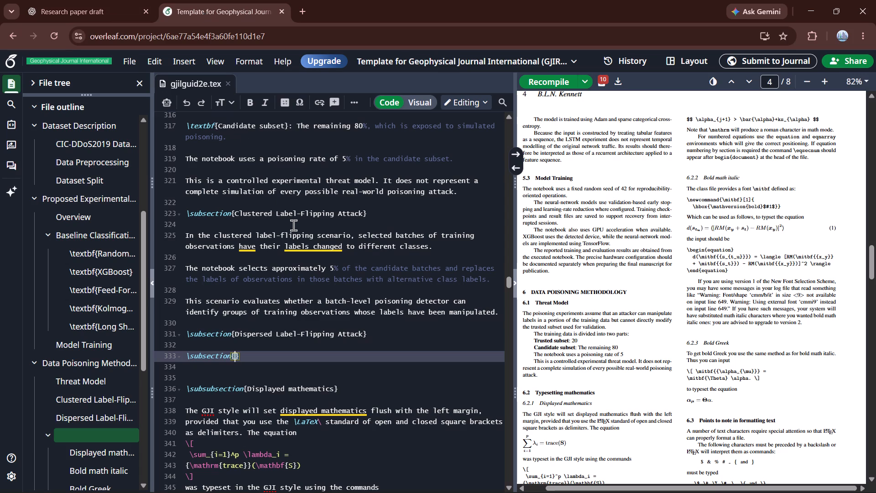
{"action": "left_click", "coordinate": [388, 342]}
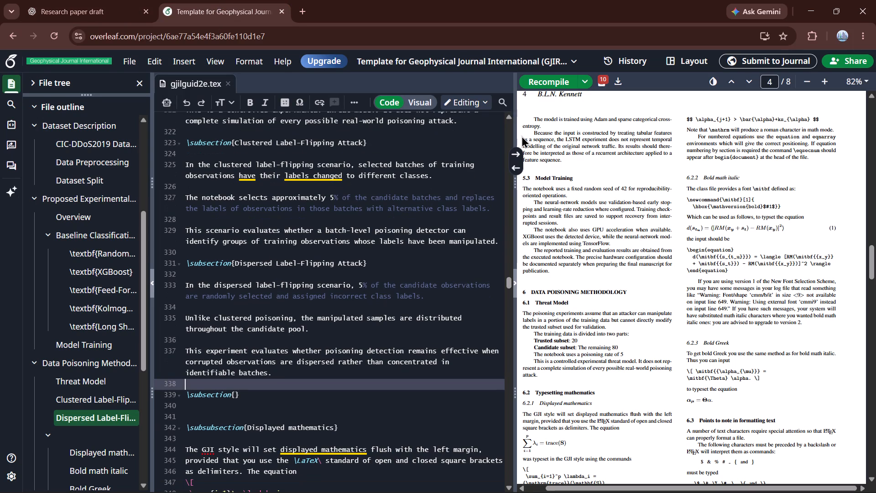
Recompile the paper to refresh the PDF preview.
{"action": "left_click", "coordinate": [552, 83]}
Examine the Data Poisoning Methodology subsections in the recompiled PDF preview against their LaTeX source.
{"action": "scroll", "coordinate": [362, 264], "scroll_direction": "down", "scroll_amount": 1}
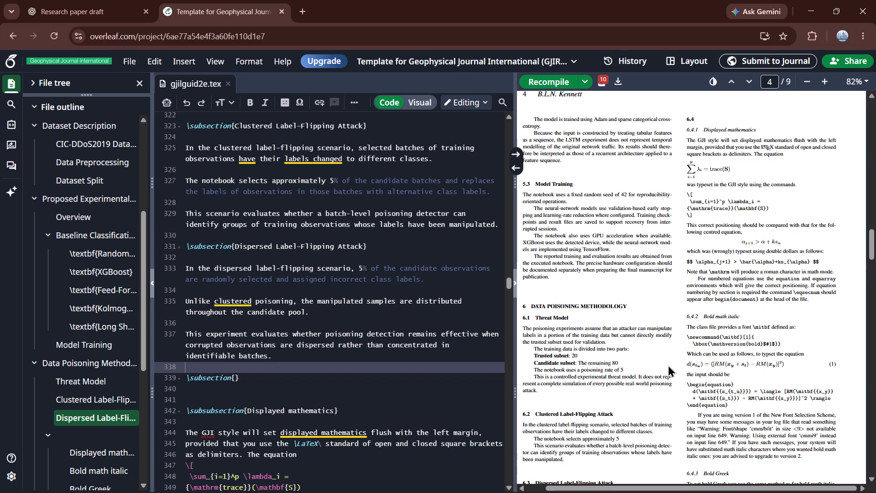
{"action": "scroll", "coordinate": [668, 365], "scroll_direction": "up", "scroll_amount": 1}
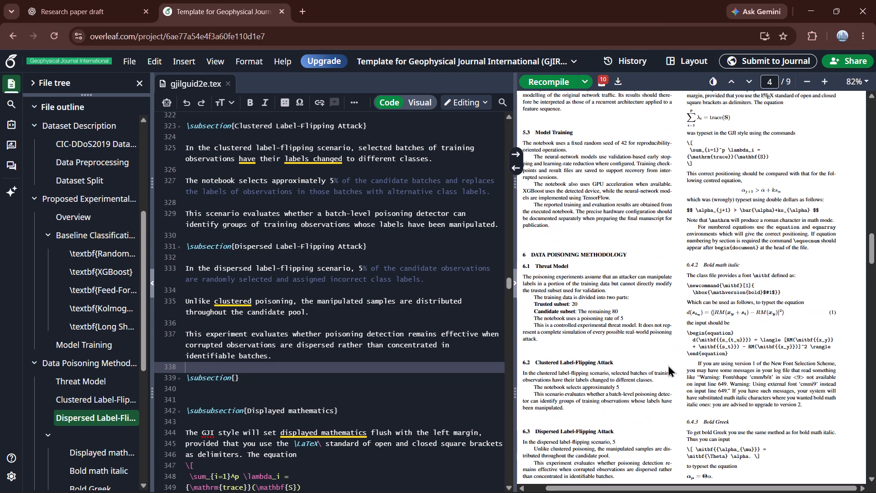
{"action": "scroll", "coordinate": [668, 365], "scroll_direction": "up", "scroll_amount": 1}
{"action": "scroll", "coordinate": [668, 365], "scroll_direction": "right", "scroll_amount": 1}
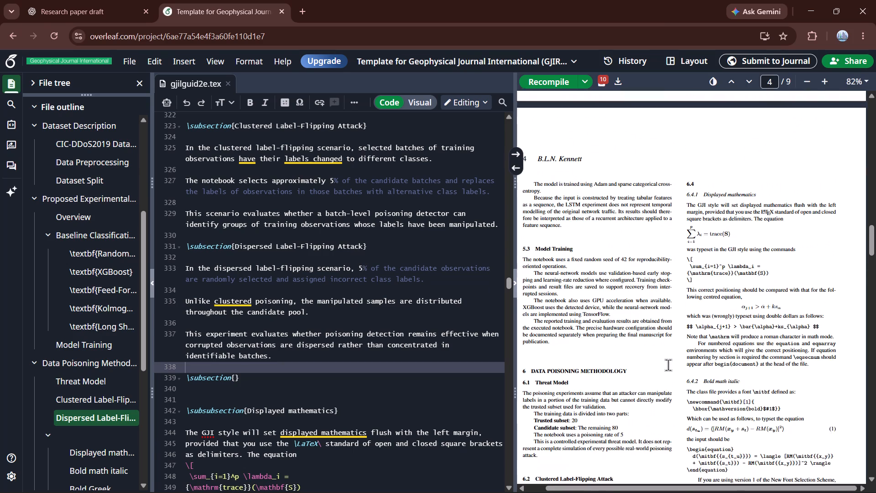
{"action": "scroll", "coordinate": [668, 365], "scroll_direction": "right", "scroll_amount": 2}
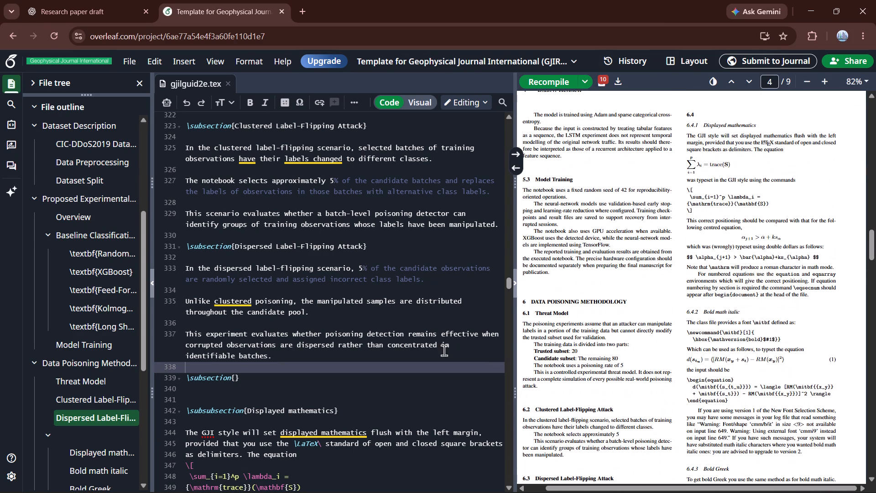
{"action": "left_click", "coordinate": [236, 380]}
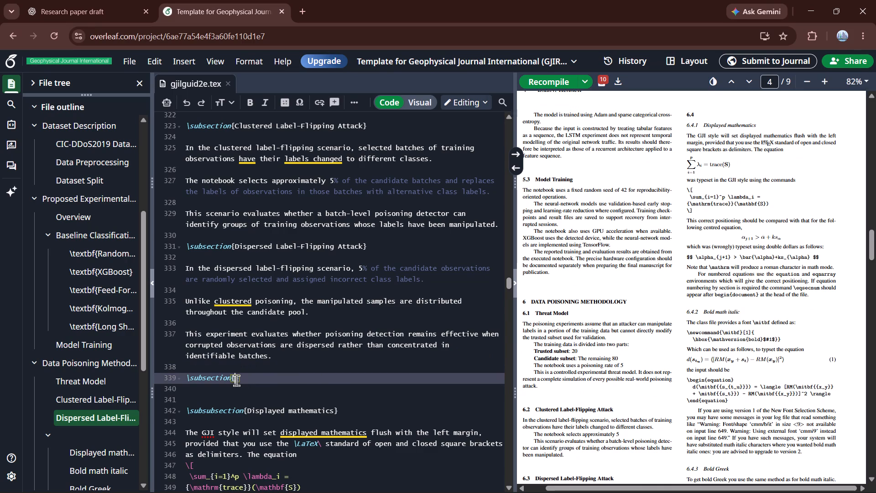
{"action": "scroll", "coordinate": [716, 227], "scroll_direction": "down", "scroll_amount": 1}
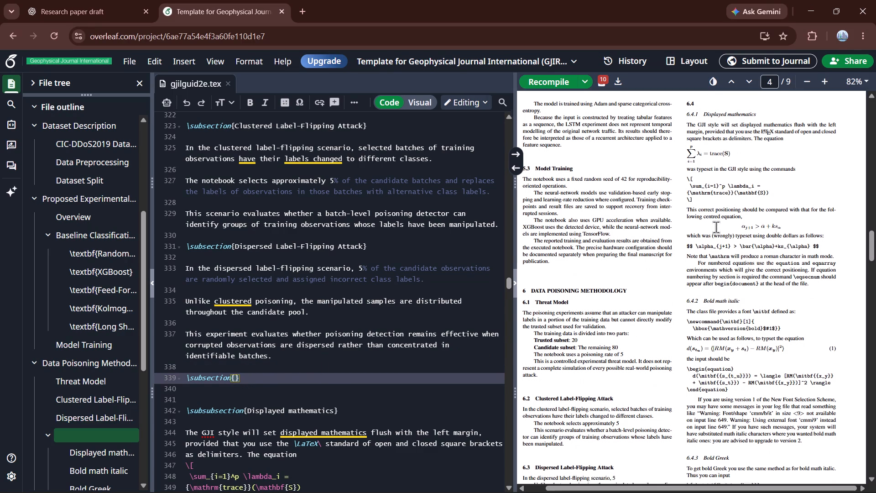
{"action": "scroll", "coordinate": [716, 227], "scroll_direction": "down", "scroll_amount": 1}
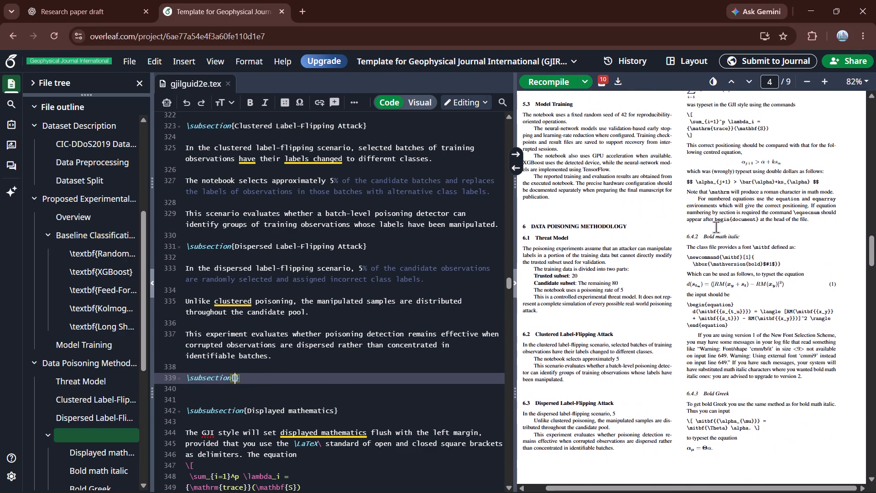
{"action": "scroll", "coordinate": [716, 227], "scroll_direction": "down", "scroll_amount": 1}
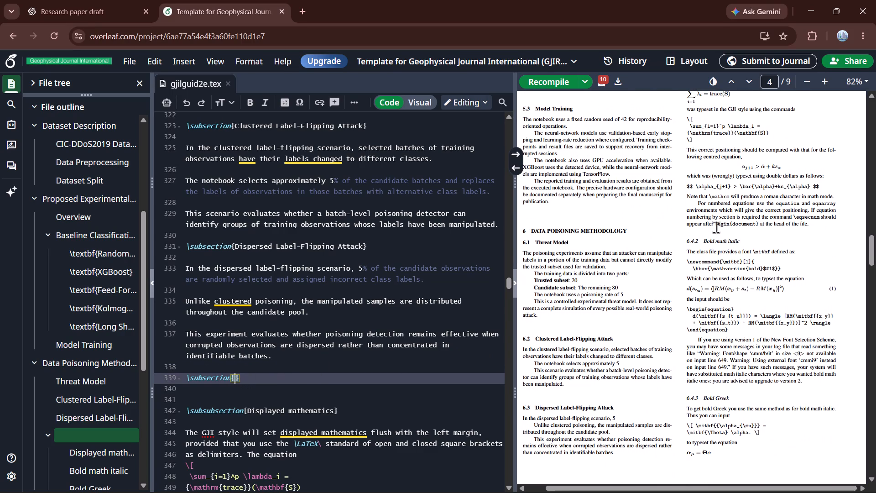
{"action": "scroll", "coordinate": [716, 227], "scroll_direction": "down", "scroll_amount": 1}
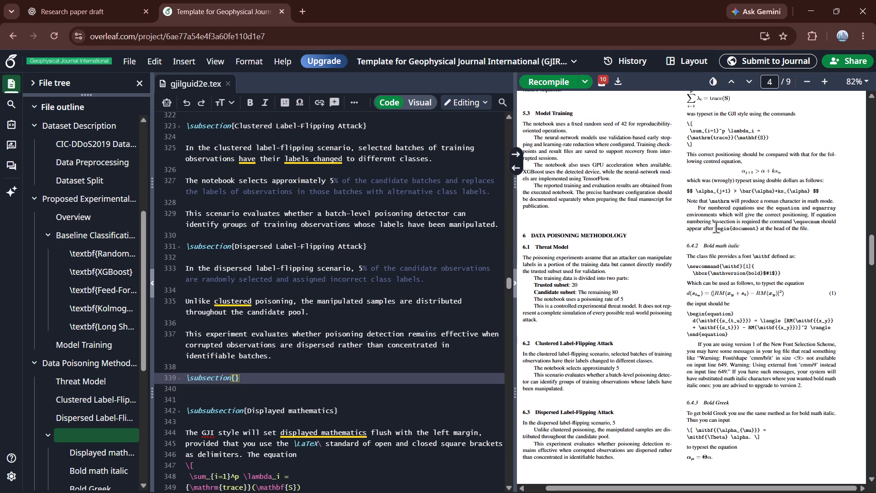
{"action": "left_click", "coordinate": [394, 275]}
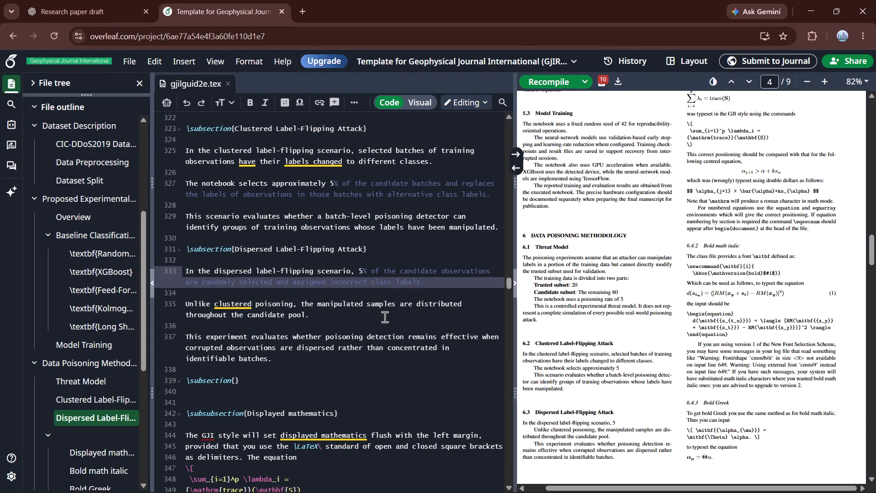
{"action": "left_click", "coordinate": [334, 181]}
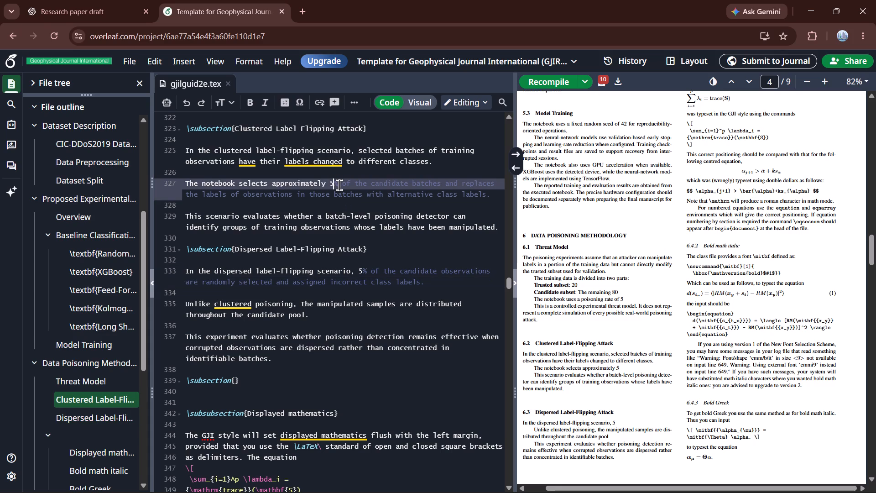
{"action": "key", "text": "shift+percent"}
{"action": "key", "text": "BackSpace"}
Examine the Data Poisoning Methodology text and the preceding sections in the LaTeX source and the PDF preview.
{"action": "scroll", "coordinate": [391, 242], "scroll_direction": "up", "scroll_amount": 2}
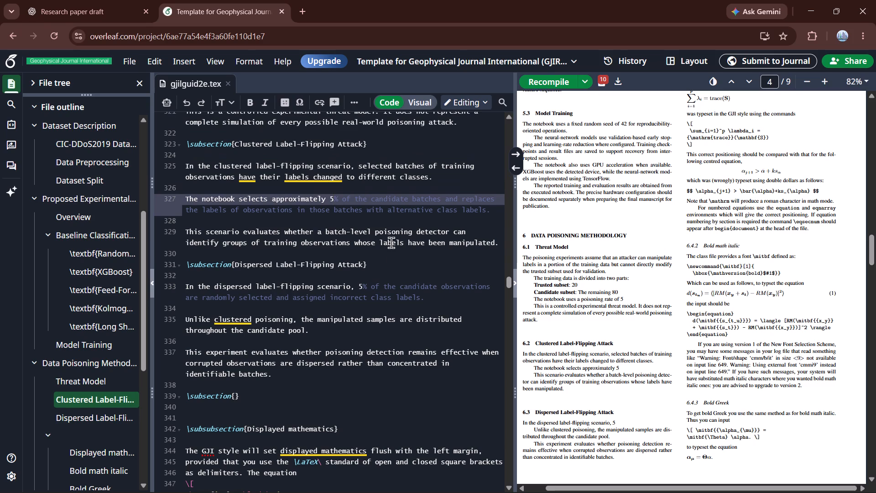
{"action": "scroll", "coordinate": [391, 242], "scroll_direction": "up", "scroll_amount": 1}
{"action": "scroll", "coordinate": [617, 276], "scroll_direction": "up", "scroll_amount": 3}
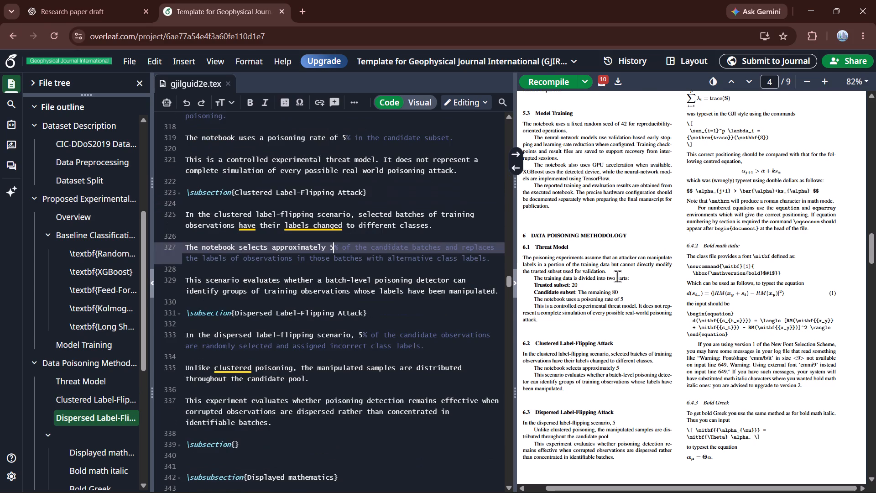
{"action": "scroll", "coordinate": [617, 276], "scroll_direction": "up", "scroll_amount": 4}
{"action": "scroll", "coordinate": [617, 276], "scroll_direction": "right", "scroll_amount": 1}
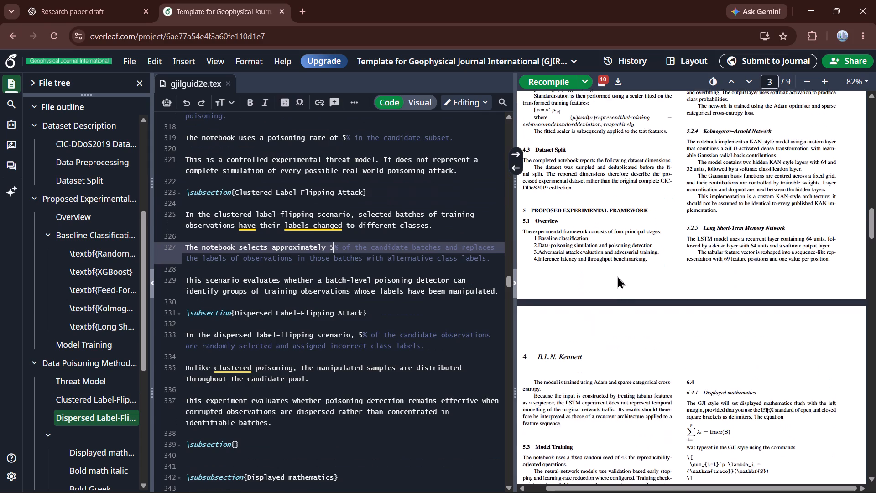
{"action": "scroll", "coordinate": [617, 276], "scroll_direction": "right", "scroll_amount": 3}
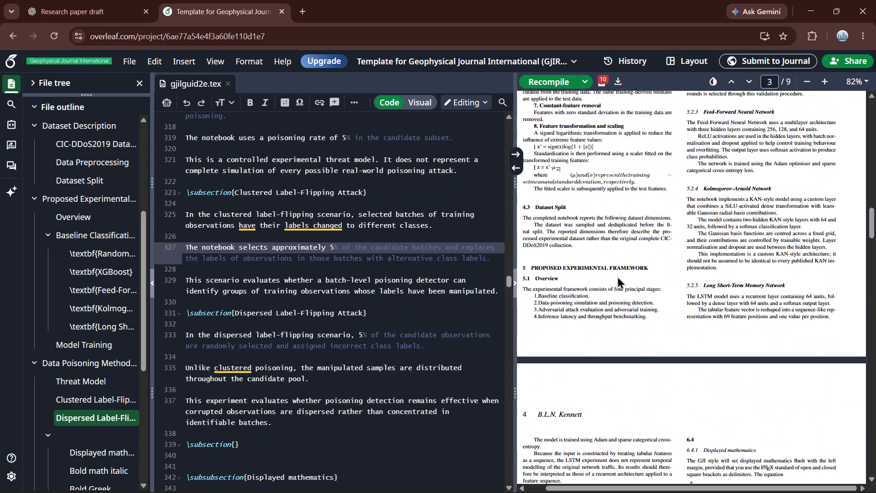
{"action": "scroll", "coordinate": [617, 276], "scroll_direction": "down", "scroll_amount": 1}
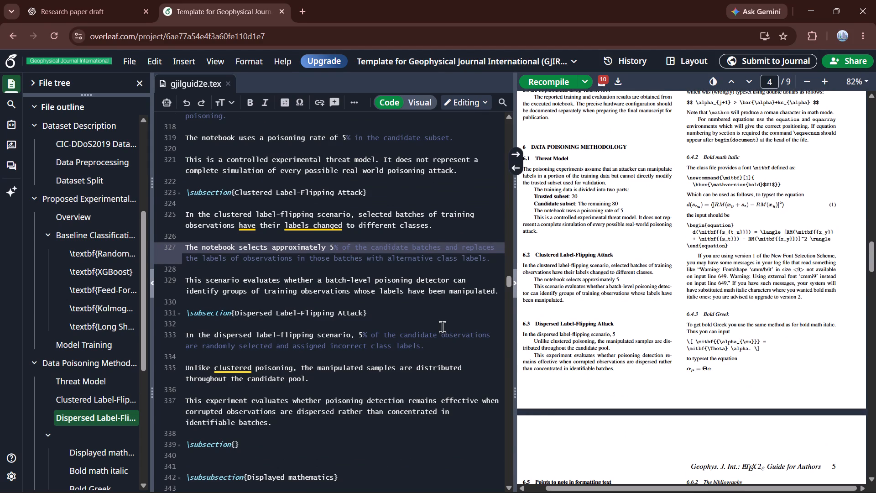
{"action": "scroll", "coordinate": [442, 327], "scroll_direction": "down", "scroll_amount": 2}
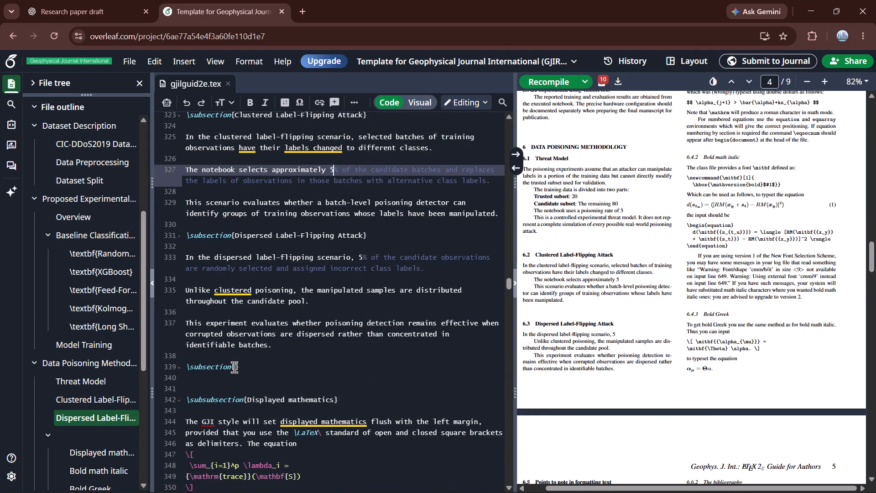
{"action": "left_click", "coordinate": [234, 367]}
{"action": "scroll", "coordinate": [234, 367], "scroll_direction": "right", "scroll_amount": 2}
{"action": "scroll", "coordinate": [322, 335], "scroll_direction": "up", "scroll_amount": 7}
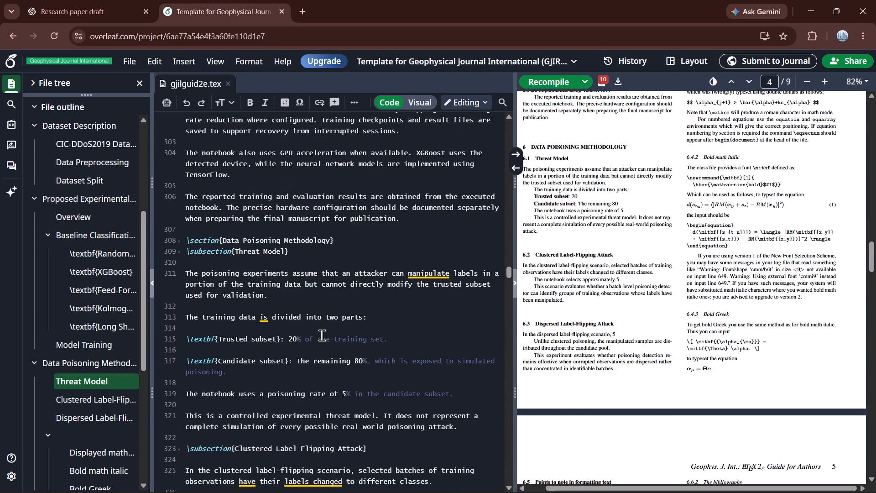
{"action": "scroll", "coordinate": [322, 335], "scroll_direction": "up", "scroll_amount": 1}
{"action": "scroll", "coordinate": [322, 335], "scroll_direction": "right", "scroll_amount": 2}
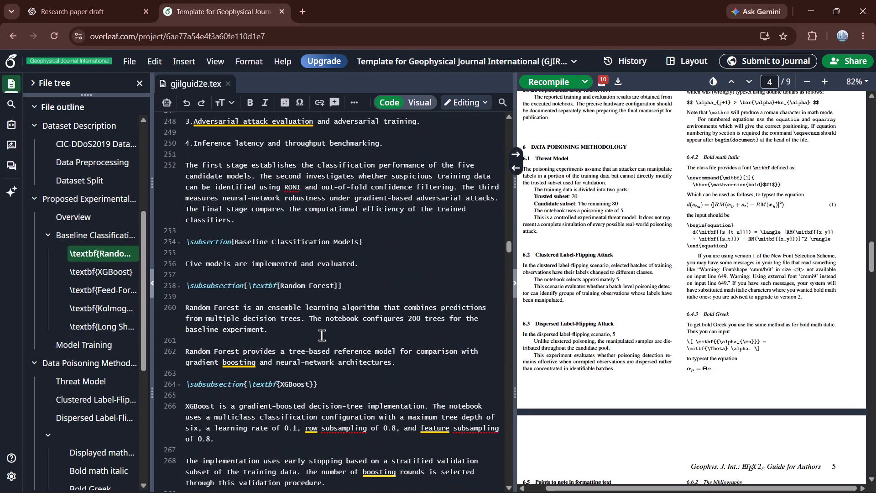
{"action": "scroll", "coordinate": [322, 335], "scroll_direction": "right", "scroll_amount": 1}
{"action": "scroll", "coordinate": [322, 335], "scroll_direction": "up", "scroll_amount": 2}
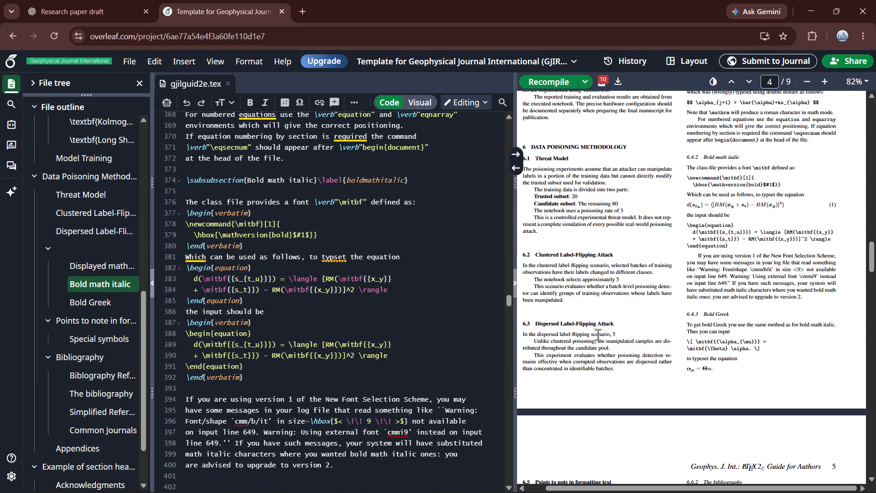
Locate the source line of the dispersed label-flipping scenario sentence from its text in the PDF preview.
{"action": "left_click", "coordinate": [598, 335]}
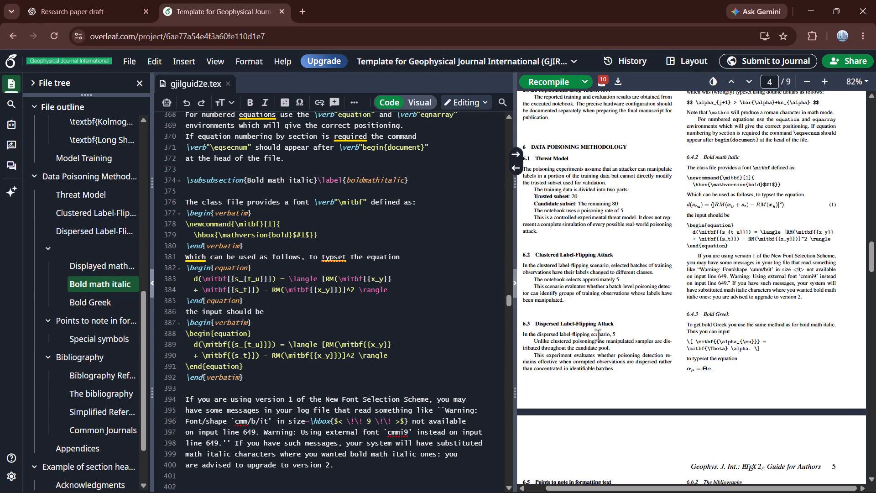
{"action": "double_click", "coordinate": [598, 335]}
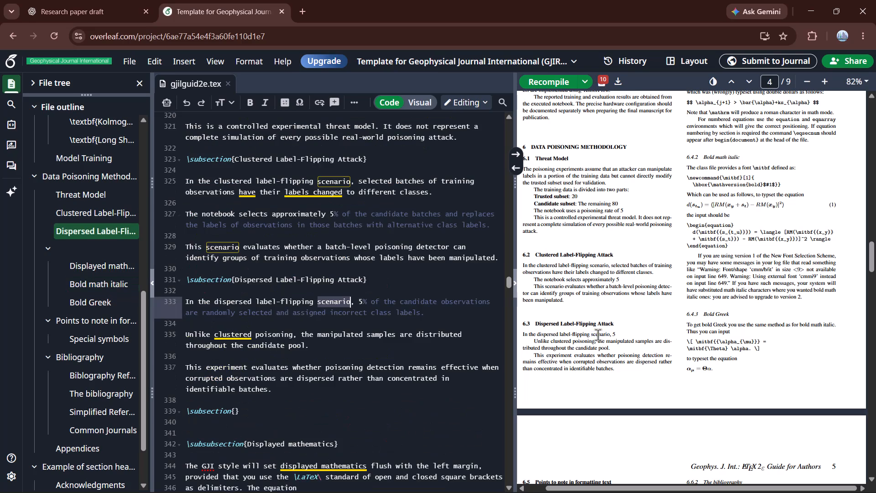
{"action": "left_click", "coordinate": [399, 296]}
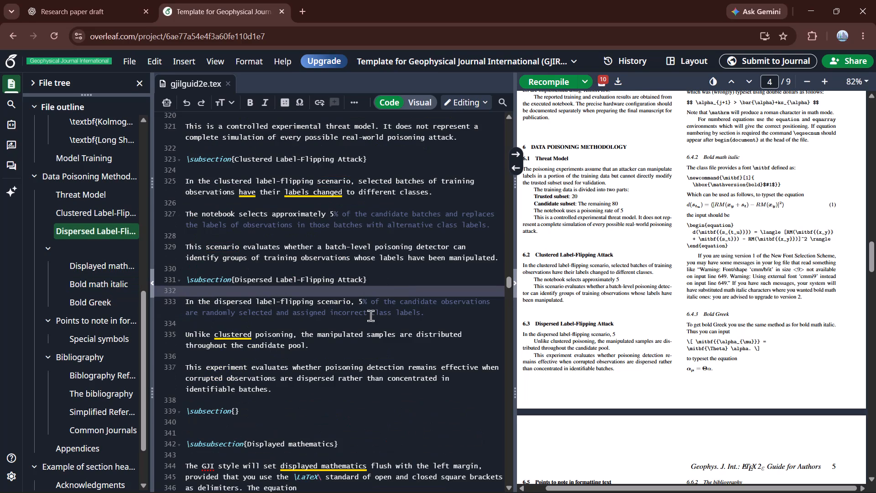
{"action": "scroll", "coordinate": [348, 338], "scroll_direction": "down", "scroll_amount": 2}
Copy the three section 5.3 body paragraphs from the ChatGPT draft again and replace the Dispersed Label-Flipping Attack text in Overleaf with them.
{"action": "left_click", "coordinate": [89, 11]}
{"action": "left_click", "coordinate": [249, 238]}
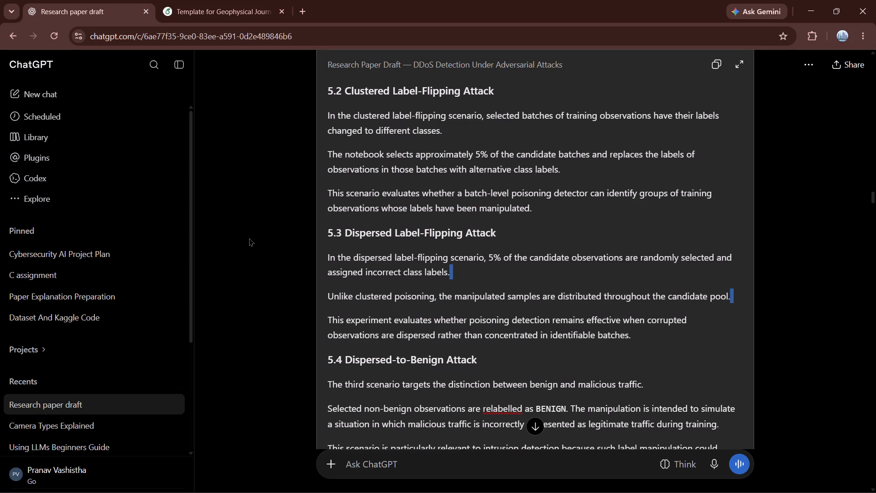
{"action": "double_click", "coordinate": [639, 347]}
{"action": "left_click_drag", "start_coordinate": [634, 335], "coordinate": [327, 265]}
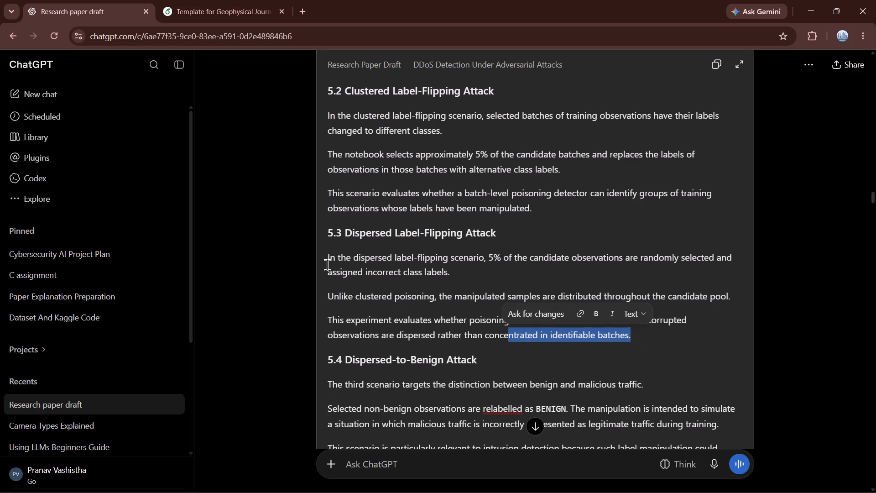
{"action": "left_click_drag", "start_coordinate": [327, 265], "coordinate": [325, 261]}
{"action": "key", "text": "ctrl+c"}
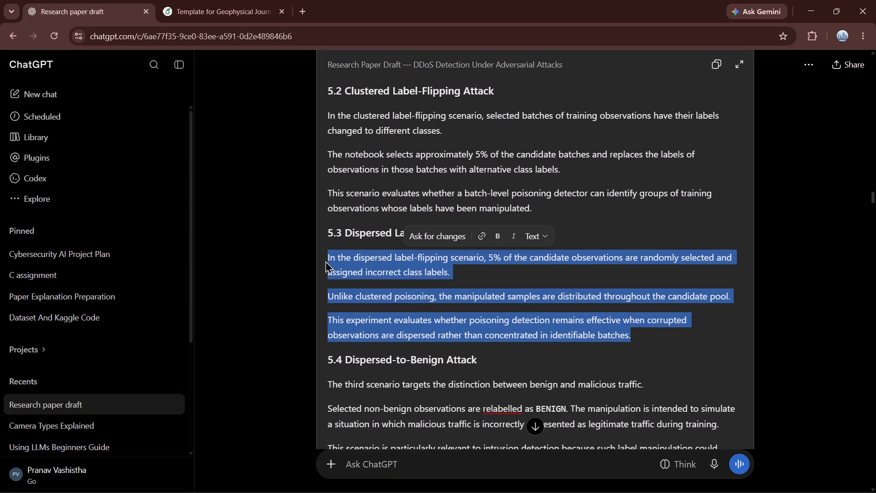
{"action": "left_click", "coordinate": [264, 258]}
{"action": "left_click", "coordinate": [207, 0]}
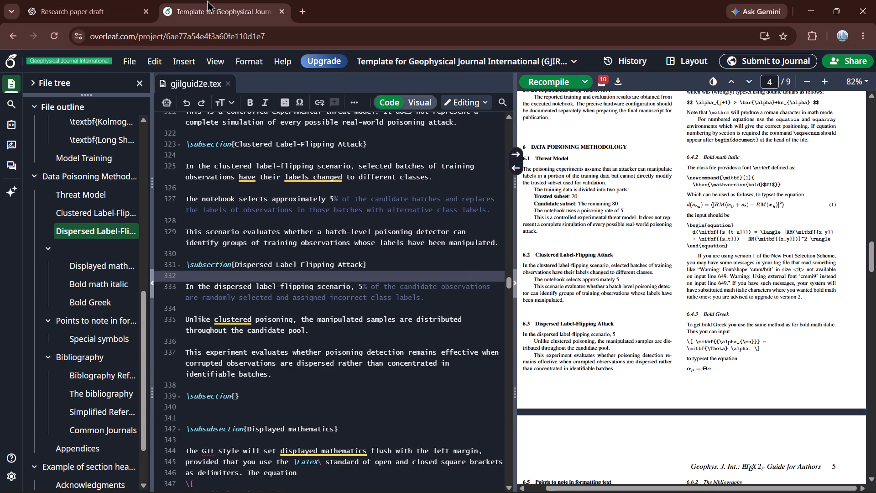
{"action": "left_click_drag", "start_coordinate": [312, 329], "coordinate": [283, 323]}
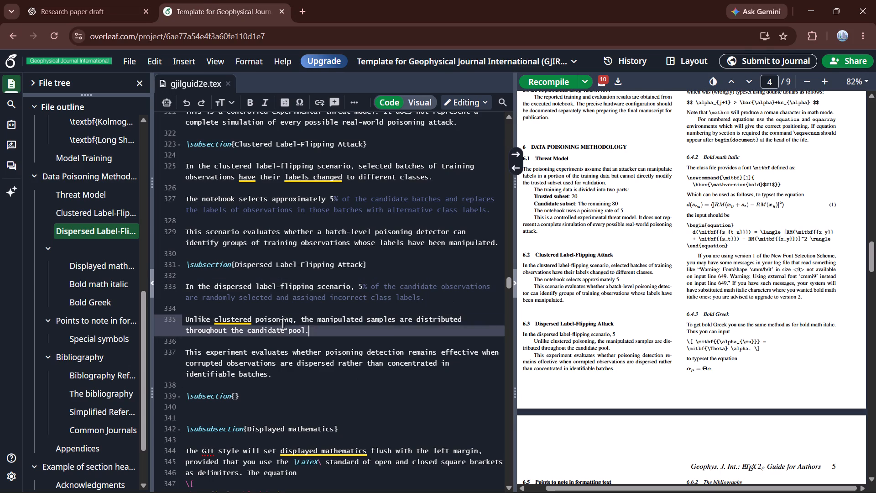
{"action": "left_click_drag", "start_coordinate": [283, 323], "coordinate": [284, 352]}
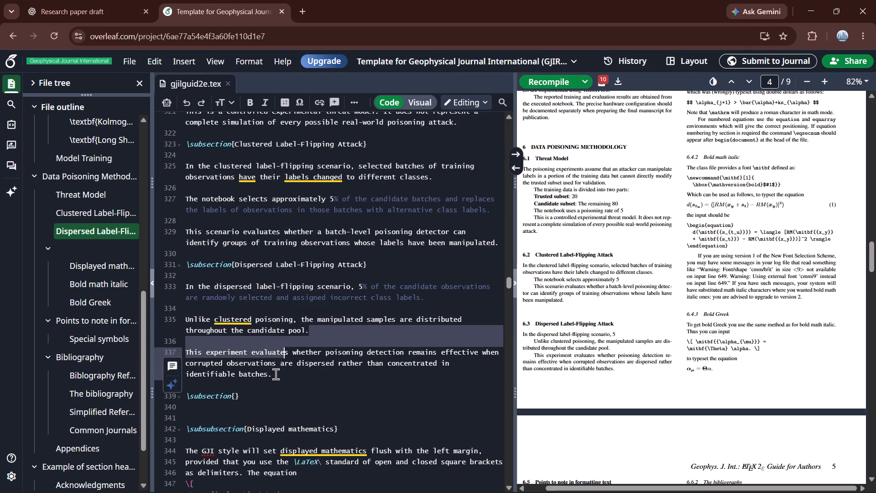
{"action": "left_click_drag", "start_coordinate": [276, 375], "coordinate": [186, 289]}
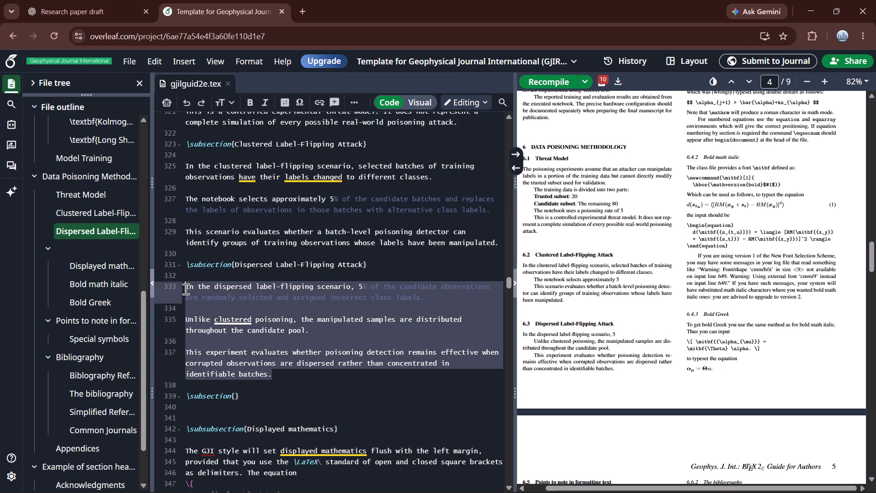
{"action": "key", "text": "BackSpace"}
{"action": "key", "text": "ctrl+v"}
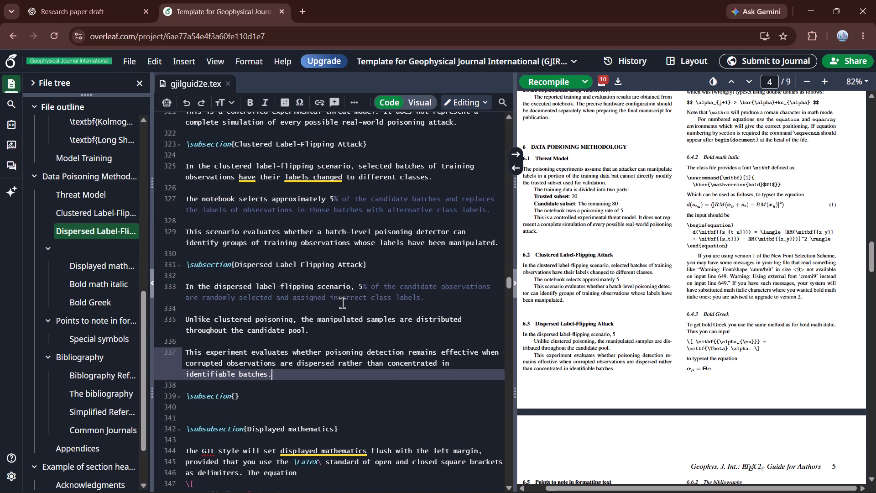
Delete the 5 before the percent sign in the Dispersed Label-Flipping Attack's first sentence and insert a line break after "scenario,".
{"action": "left_click", "coordinate": [399, 301]}
{"action": "left_click", "coordinate": [407, 296]}
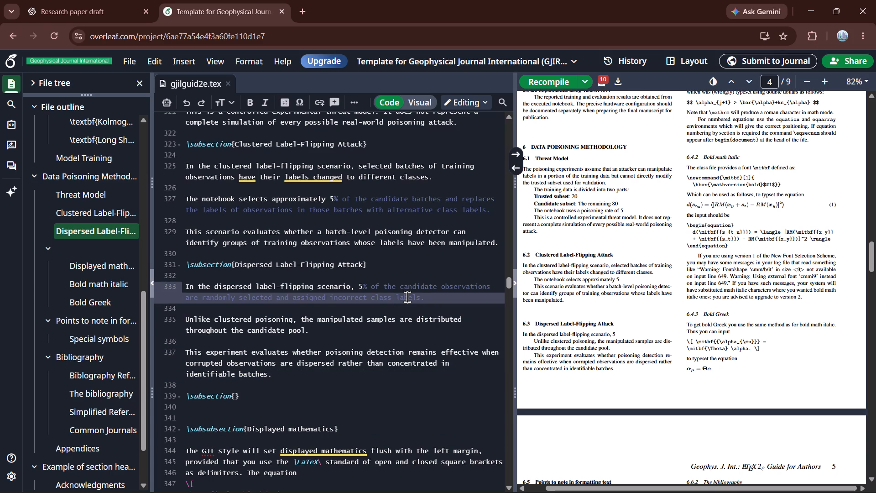
{"action": "right_click", "coordinate": [407, 296]}
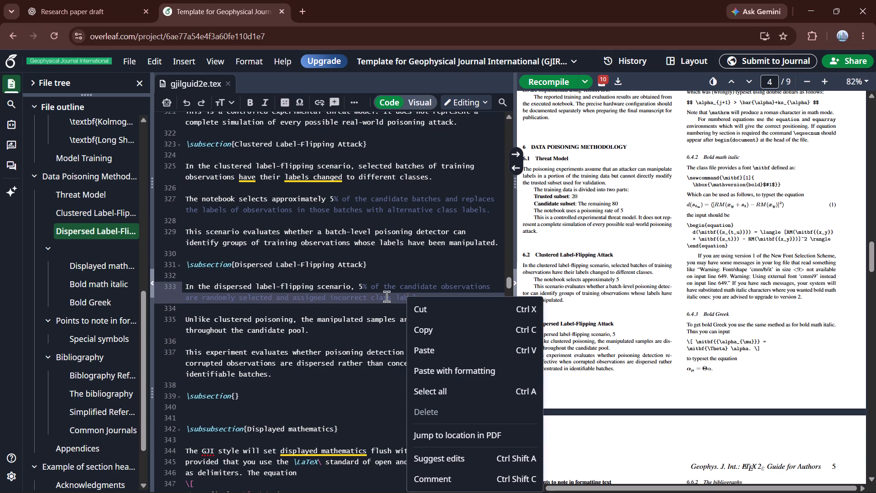
{"action": "left_click", "coordinate": [386, 296]}
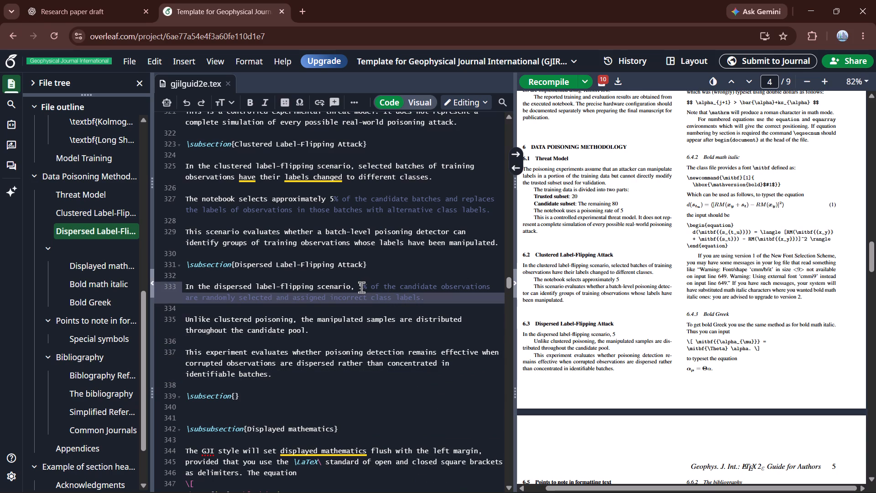
{"action": "left_click", "coordinate": [361, 287]}
{"action": "key", "text": "BackSpace"}
{"action": "key", "text": "BackSpace"}
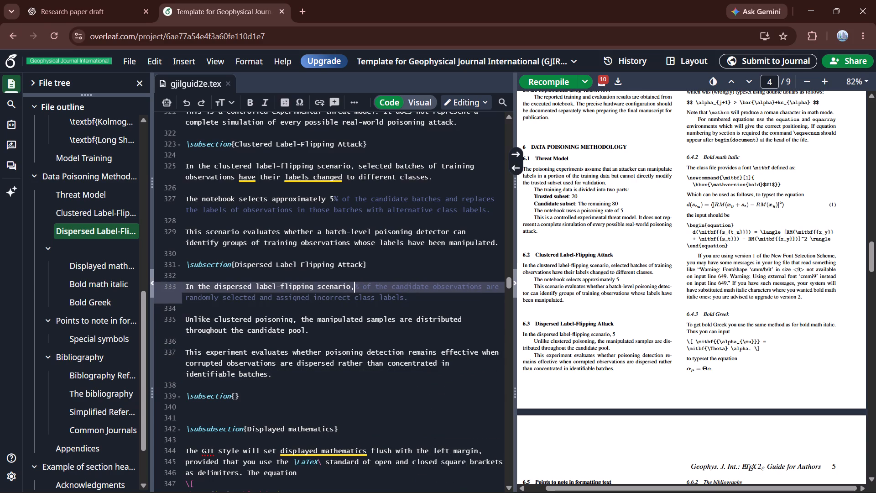
{"action": "key", "text": "Return"}
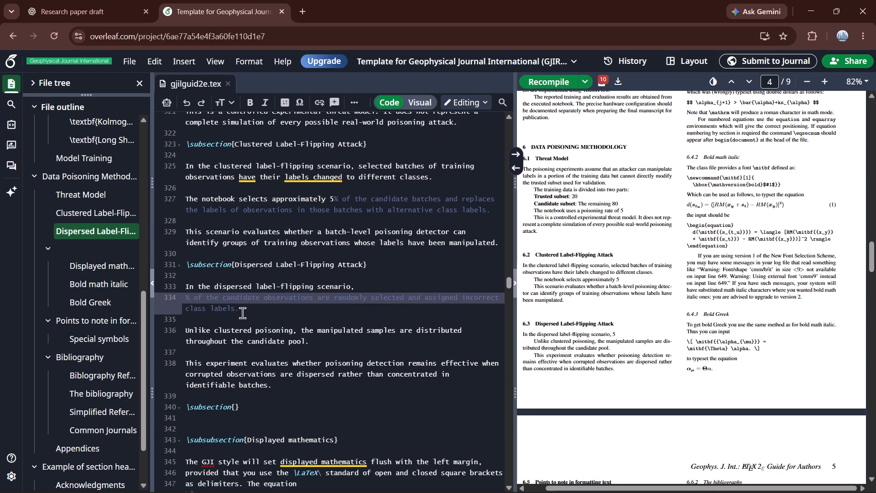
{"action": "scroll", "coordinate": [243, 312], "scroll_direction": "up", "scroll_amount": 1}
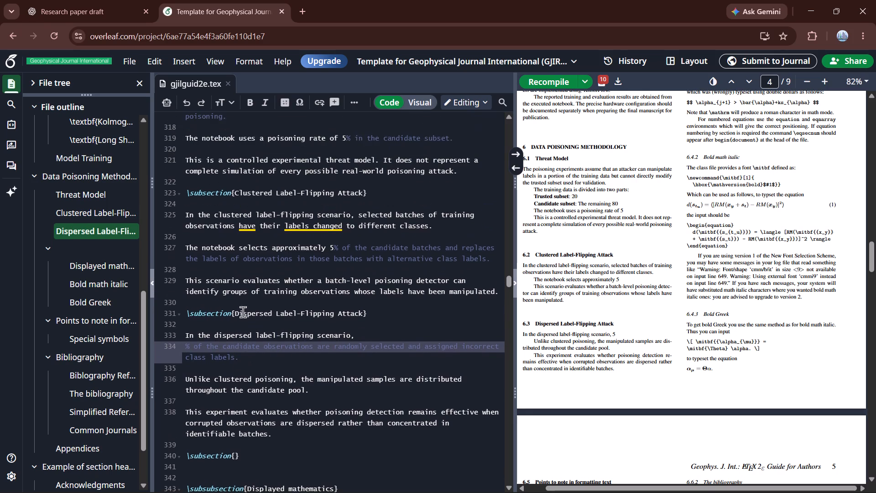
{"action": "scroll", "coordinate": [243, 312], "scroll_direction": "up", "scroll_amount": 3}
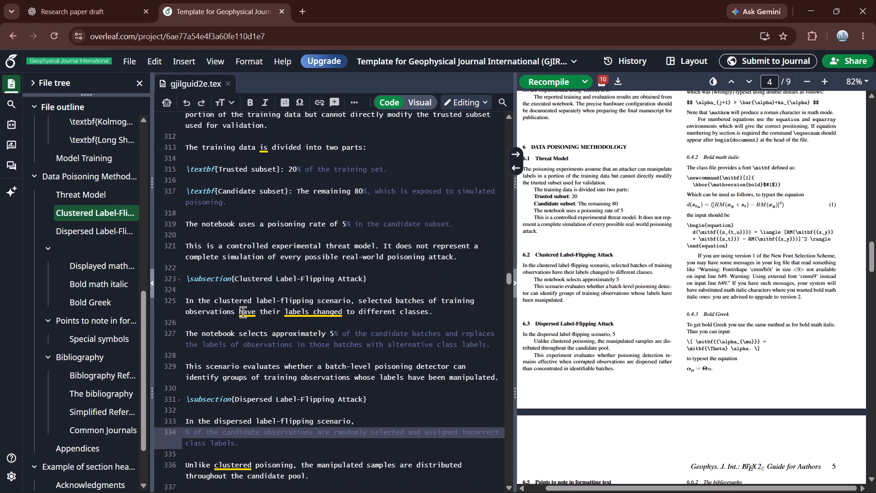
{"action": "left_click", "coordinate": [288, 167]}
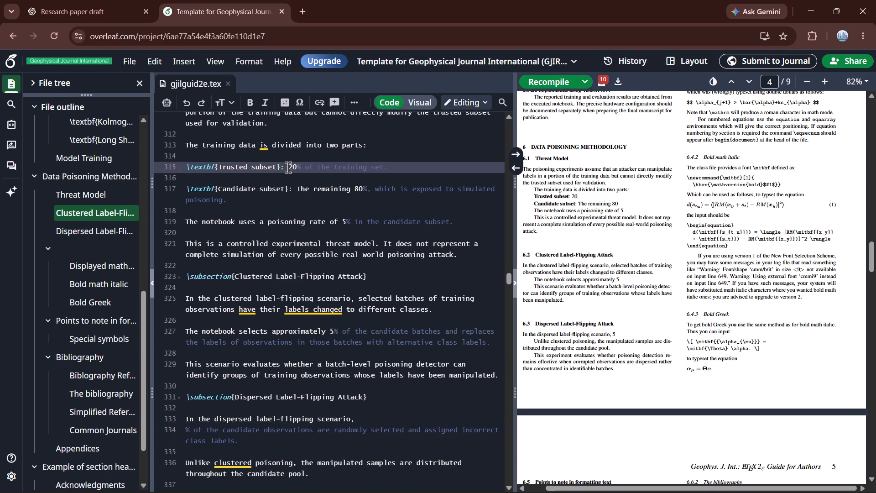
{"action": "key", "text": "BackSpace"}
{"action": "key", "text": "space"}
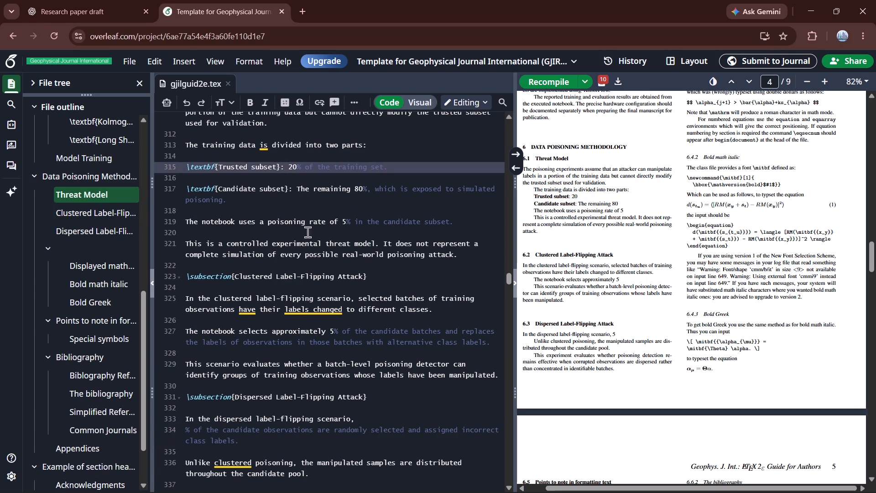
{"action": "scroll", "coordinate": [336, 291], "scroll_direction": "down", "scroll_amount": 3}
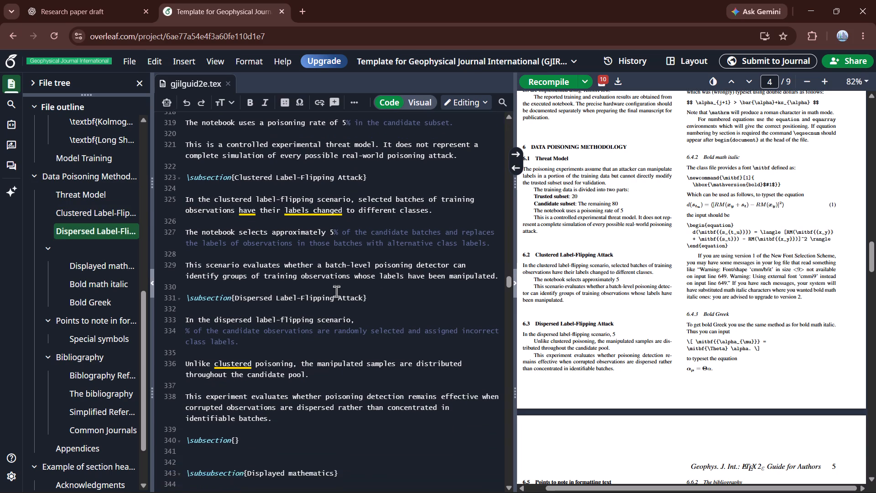
Rejoin the Dispersed Label-Flipping Attack's first sentence onto one line and put the 5 back before the percent sign.
{"action": "scroll", "coordinate": [336, 291], "scroll_direction": "down", "scroll_amount": 1}
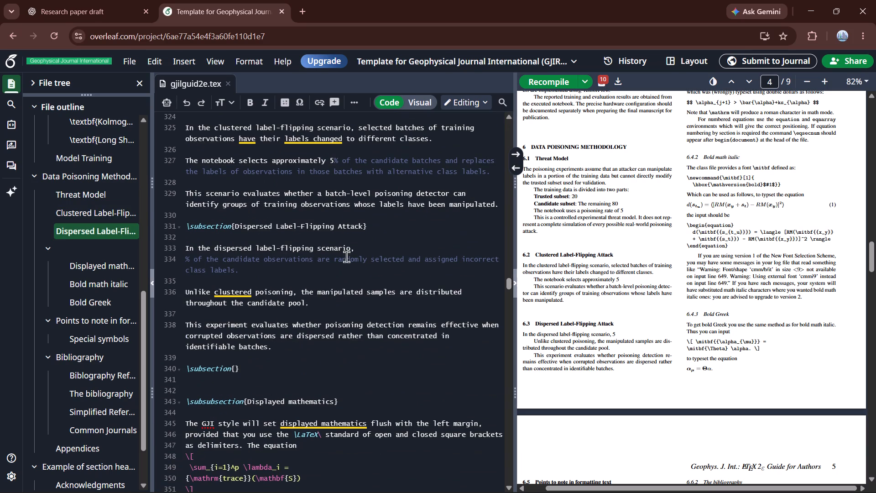
{"action": "left_click", "coordinate": [282, 267]}
{"action": "left_click_drag", "start_coordinate": [248, 271], "coordinate": [185, 253]}
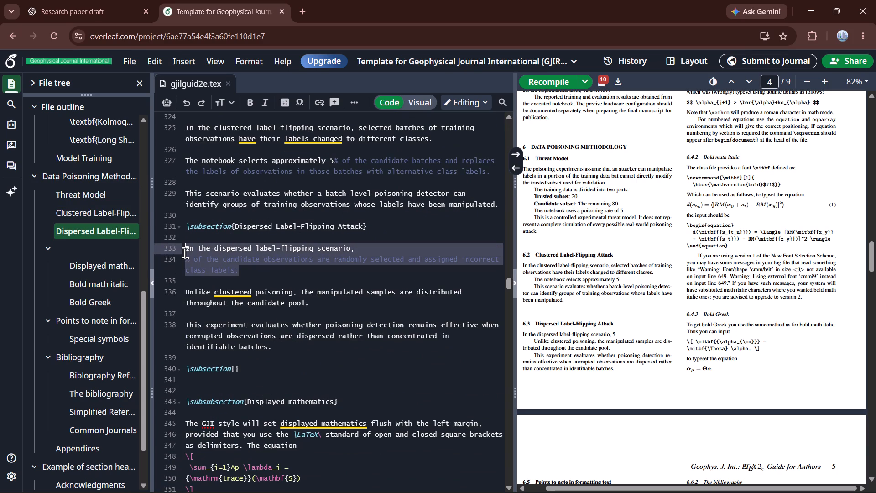
{"action": "left_click_drag", "start_coordinate": [185, 253], "coordinate": [185, 253]}
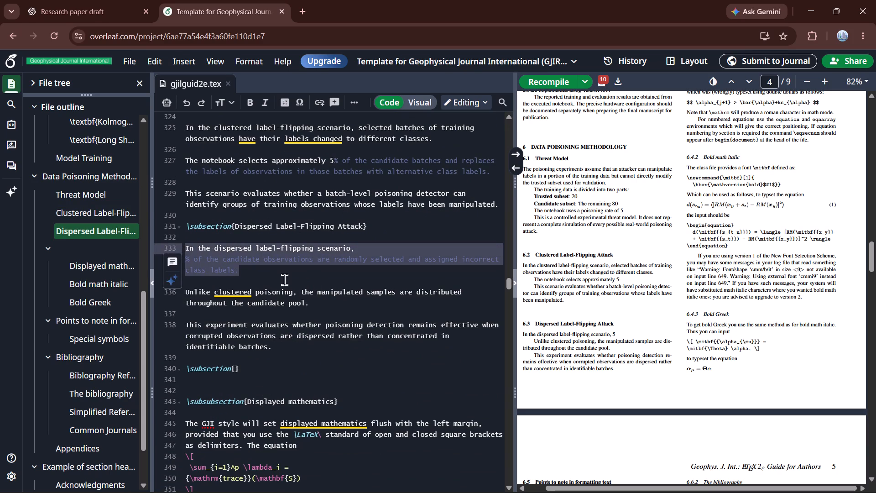
{"action": "left_click", "coordinate": [186, 260]}
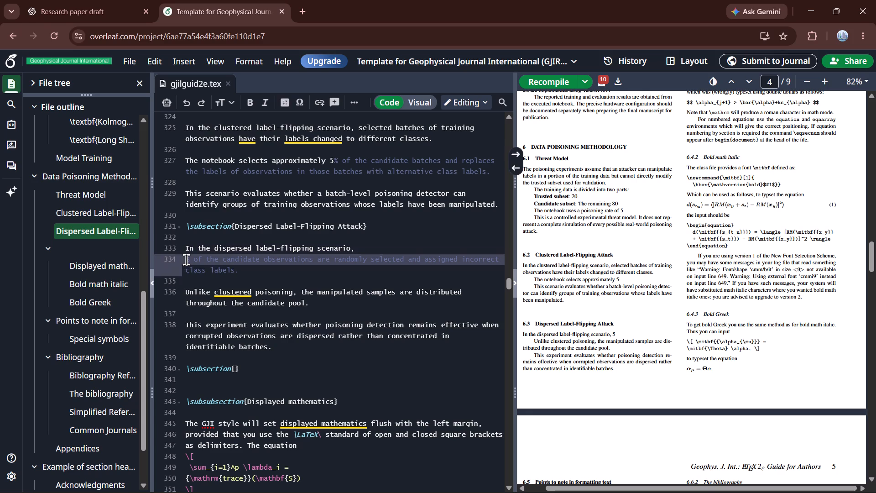
{"action": "key", "text": "BackSpace"}
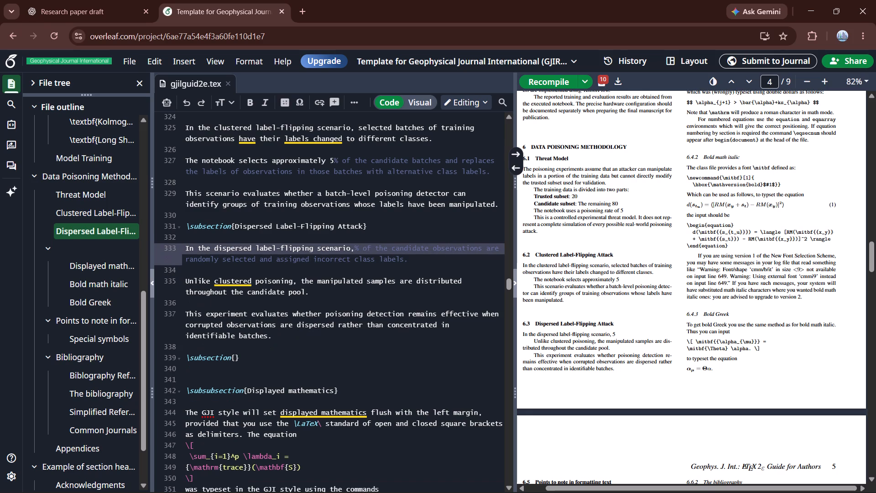
{"action": "key", "text": "space"}
{"action": "type", "text": "5"}
Title the empty subsection after Dispersed Label-Flipping Attack "Dispersed-to-Benign Attack", copied from heading 5.4 of the ChatGPT draft.
{"action": "scroll", "coordinate": [231, 376], "scroll_direction": "down", "scroll_amount": 1}
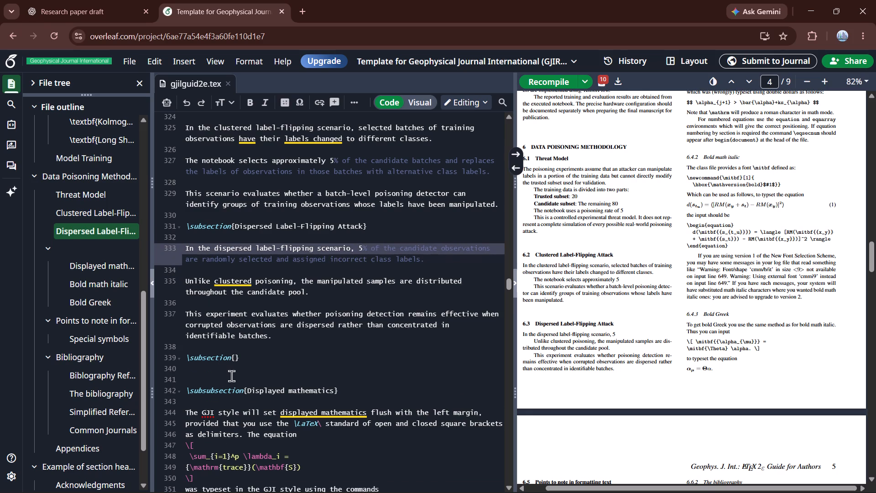
{"action": "scroll", "coordinate": [231, 376], "scroll_direction": "down", "scroll_amount": 1}
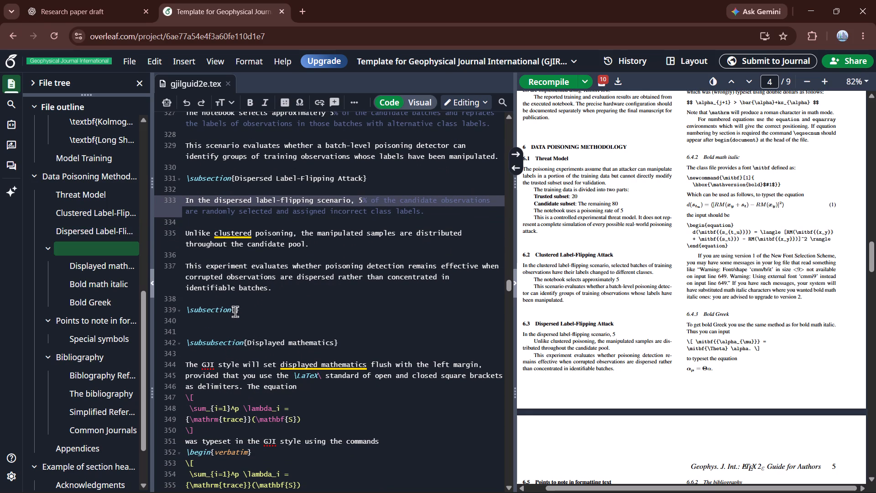
{"action": "left_click", "coordinate": [235, 311]}
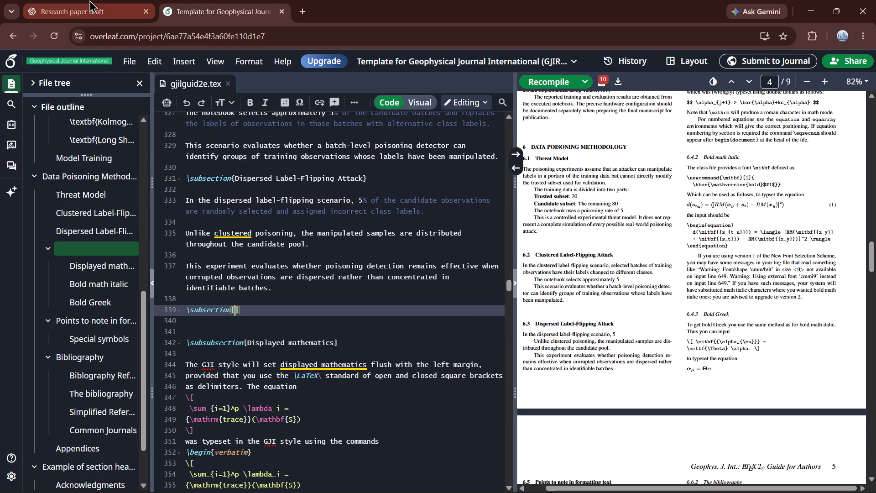
{"action": "left_click", "coordinate": [89, 0]}
{"action": "left_click", "coordinate": [276, 240]}
{"action": "scroll", "coordinate": [276, 240], "scroll_direction": "down", "scroll_amount": 2}
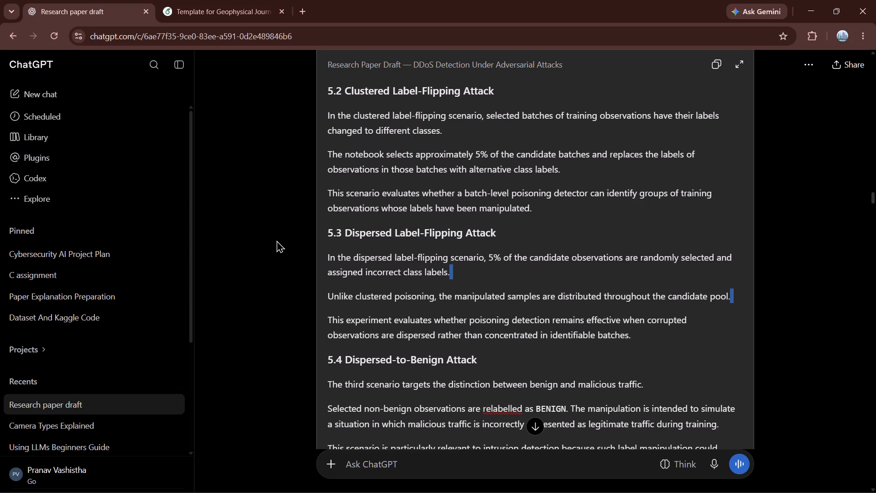
{"action": "left_click_drag", "start_coordinate": [480, 273], "coordinate": [409, 272]}
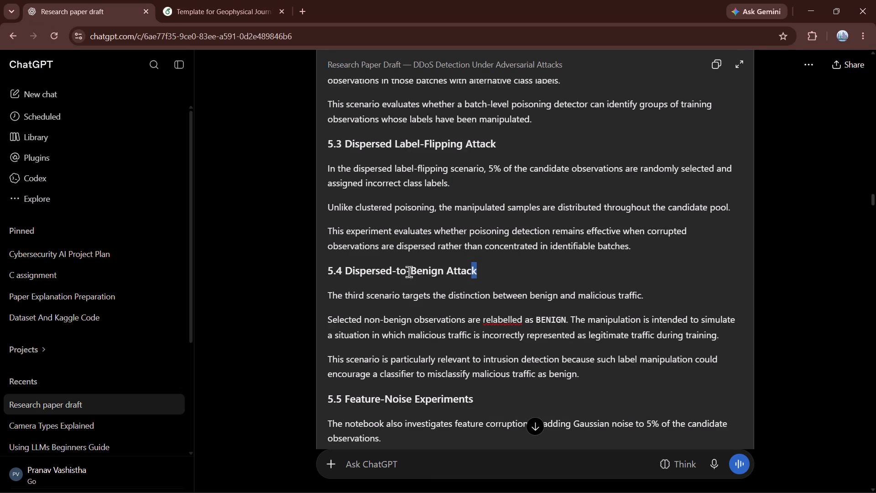
{"action": "left_click_drag", "start_coordinate": [409, 272], "coordinate": [348, 271]}
{"action": "key", "text": "ctrl+c"}
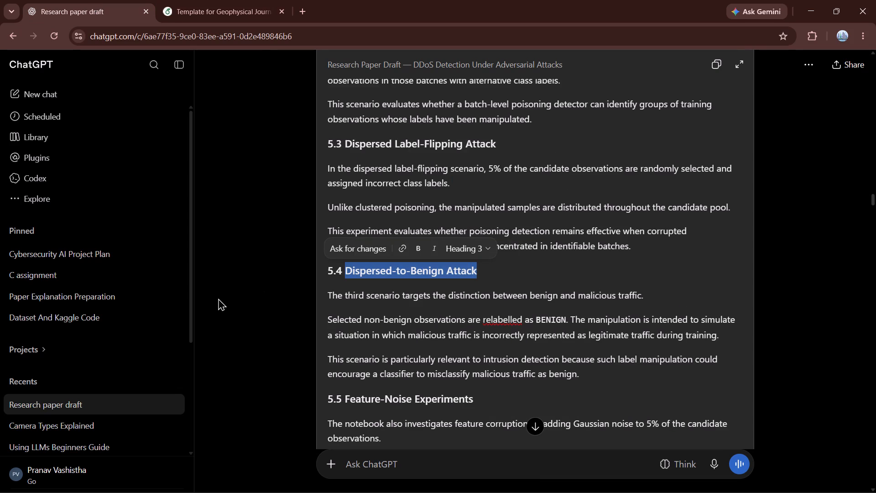
{"action": "left_click", "coordinate": [218, 298]}
{"action": "left_click", "coordinate": [199, 0]}
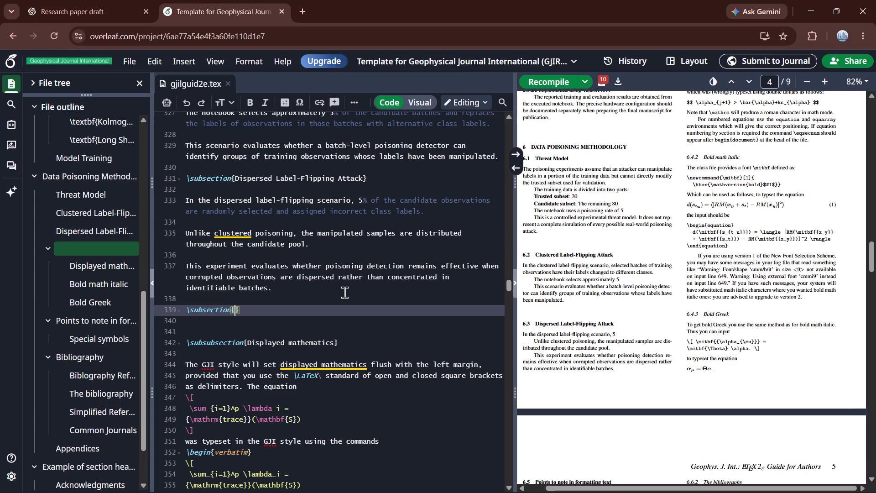
{"action": "left_click", "coordinate": [110, 14]}
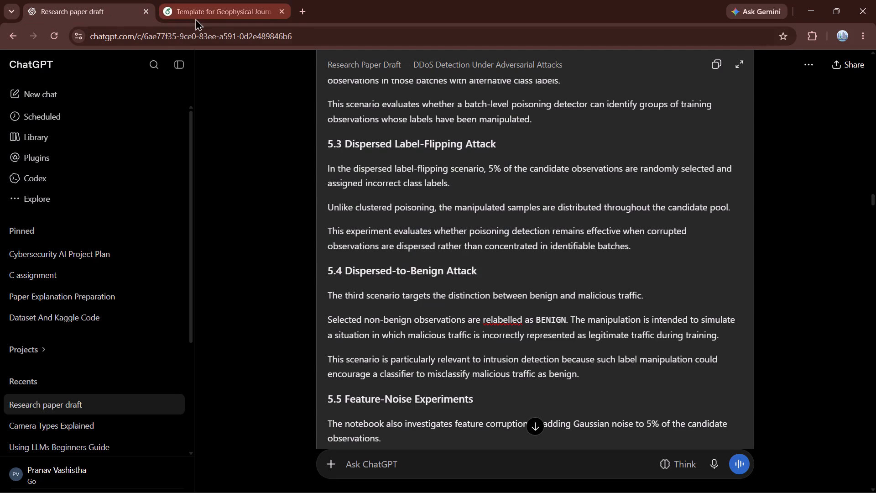
{"action": "left_click", "coordinate": [195, 18]}
{"action": "key", "text": "ctrl+v"}
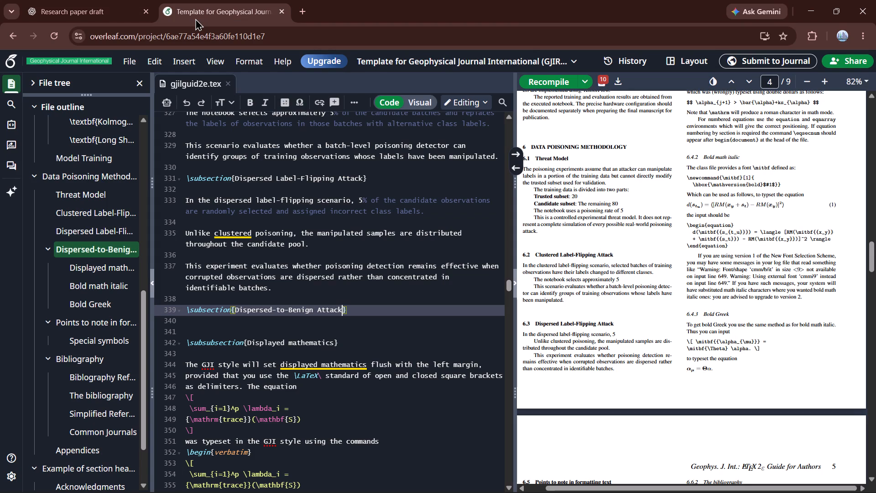
Copy the three section 5.4 body paragraphs from the ChatGPT draft and insert them below the Dispersed-to-Benign Attack heading in Overleaf.
{"action": "key", "text": "Right"}
{"action": "key", "text": "Return"}
{"action": "key", "text": "Return"}
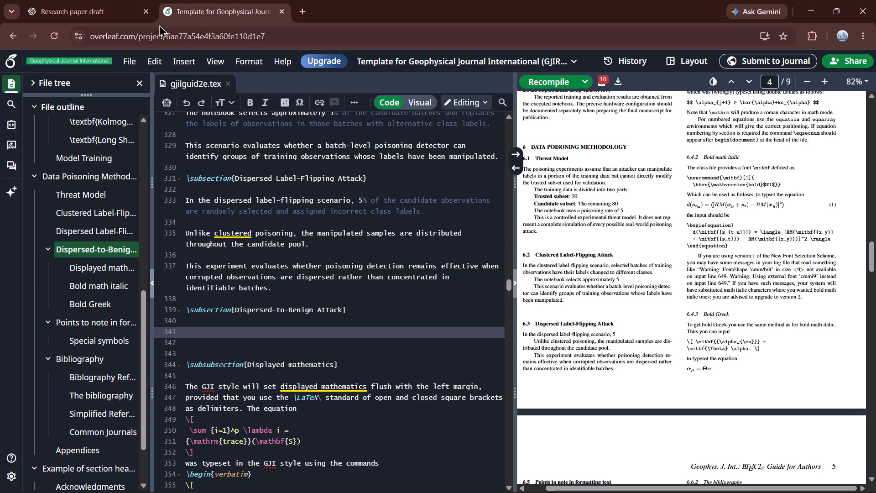
{"action": "left_click", "coordinate": [113, 5]}
{"action": "scroll", "coordinate": [313, 274], "scroll_direction": "down", "scroll_amount": 1}
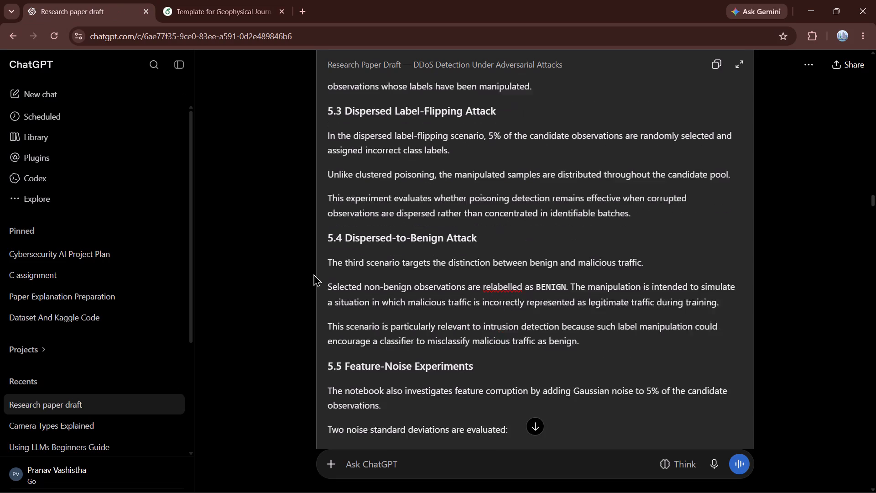
{"action": "scroll", "coordinate": [313, 274], "scroll_direction": "down", "scroll_amount": 1}
{"action": "left_click_drag", "start_coordinate": [583, 315], "coordinate": [324, 233]}
{"action": "key", "text": "ctrl+c"}
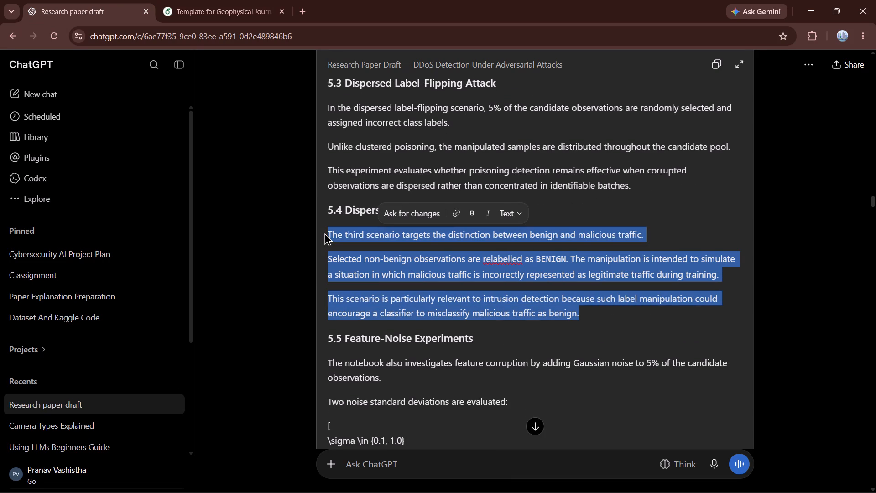
{"action": "left_click", "coordinate": [258, 220]}
{"action": "left_click", "coordinate": [223, 0]}
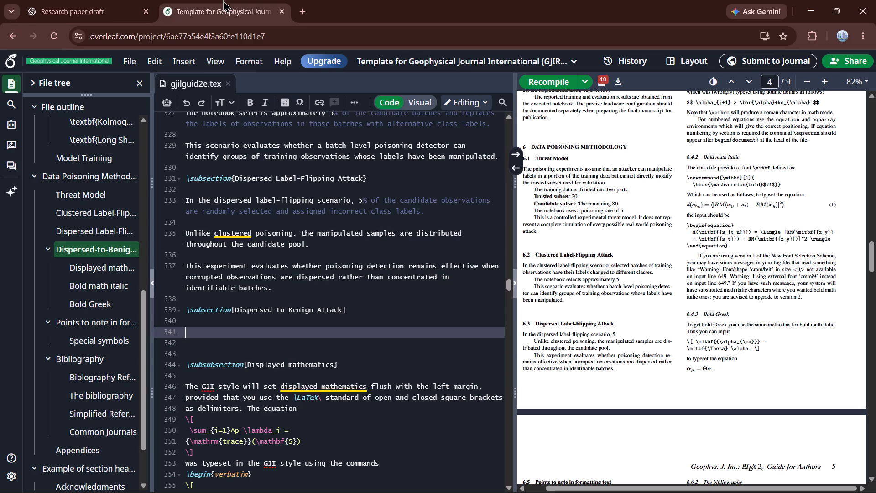
{"action": "key", "text": "ctrl+v"}
{"action": "scroll", "coordinate": [327, 299], "scroll_direction": "down", "scroll_amount": 3}
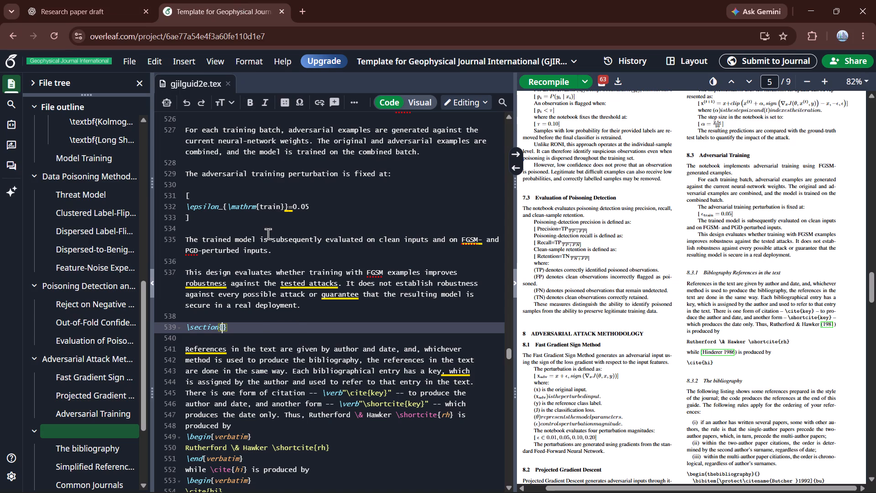
{"action": "key", "text": "ctrl+v"}
Add a subsection titled Accuracy directly under Evaluation Metrics, copying the 8.1 heading without its number from the ChatGPT draft.
{"action": "key", "text": "Right"}
{"action": "key", "text": "Return"}
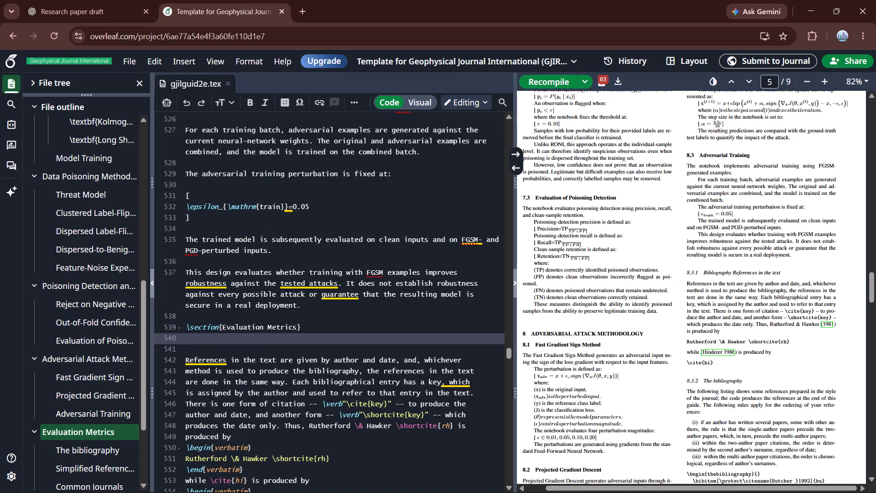
{"action": "type", "text": "\\subsection{"}
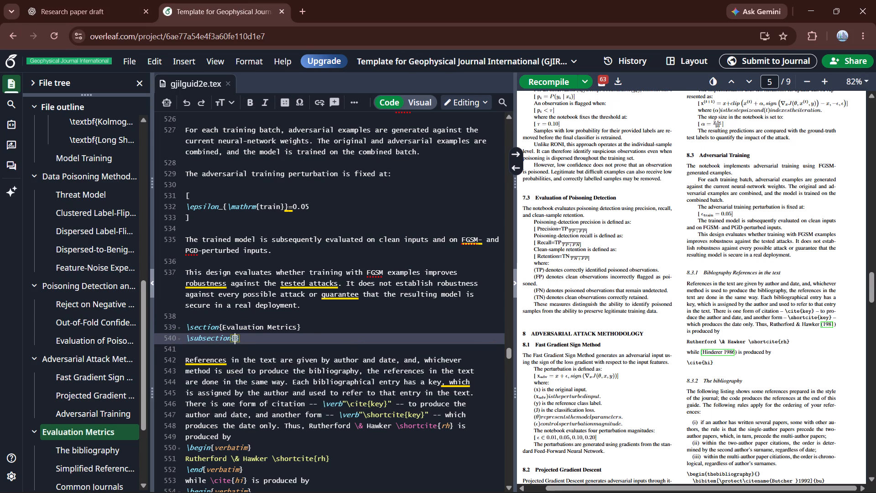
{"action": "left_click", "coordinate": [104, 15]}
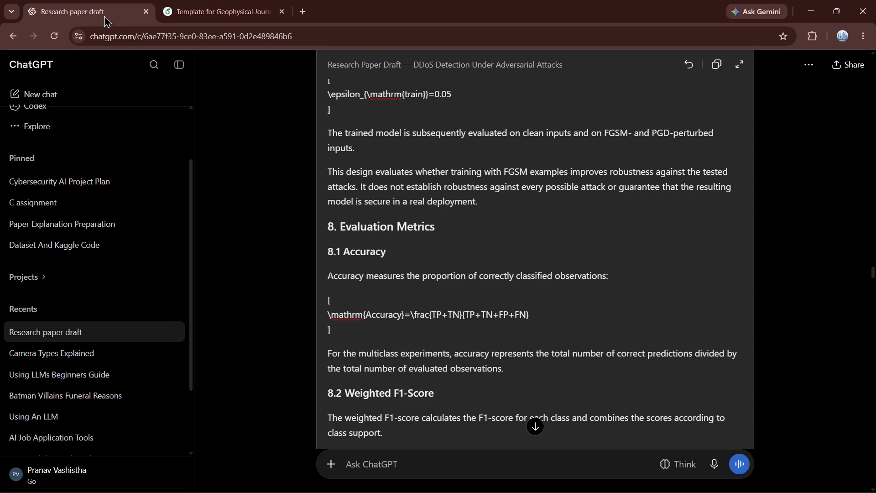
{"action": "left_click", "coordinate": [275, 293]}
{"action": "scroll", "coordinate": [275, 293], "scroll_direction": "down", "scroll_amount": 1}
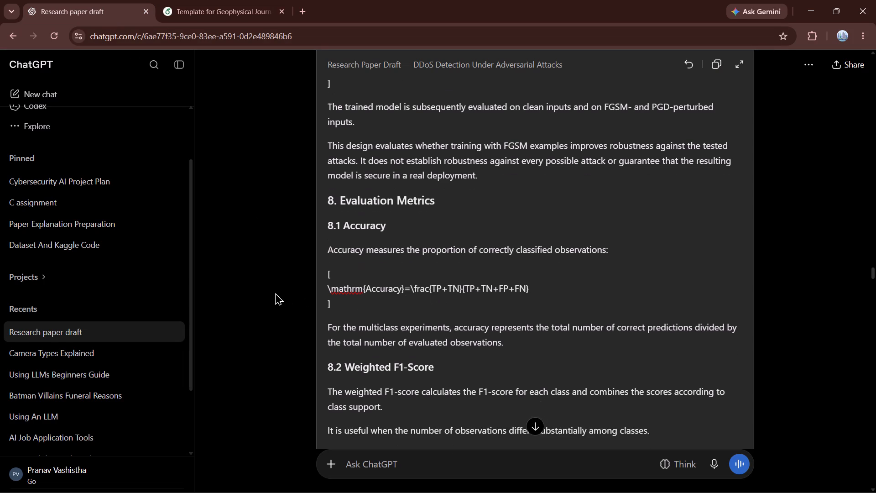
{"action": "scroll", "coordinate": [275, 293], "scroll_direction": "down", "scroll_amount": 1}
{"action": "left_click_drag", "start_coordinate": [386, 213], "coordinate": [352, 212]}
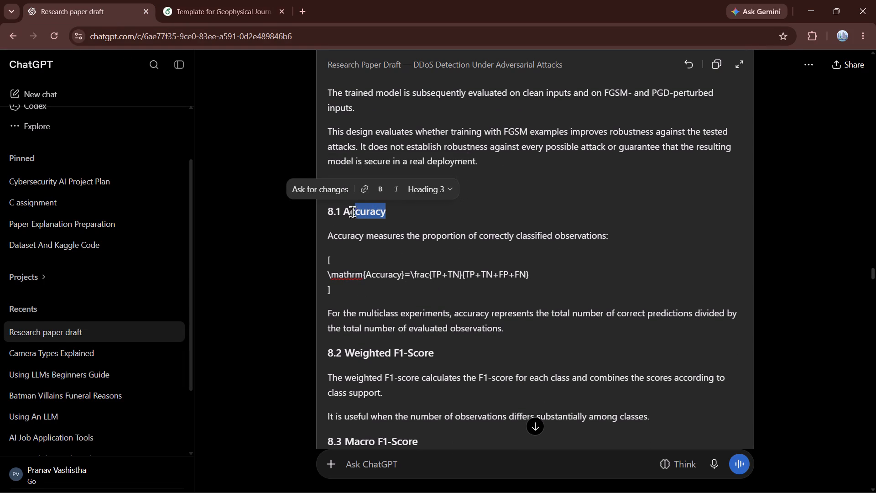
{"action": "left_click_drag", "start_coordinate": [352, 212], "coordinate": [344, 212]}
{"action": "key", "text": "ctrl+c"}
{"action": "left_click", "coordinate": [243, 268]}
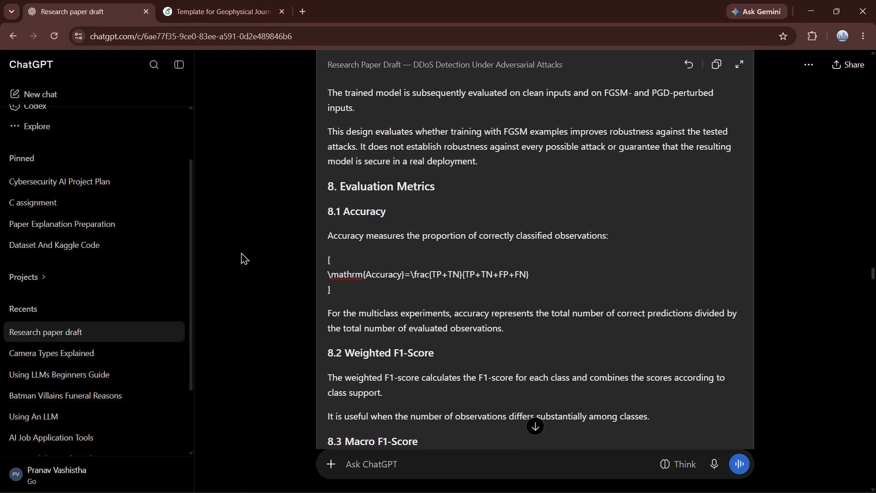
{"action": "left_click", "coordinate": [205, 0]}
{"action": "key", "text": "ctrl+v"}
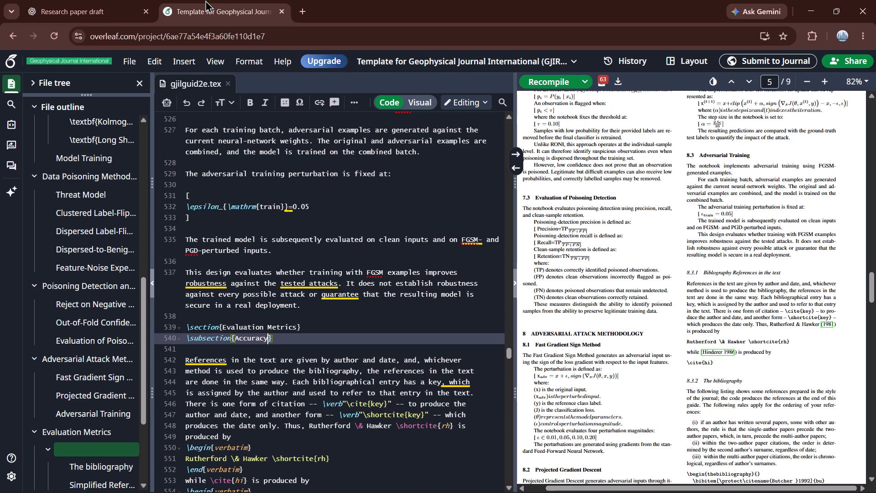
{"action": "key", "text": "Right"}
Delete the template's reference-citation text and verbatim examples between the Accuracy heading and The bibliography subsubsection.
{"action": "scroll", "coordinate": [254, 188], "scroll_direction": "down", "scroll_amount": 3}
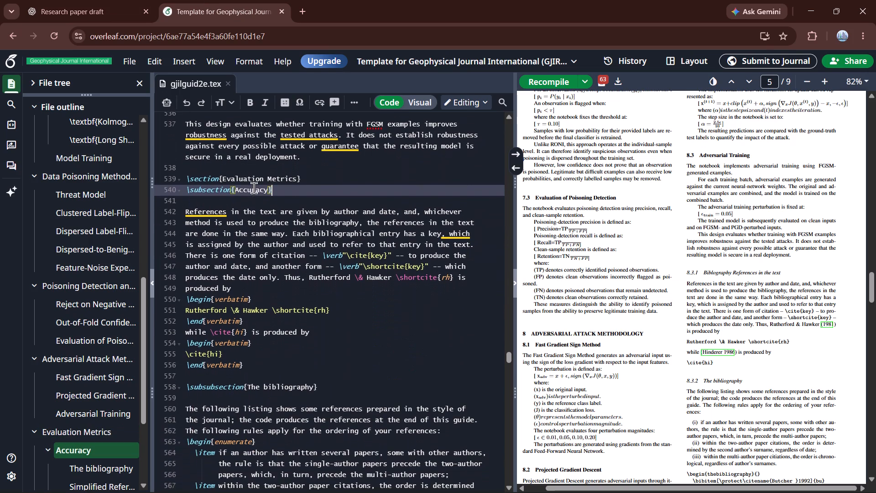
{"action": "left_click_drag", "start_coordinate": [248, 365], "coordinate": [187, 209]}
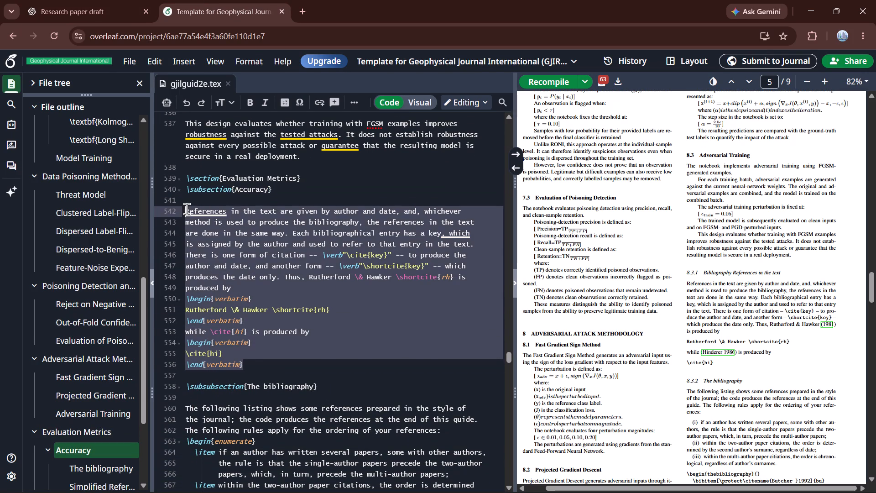
{"action": "key", "text": "BackSpace"}
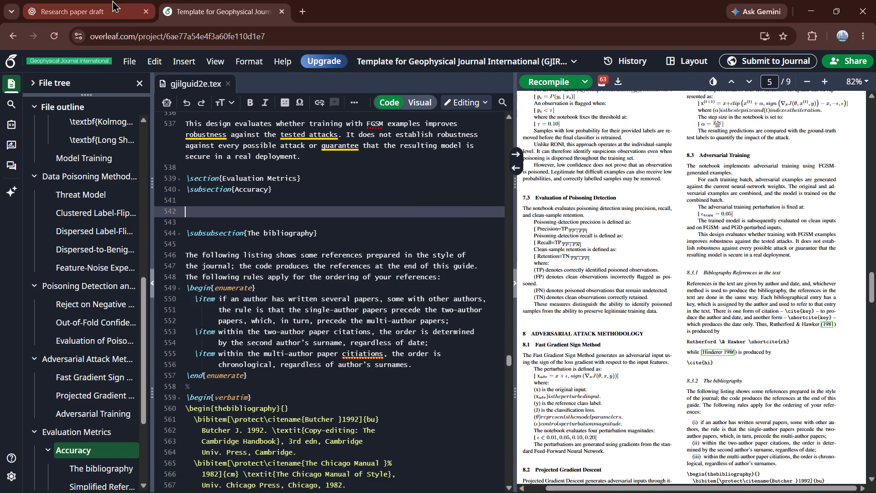
Fill the Accuracy subsection with the 8.1 definition, Accuracy formula and multiclass explanation copied from the ChatGPT draft.
{"action": "left_click", "coordinate": [112, 0]}
{"action": "scroll", "coordinate": [292, 311], "scroll_direction": "down", "scroll_amount": 1}
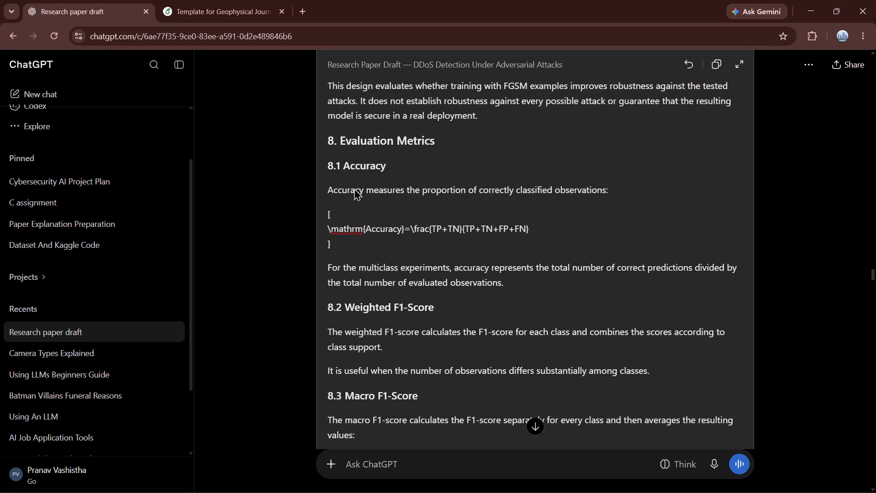
{"action": "left_click_drag", "start_coordinate": [328, 189], "coordinate": [411, 247]}
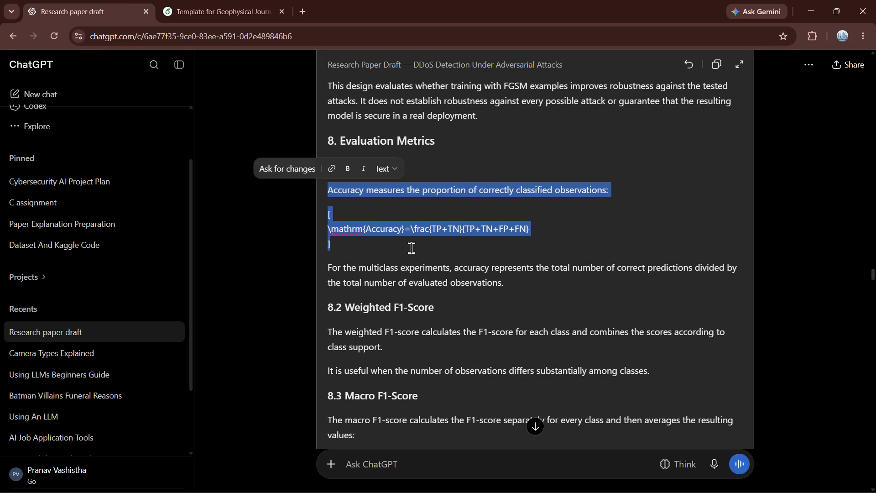
{"action": "left_click_drag", "start_coordinate": [411, 247], "coordinate": [522, 278]}
{"action": "key", "text": "ctrl+c"}
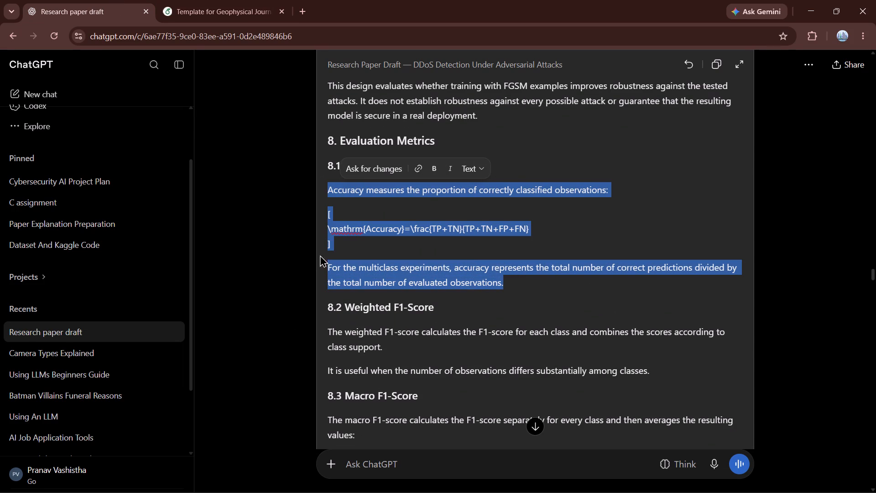
{"action": "left_click", "coordinate": [308, 255]}
{"action": "left_click", "coordinate": [218, 0]}
{"action": "key", "text": "ctrl+v"}
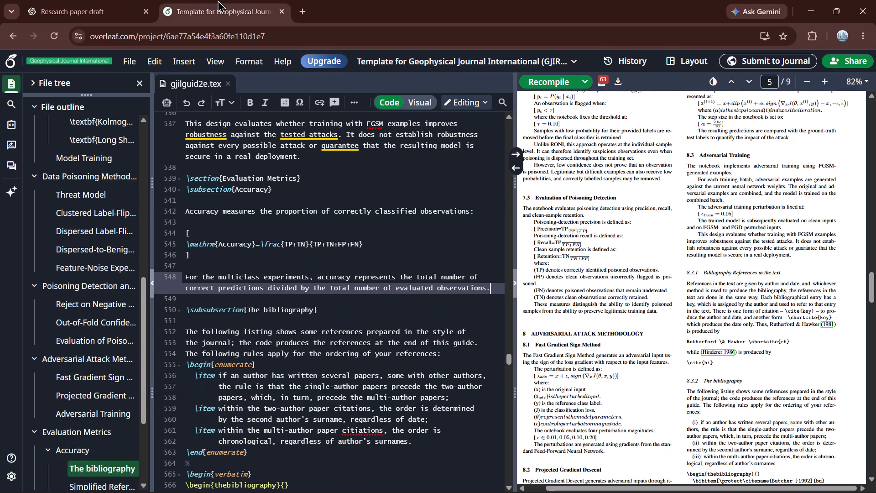
Promote The bibliography heading from a subsubsection to a subsection.
{"action": "left_click", "coordinate": [203, 312]}
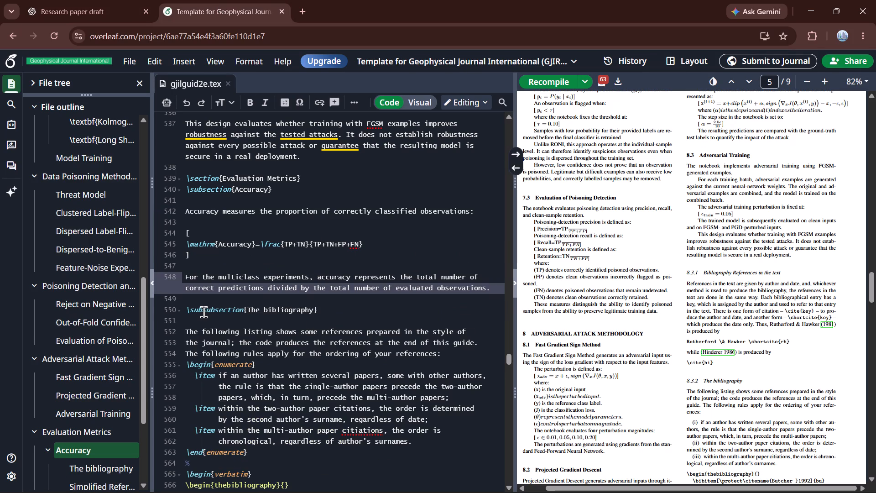
{"action": "key", "text": "BackSpace"}
{"action": "key", "text": "BackSpace"}
{"action": "key", "text": "BackSpace"}
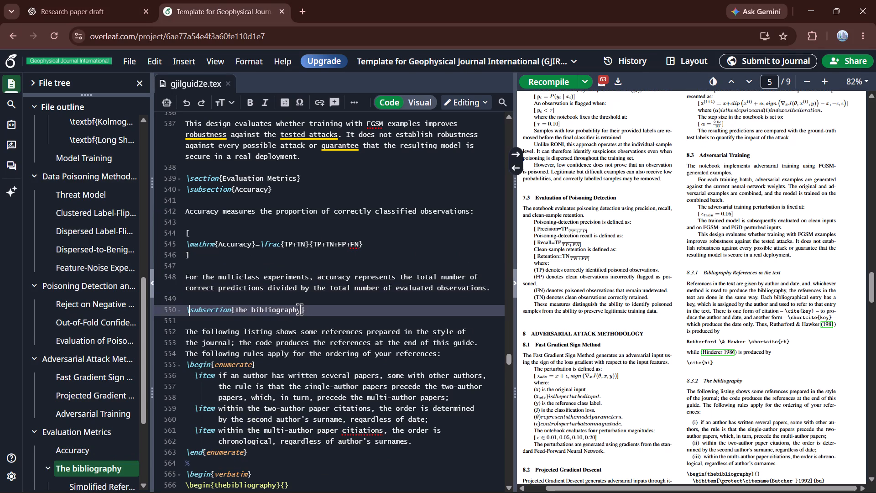
Clear the title "The bibliography", keeping its empty subsection command.
{"action": "left_click", "coordinate": [299, 309]}
{"action": "key", "text": "BackSpace"}
{"action": "key", "text": "BackSpace"}
{"action": "key", "text": "BackSpace"}
{"action": "key", "text": "BackSpace"}
{"action": "key", "text": "BackSpace"}
{"action": "key", "text": "BackSpace"}
{"action": "key", "text": "BackSpace"}
{"action": "key", "text": "BackSpace"}
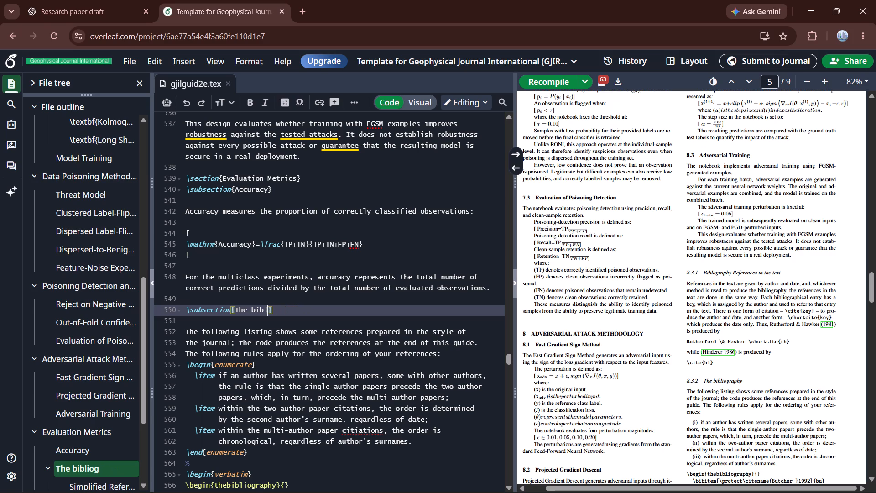
{"action": "key", "text": "BackSpace"}
{"action": "key", "text": "BackSpace"}
{"action": "key", "text": "BackSpace"}
{"action": "key", "text": "BackSpace"}
{"action": "key", "text": "BackSpace"}
{"action": "key", "text": "BackSpace"}
{"action": "key", "text": "BackSpace"}
{"action": "key", "text": "BackSpace"}
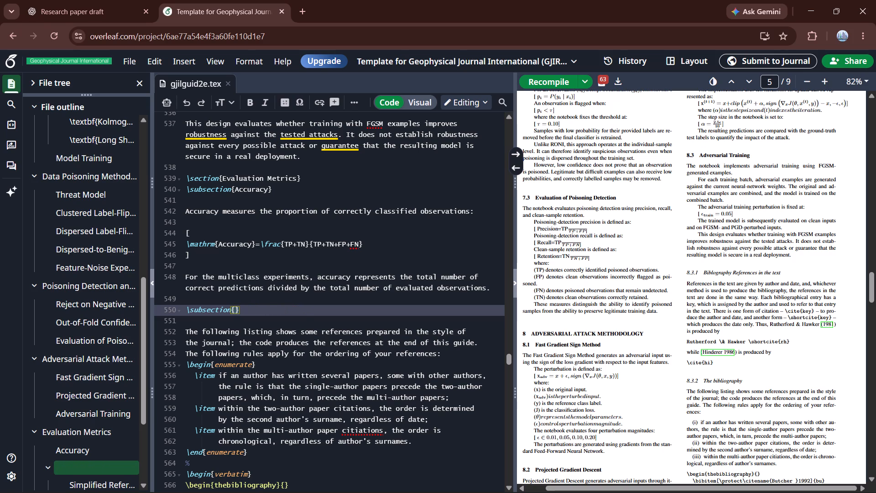
Recompile the paper and review the Evaluation Metrics section and the text following it in the compiled PDF.
{"action": "left_click", "coordinate": [540, 83]}
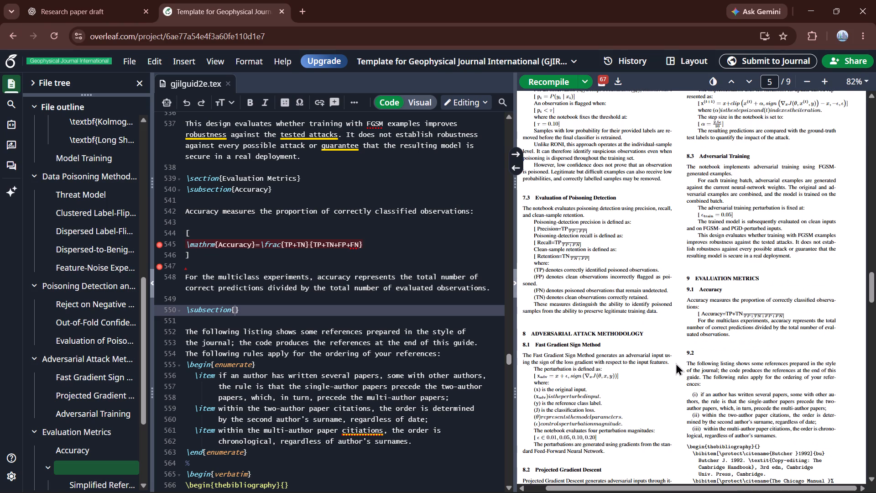
{"action": "scroll", "coordinate": [643, 353], "scroll_direction": "down", "scroll_amount": 1}
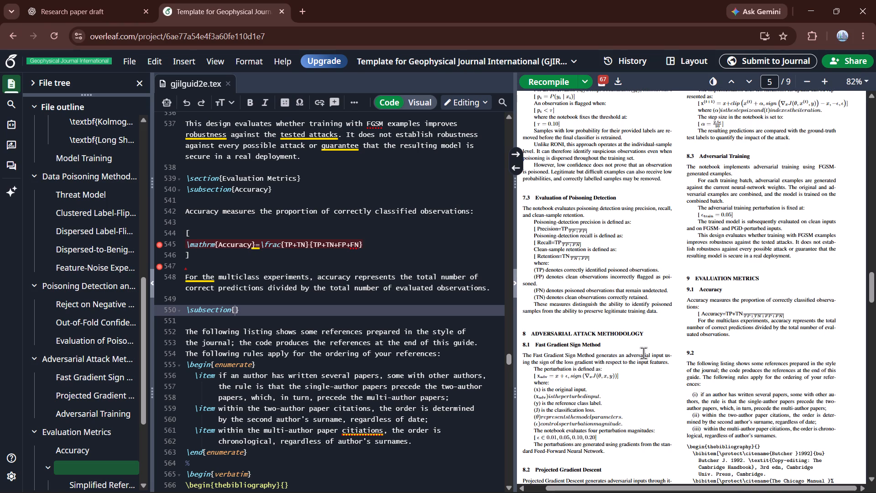
{"action": "scroll", "coordinate": [643, 353], "scroll_direction": "down", "scroll_amount": 2}
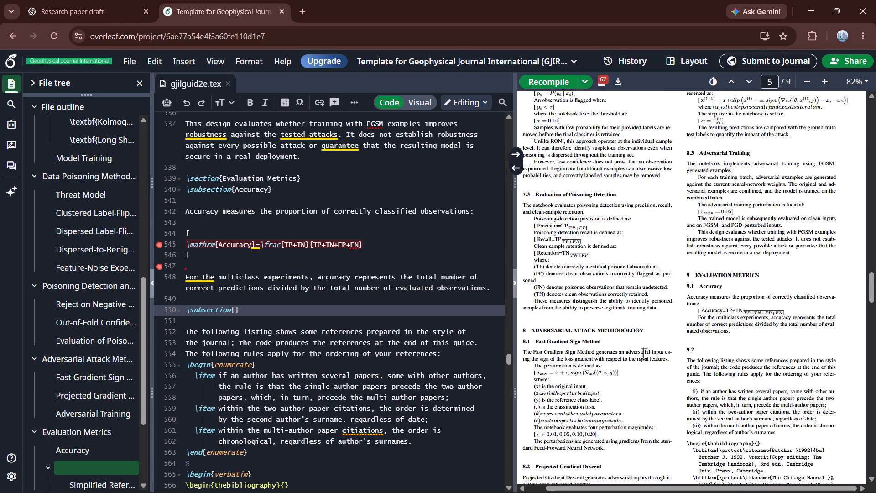
{"action": "scroll", "coordinate": [643, 353], "scroll_direction": "down", "scroll_amount": 2}
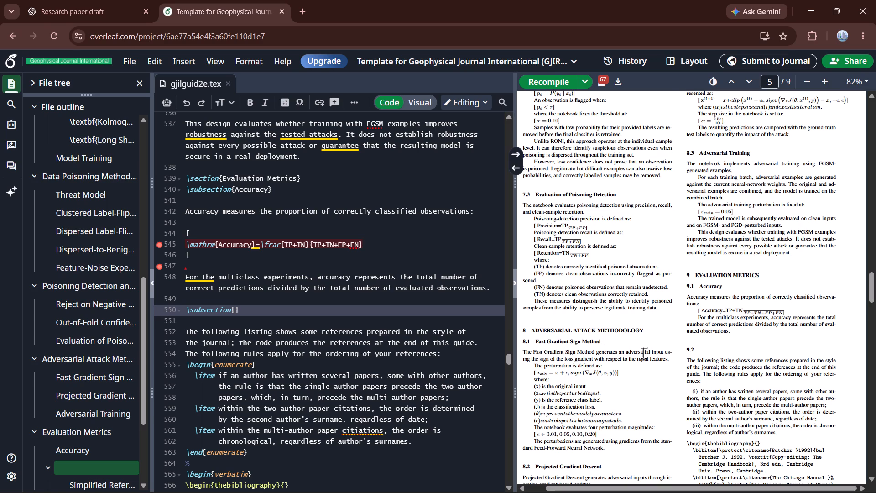
{"action": "scroll", "coordinate": [643, 353], "scroll_direction": "down", "scroll_amount": 4}
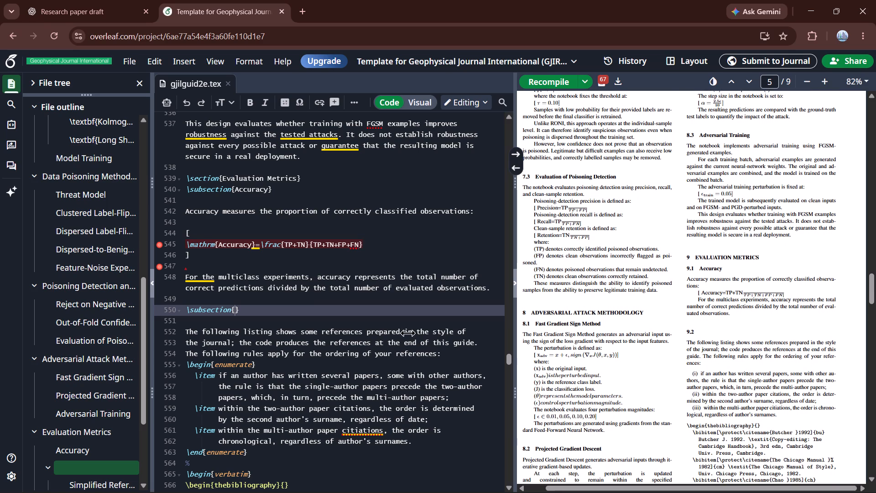
{"action": "scroll", "coordinate": [624, 318], "scroll_direction": "down", "scroll_amount": 1}
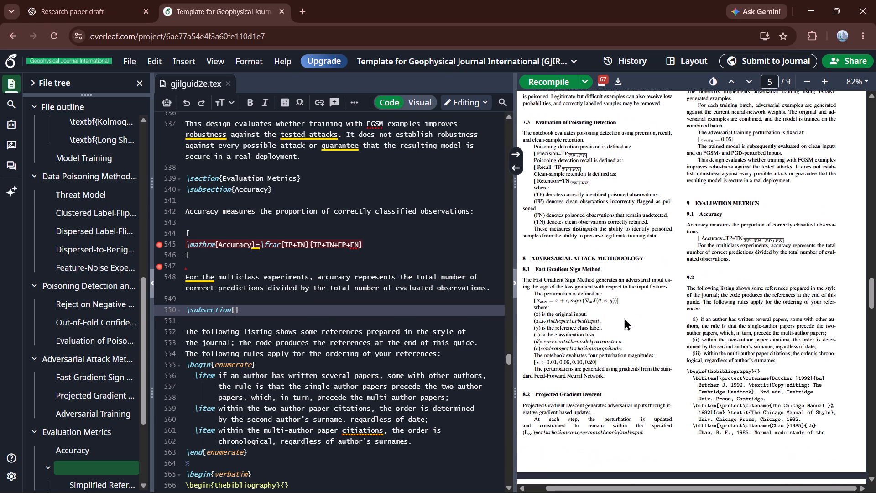
{"action": "scroll", "coordinate": [281, 325], "scroll_direction": "down", "scroll_amount": 4}
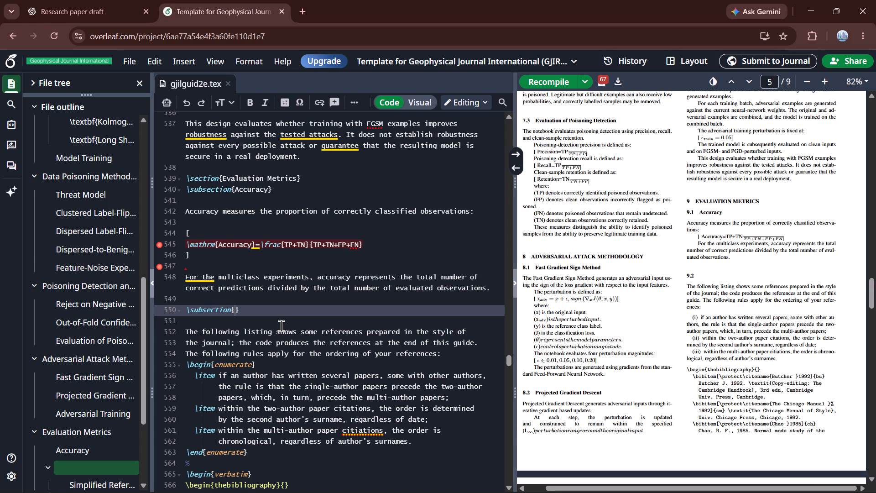
Delete the template's reference-ordering rules, sample bibliography and entry-format text between the empty subsection and the Simplified References and Citations heading.
{"action": "scroll", "coordinate": [281, 325], "scroll_direction": "down", "scroll_amount": 5}
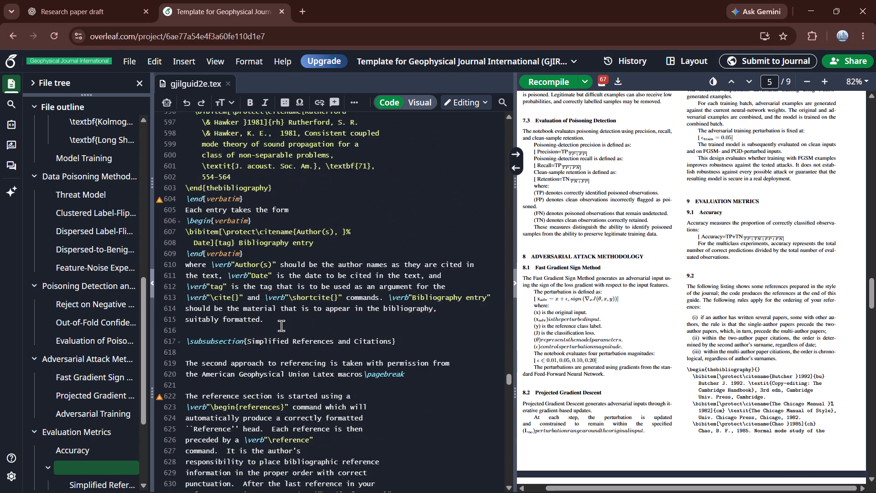
{"action": "scroll", "coordinate": [281, 325], "scroll_direction": "up", "scroll_amount": 2}
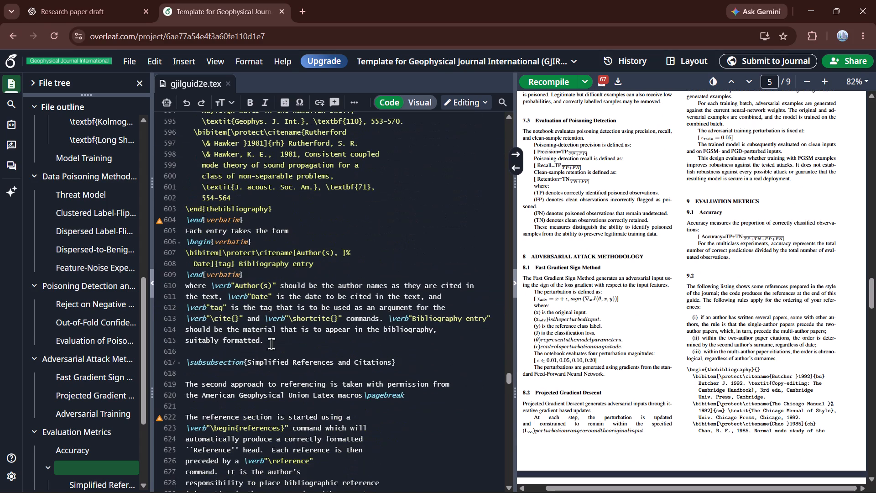
{"action": "left_click_drag", "start_coordinate": [271, 344], "coordinate": [195, 99]}
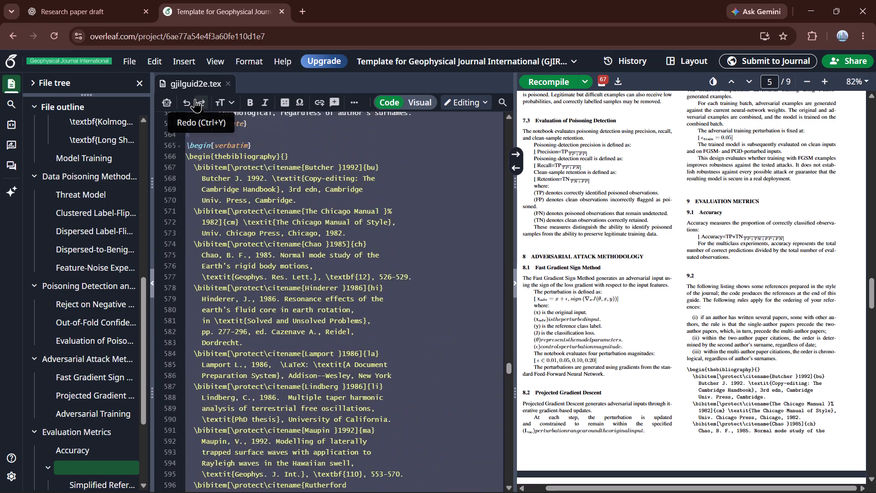
{"action": "left_click_drag", "start_coordinate": [195, 99], "coordinate": [203, 96]}
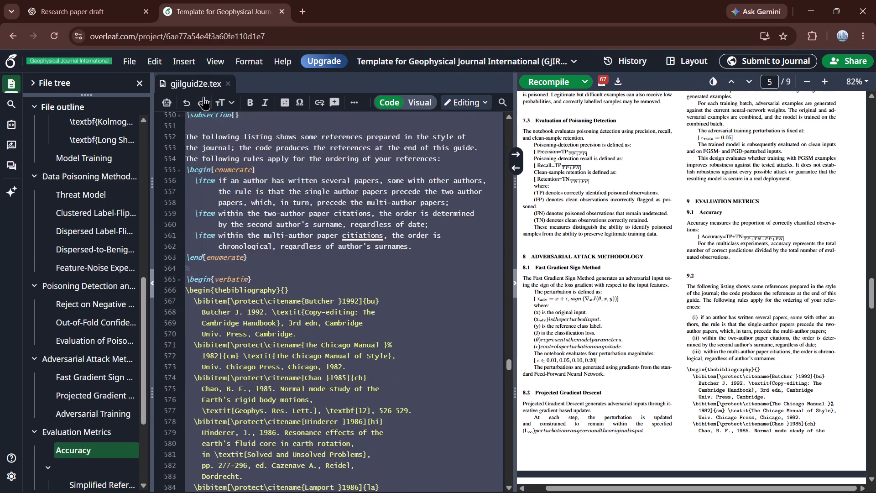
{"action": "left_click_drag", "start_coordinate": [203, 96], "coordinate": [187, 197]}
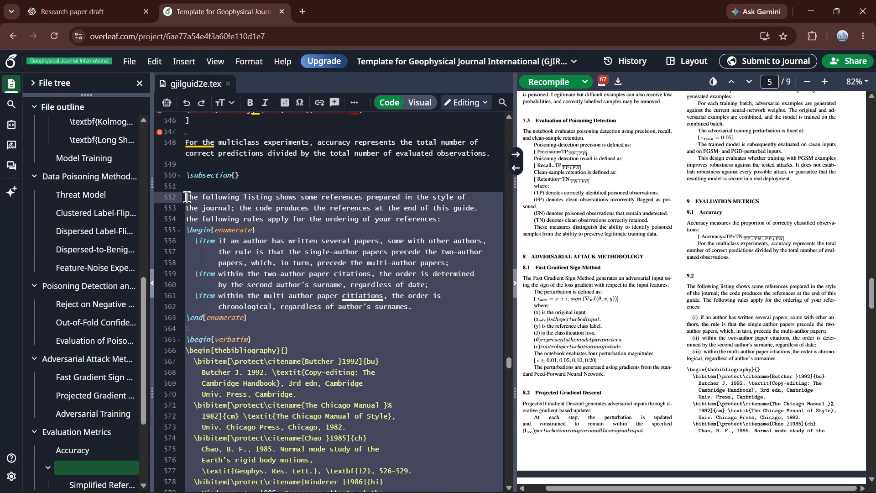
{"action": "key", "text": "BackSpace"}
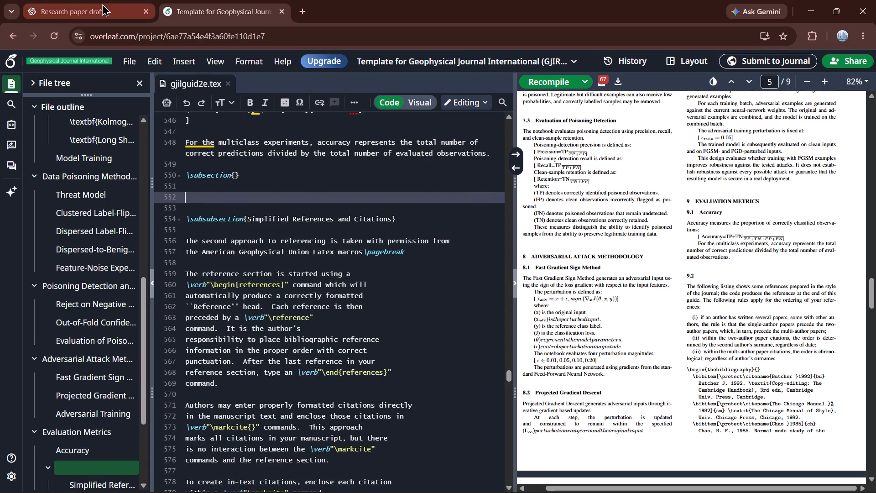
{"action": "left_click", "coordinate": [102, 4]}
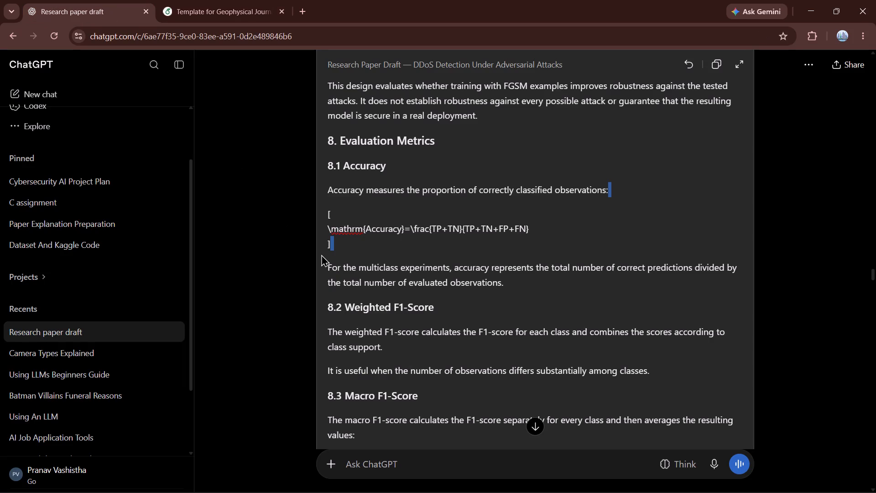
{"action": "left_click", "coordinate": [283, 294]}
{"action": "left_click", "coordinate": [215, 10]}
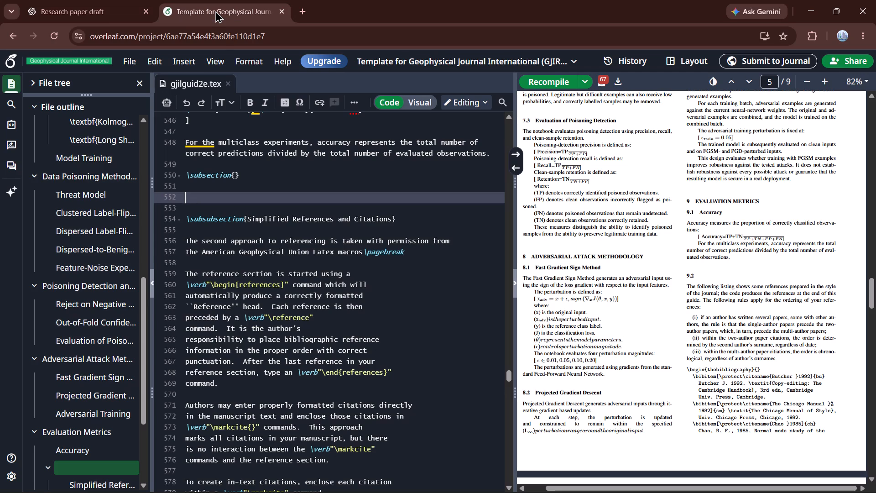
Copy the 8.2 heading text Weighted F1-Score, without its number, from the ChatGPT draft and return to the Overleaf source.
{"action": "left_click", "coordinate": [82, 2]}
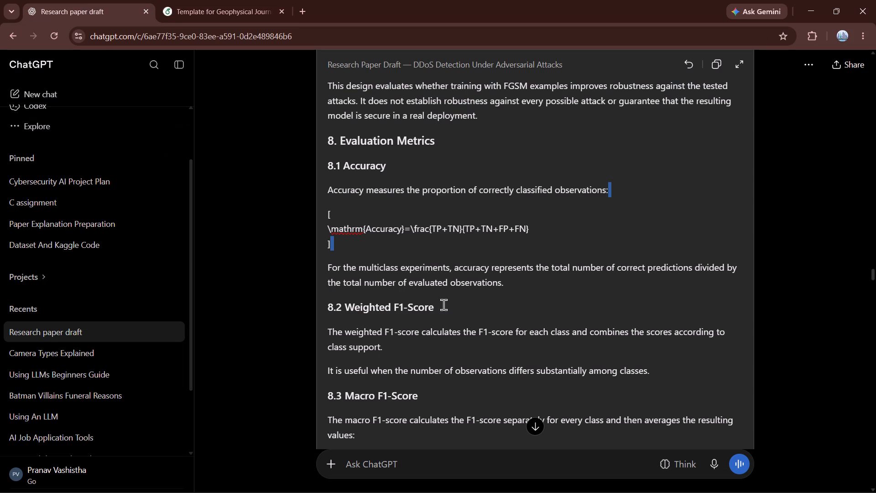
{"action": "left_click_drag", "start_coordinate": [435, 306], "coordinate": [346, 306]}
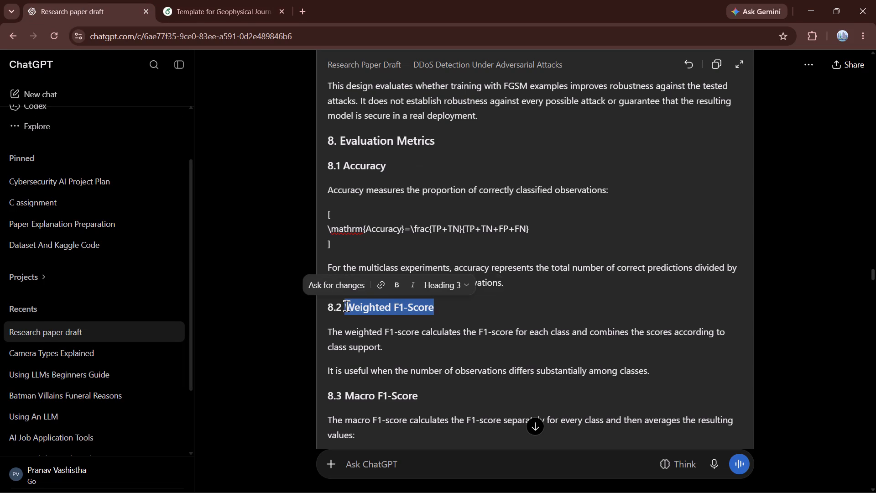
{"action": "left_click_drag", "start_coordinate": [346, 306], "coordinate": [345, 304]}
{"action": "key", "text": "ctrl+c"}
{"action": "left_click", "coordinate": [211, 362]}
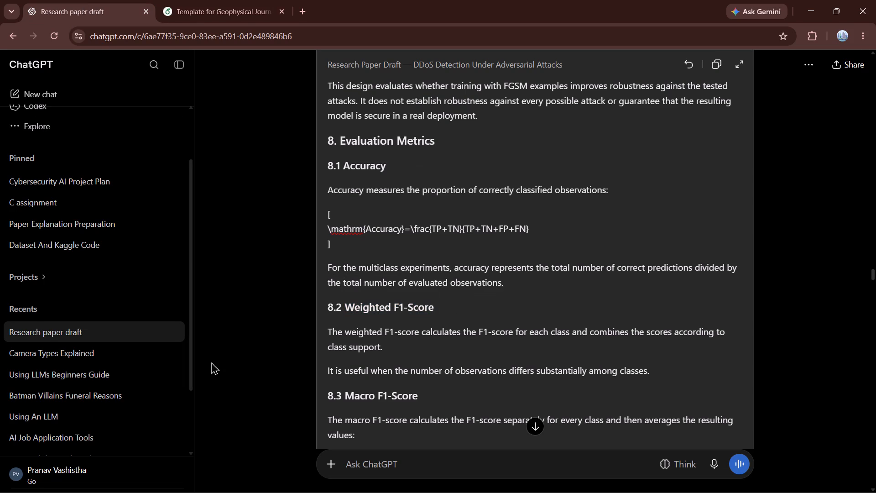
{"action": "left_click", "coordinate": [212, 0]}
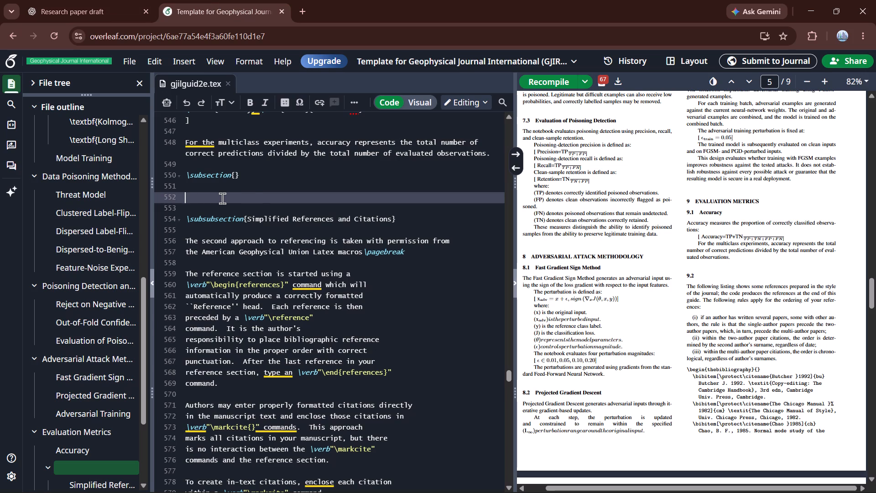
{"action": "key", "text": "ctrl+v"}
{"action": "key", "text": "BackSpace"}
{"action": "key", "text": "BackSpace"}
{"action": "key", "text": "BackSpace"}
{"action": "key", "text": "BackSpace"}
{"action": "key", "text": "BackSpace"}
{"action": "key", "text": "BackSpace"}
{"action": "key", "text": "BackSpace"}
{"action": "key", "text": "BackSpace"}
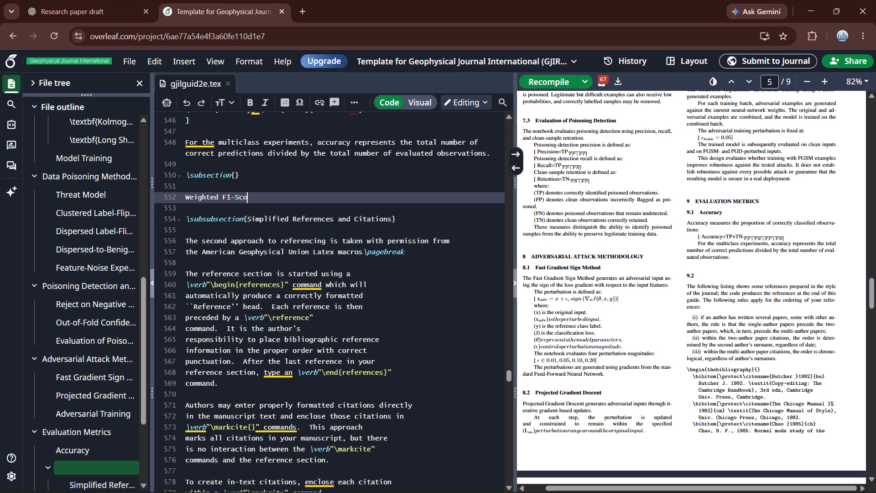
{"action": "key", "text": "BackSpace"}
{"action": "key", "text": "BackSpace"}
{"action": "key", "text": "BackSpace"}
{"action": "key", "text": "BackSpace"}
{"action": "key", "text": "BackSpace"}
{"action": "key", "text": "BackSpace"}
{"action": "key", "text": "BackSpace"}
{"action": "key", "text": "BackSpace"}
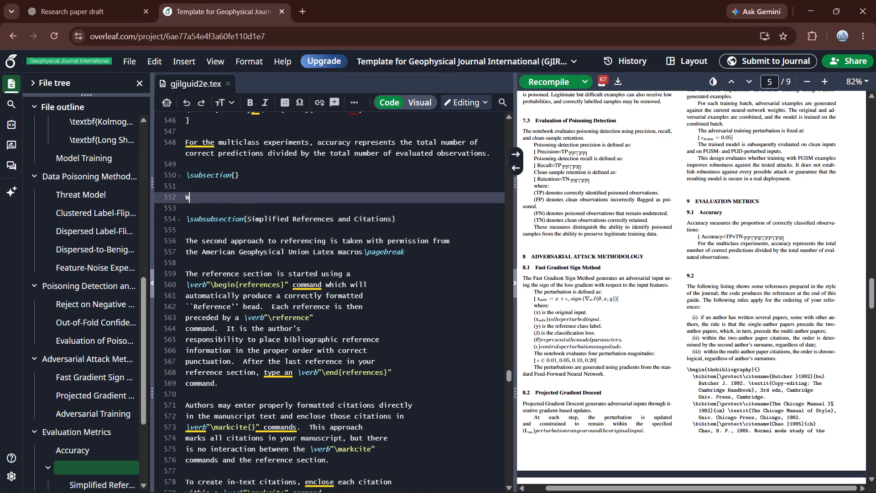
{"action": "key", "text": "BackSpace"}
Title the empty subsection after Accuracy with the copied heading Weighted F1-Score.
{"action": "left_click", "coordinate": [236, 175]}
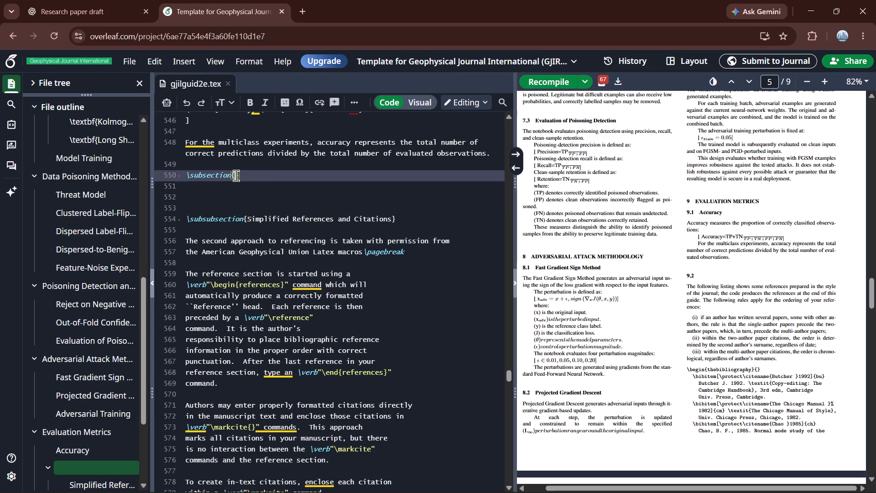
{"action": "key", "text": "ctrl+v"}
Fill the Weighted F1-Score subsection with the two paragraphs under heading 8.2 of the ChatGPT draft.
{"action": "left_click", "coordinate": [273, 194]}
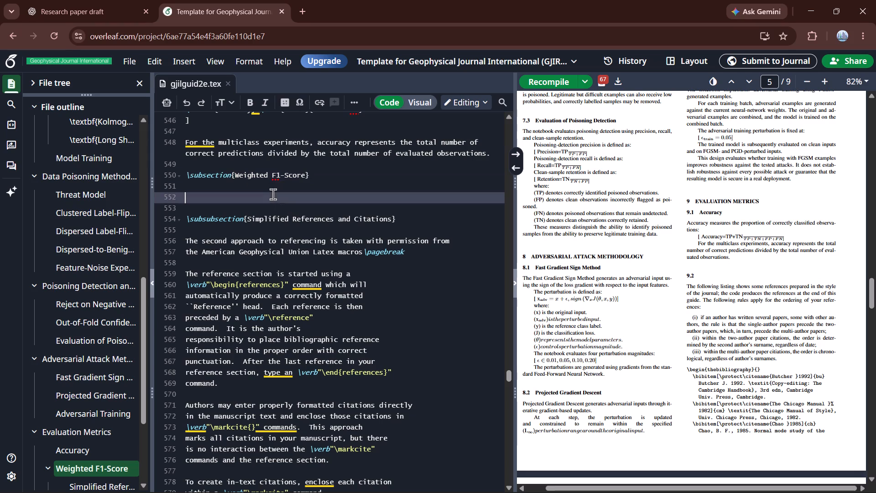
{"action": "left_click", "coordinate": [73, 0]}
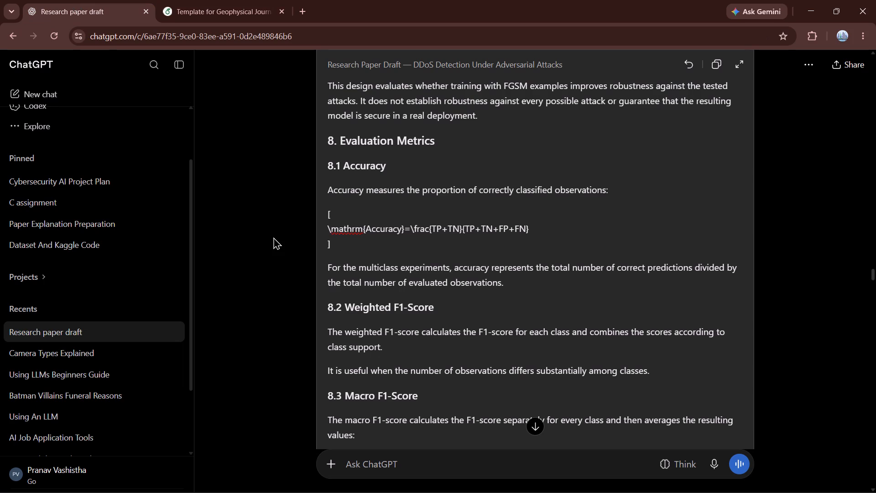
{"action": "left_click", "coordinate": [274, 268]}
{"action": "scroll", "coordinate": [274, 268], "scroll_direction": "down", "scroll_amount": 1}
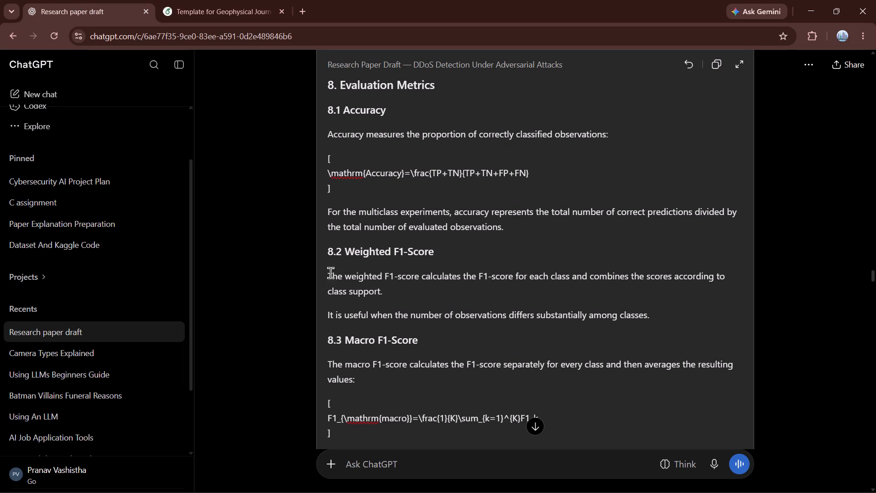
{"action": "left_click_drag", "start_coordinate": [329, 274], "coordinate": [479, 318]}
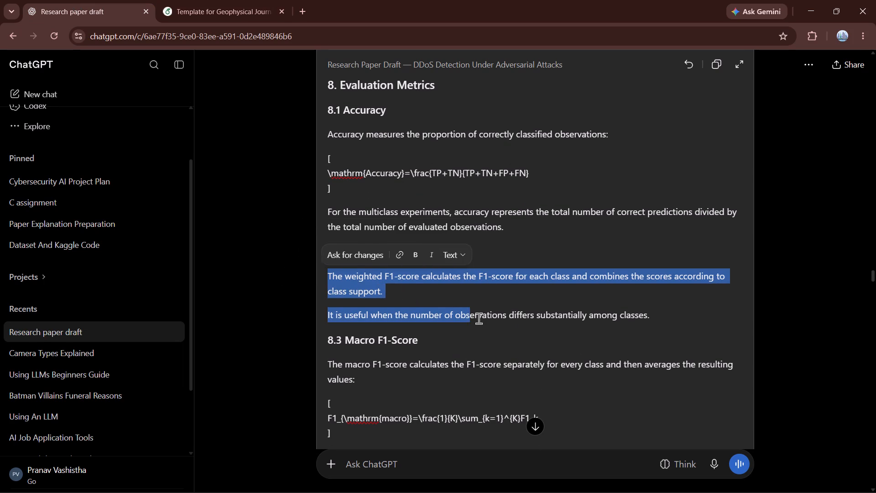
{"action": "left_click_drag", "start_coordinate": [479, 318], "coordinate": [653, 312]}
{"action": "key", "text": "ctrl+c"}
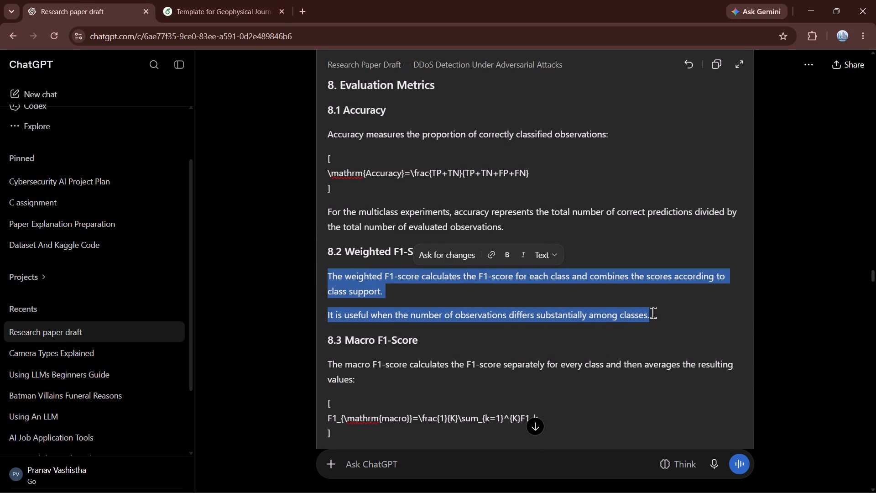
{"action": "left_click", "coordinate": [274, 261]}
{"action": "left_click", "coordinate": [218, 0]}
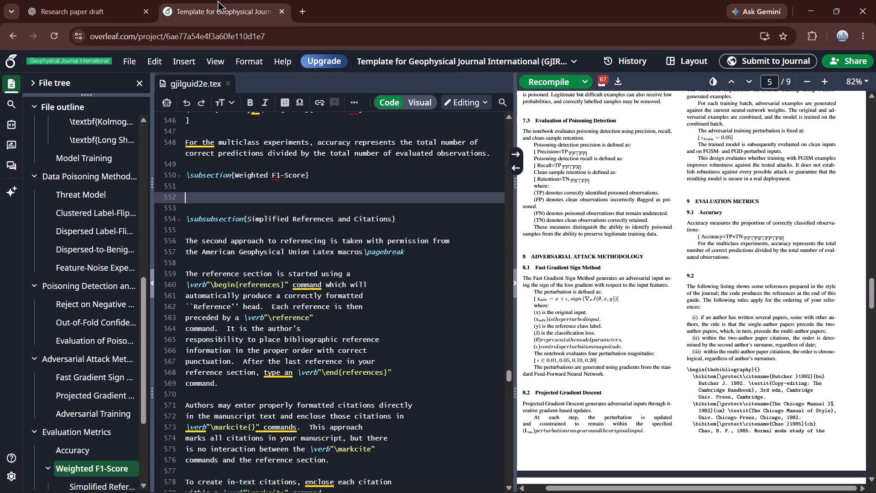
{"action": "key", "text": "ctrl+v"}
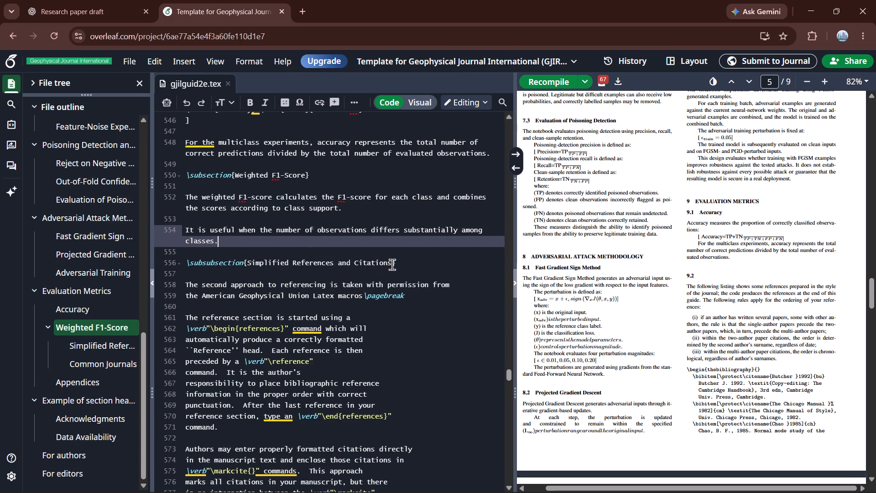
Promote the Simplified References and Citations heading from a subsubsection to a subsection.
{"action": "left_click", "coordinate": [392, 264]}
{"action": "left_click", "coordinate": [203, 266]}
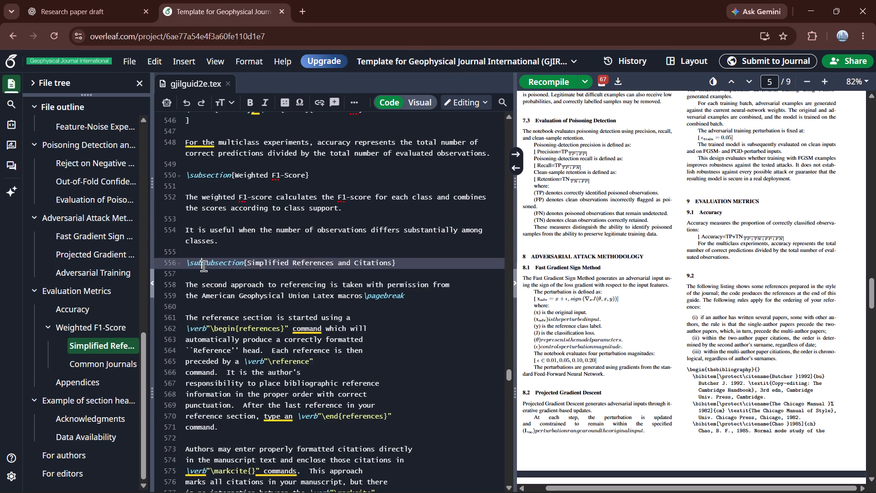
{"action": "key", "text": "BackSpace"}
{"action": "key", "text": "BackSpace"}
{"action": "key", "text": "BackSpace"}
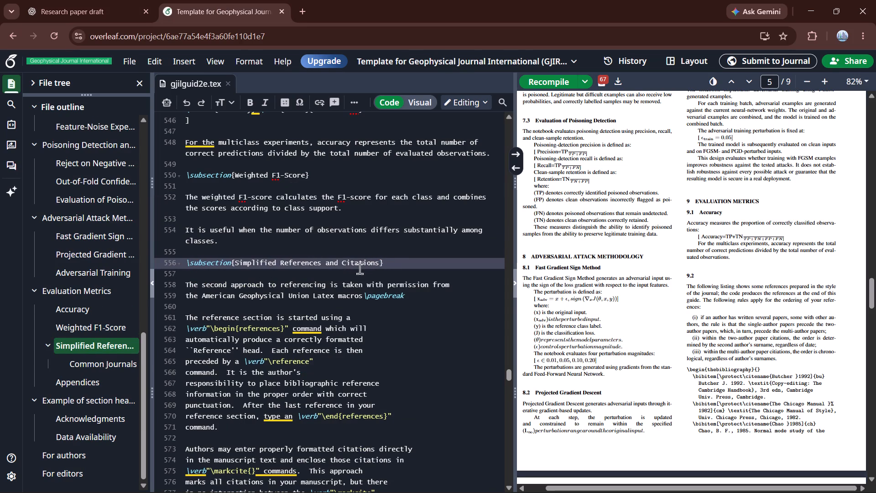
Clear the title text of the "Simplified References and Citations" subsection, leaving its braces empty.
{"action": "left_click", "coordinate": [379, 264]}
{"action": "key", "text": "BackSpace"}
{"action": "key", "text": "BackSpace"}
{"action": "key", "text": "BackSpace"}
{"action": "key", "text": "BackSpace"}
{"action": "key", "text": "BackSpace"}
{"action": "key", "text": "BackSpace"}
{"action": "key", "text": "BackSpace"}
{"action": "key", "text": "BackSpace"}
{"action": "key", "text": "BackSpace"}
{"action": "key", "text": "BackSpace"}
{"action": "key", "text": "BackSpace"}
{"action": "key", "text": "BackSpace"}
{"action": "key", "text": "BackSpace"}
{"action": "key", "text": "BackSpace"}
{"action": "key", "text": "BackSpace"}
{"action": "key", "text": "BackSpace"}
{"action": "key", "text": "BackSpace"}
{"action": "key", "text": "BackSpace"}
{"action": "key", "text": "BackSpace"}
{"action": "key", "text": "BackSpace"}
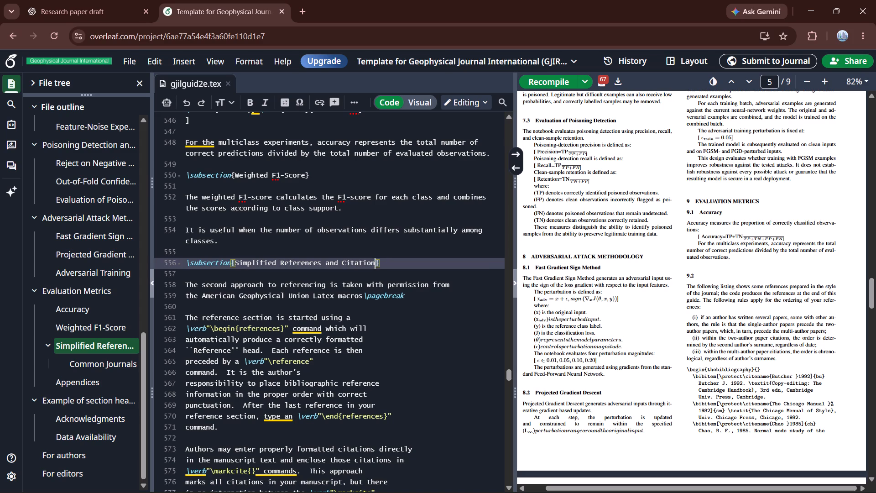
{"action": "key", "text": "BackSpace"}
{"action": "key", "text": "BackSpace"}
{"action": "key", "text": "BackSpace"}
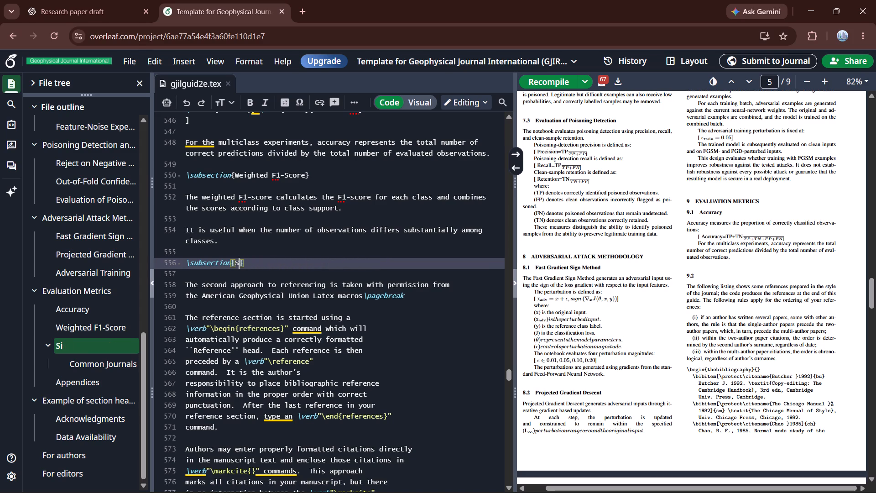
{"action": "key", "text": "BackSpace"}
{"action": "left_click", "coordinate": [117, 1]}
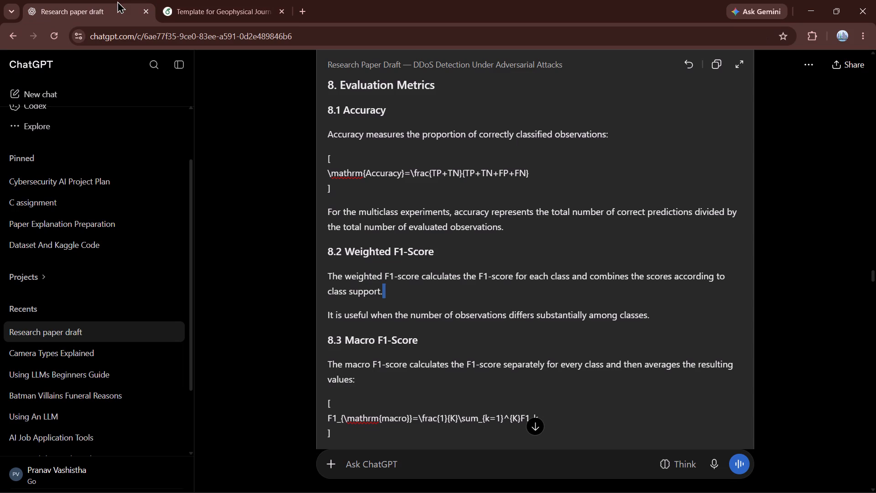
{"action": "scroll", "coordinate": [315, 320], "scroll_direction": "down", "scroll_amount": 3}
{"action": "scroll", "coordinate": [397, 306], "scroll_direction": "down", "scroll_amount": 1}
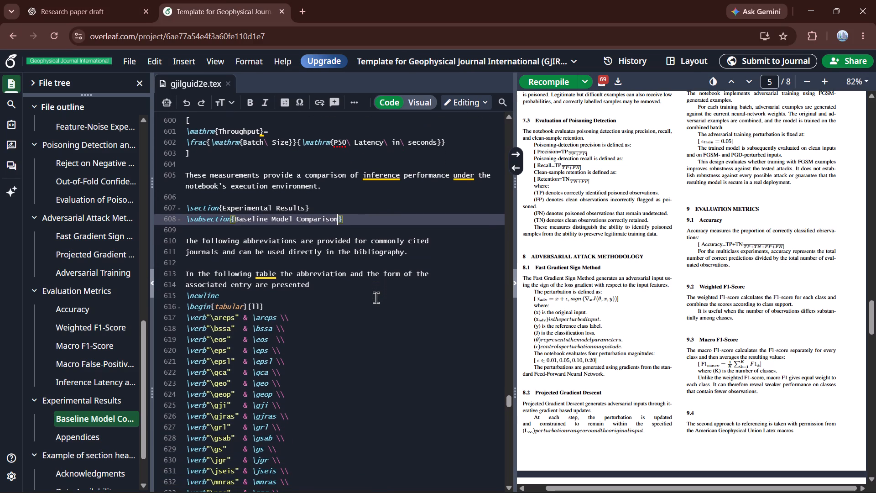
{"action": "scroll", "coordinate": [376, 297], "scroll_direction": "down", "scroll_amount": 2}
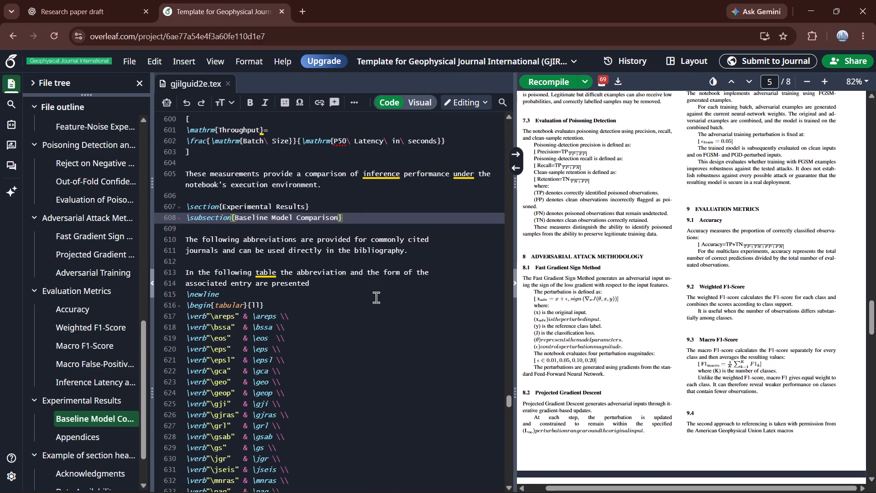
{"action": "scroll", "coordinate": [376, 297], "scroll_direction": "down", "scroll_amount": 4}
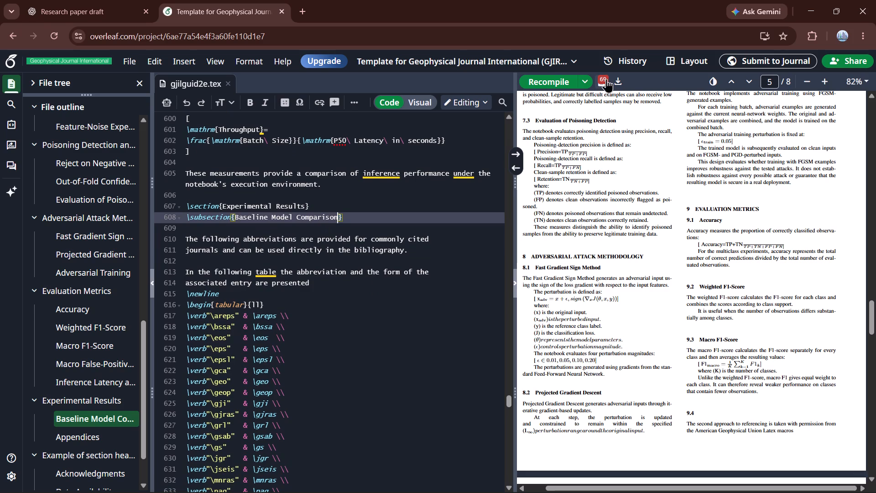
Recompile the document and review the PDF from Evaluation Metrics through Experimental Results, along with the leftover abbreviations table in the source.
{"action": "left_click", "coordinate": [551, 82]}
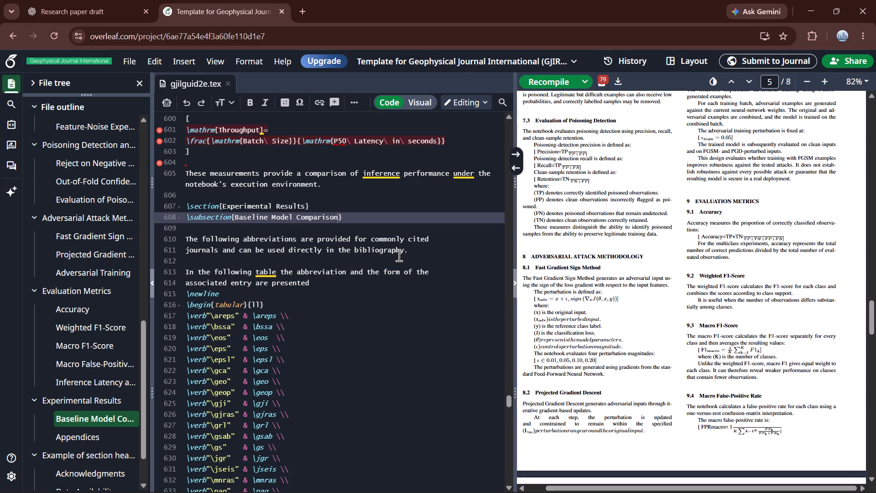
{"action": "scroll", "coordinate": [622, 309], "scroll_direction": "down", "scroll_amount": 3}
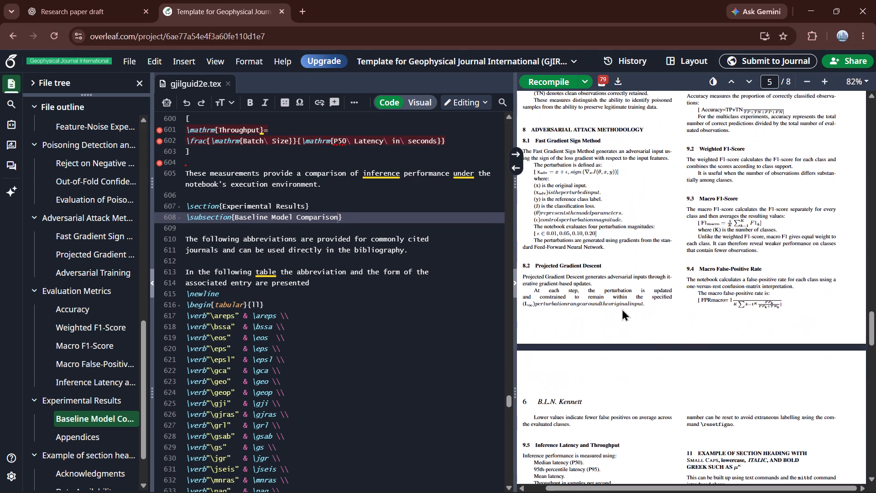
{"action": "scroll", "coordinate": [622, 309], "scroll_direction": "down", "scroll_amount": 3}
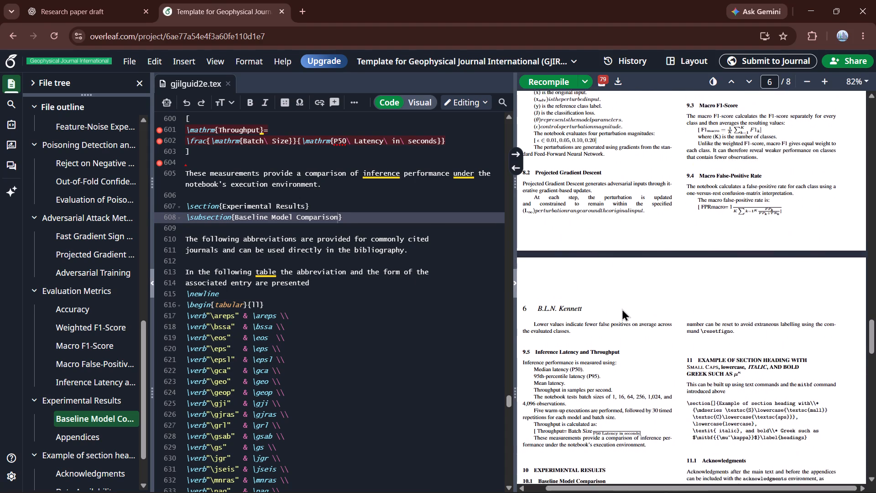
{"action": "scroll", "coordinate": [622, 309], "scroll_direction": "down", "scroll_amount": 2}
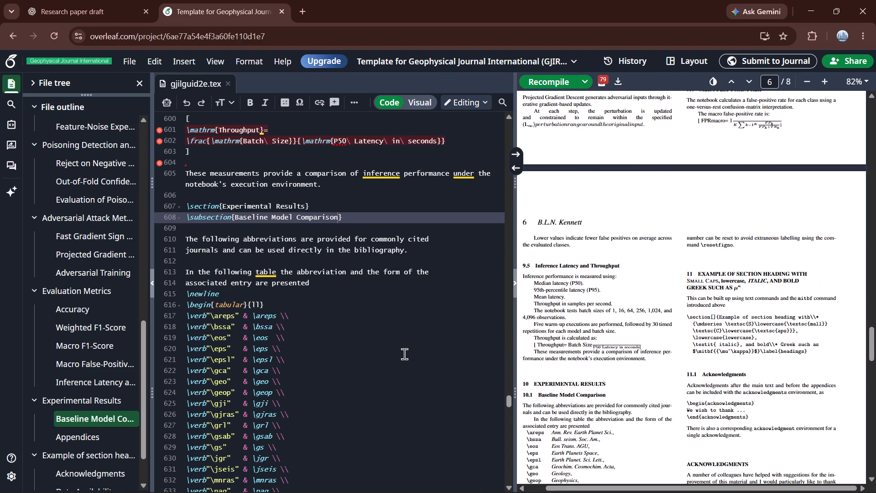
{"action": "scroll", "coordinate": [610, 339], "scroll_direction": "down", "scroll_amount": 3}
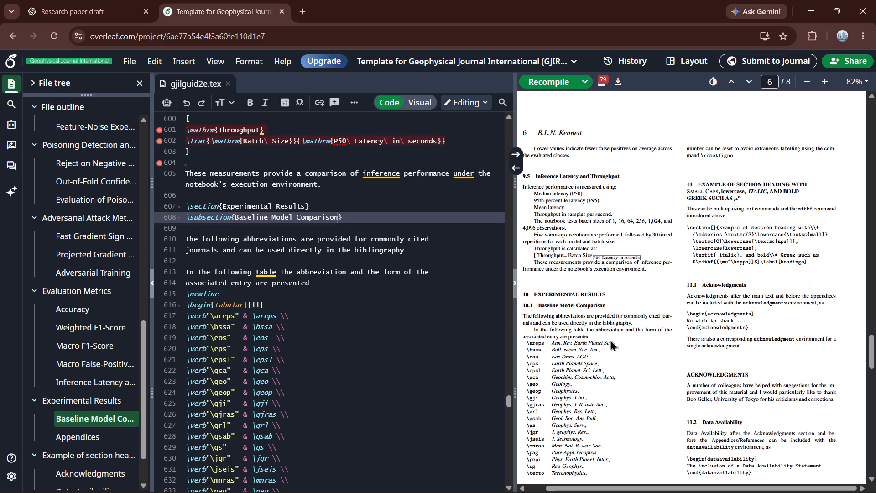
{"action": "scroll", "coordinate": [610, 339], "scroll_direction": "down", "scroll_amount": 4}
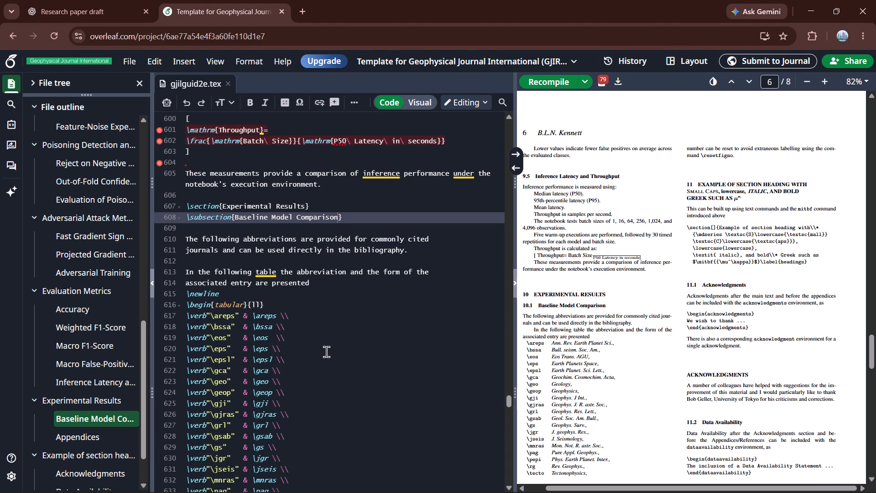
{"action": "scroll", "coordinate": [326, 351], "scroll_direction": "down", "scroll_amount": 1}
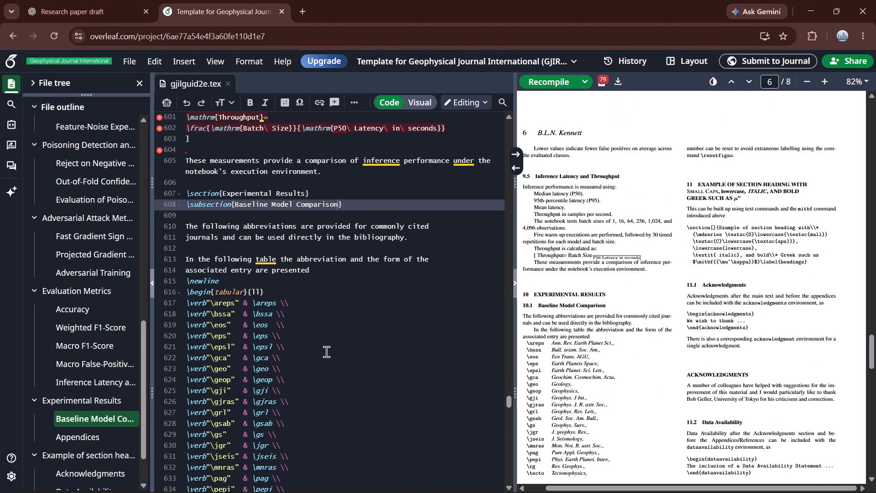
{"action": "scroll", "coordinate": [326, 351], "scroll_direction": "down", "scroll_amount": 2}
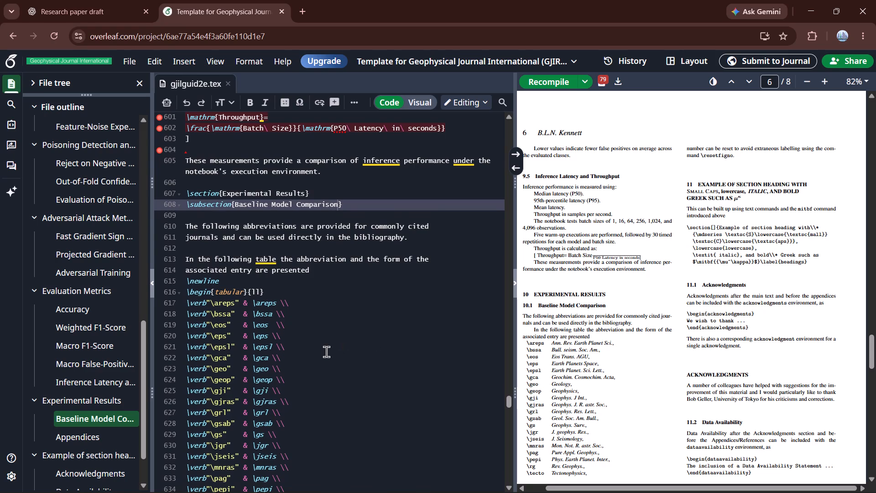
{"action": "scroll", "coordinate": [326, 351], "scroll_direction": "down", "scroll_amount": 3}
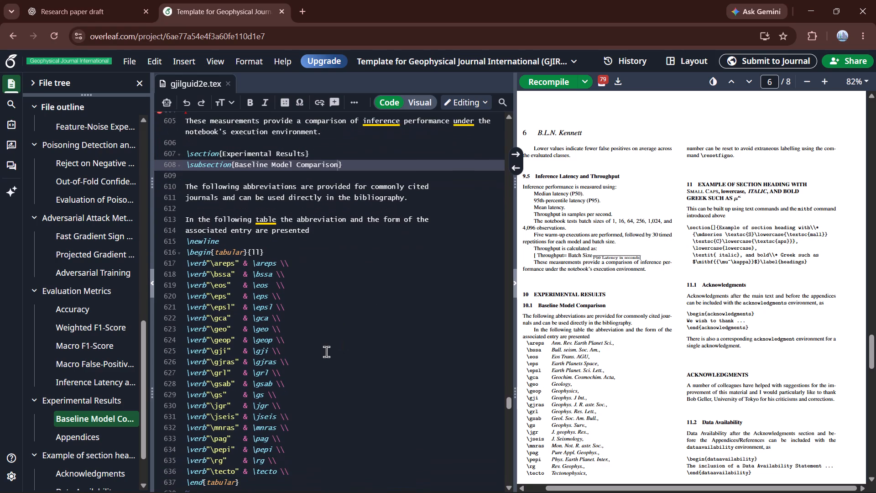
{"action": "scroll", "coordinate": [326, 351], "scroll_direction": "down", "scroll_amount": 4}
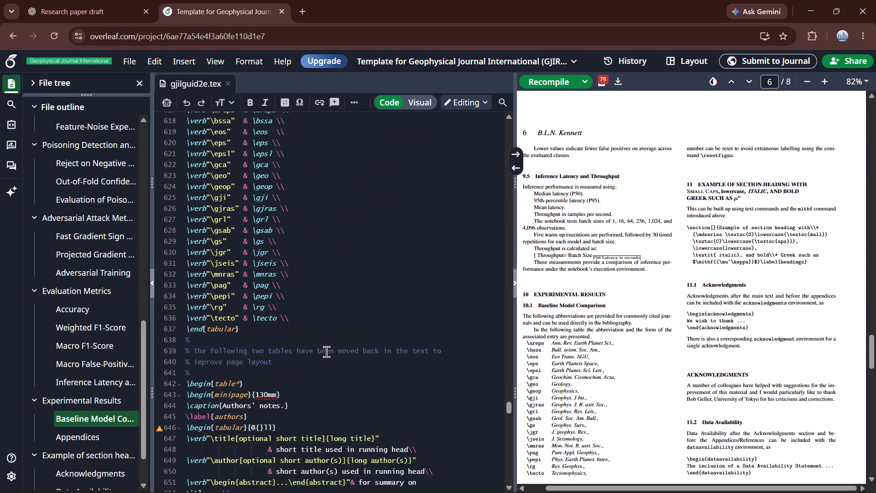
{"action": "scroll", "coordinate": [326, 351], "scroll_direction": "down", "scroll_amount": 1}
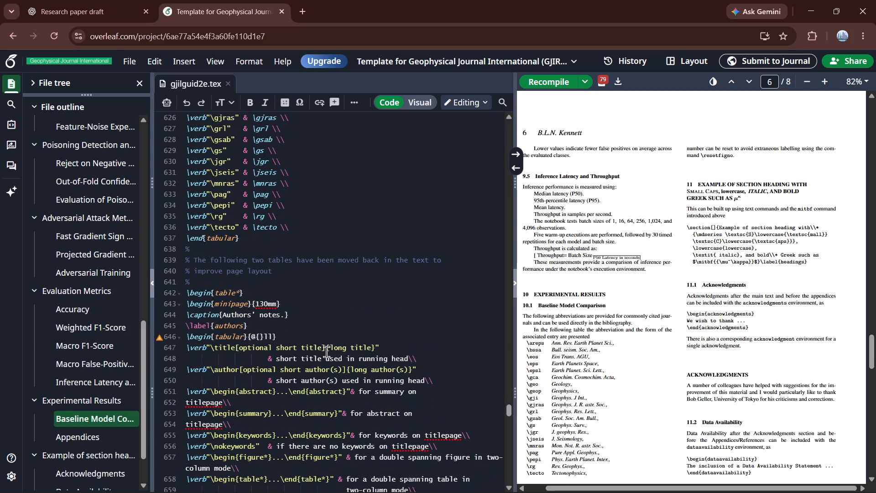
{"action": "scroll", "coordinate": [326, 351], "scroll_direction": "down", "scroll_amount": 3}
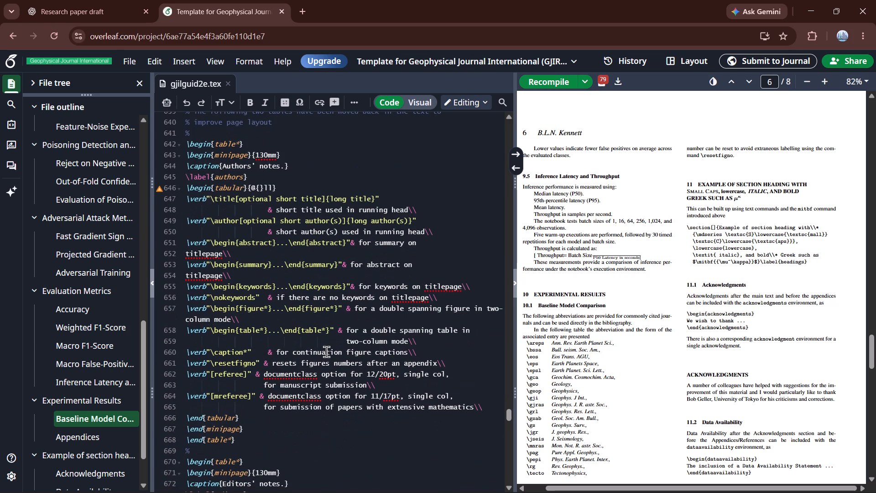
{"action": "scroll", "coordinate": [326, 351], "scroll_direction": "down", "scroll_amount": 1}
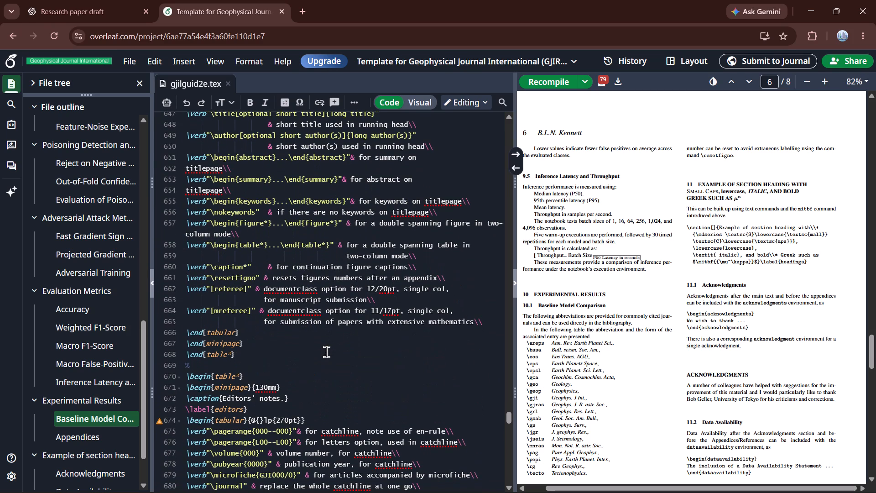
{"action": "scroll", "coordinate": [326, 351], "scroll_direction": "down", "scroll_amount": 2}
{"action": "scroll", "coordinate": [326, 351], "scroll_direction": "up", "scroll_amount": 1}
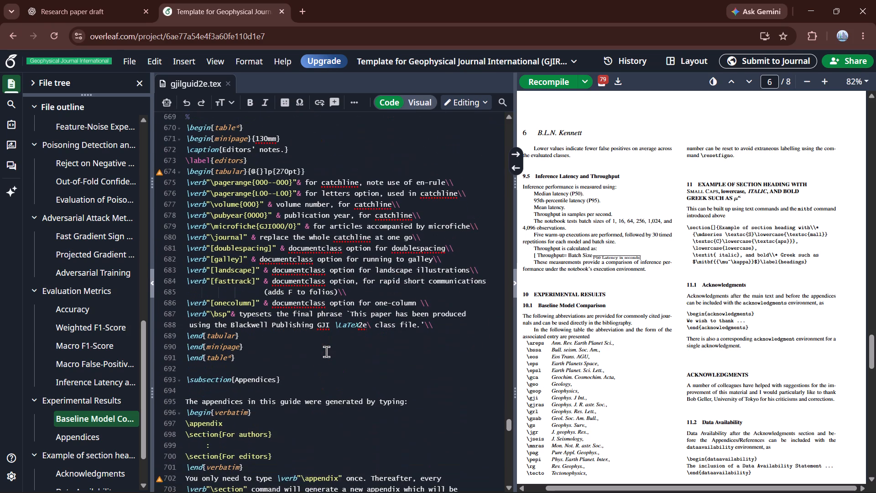
{"action": "scroll", "coordinate": [326, 351], "scroll_direction": "up", "scroll_amount": 2}
{"action": "scroll", "coordinate": [326, 351], "scroll_direction": "down", "scroll_amount": 1}
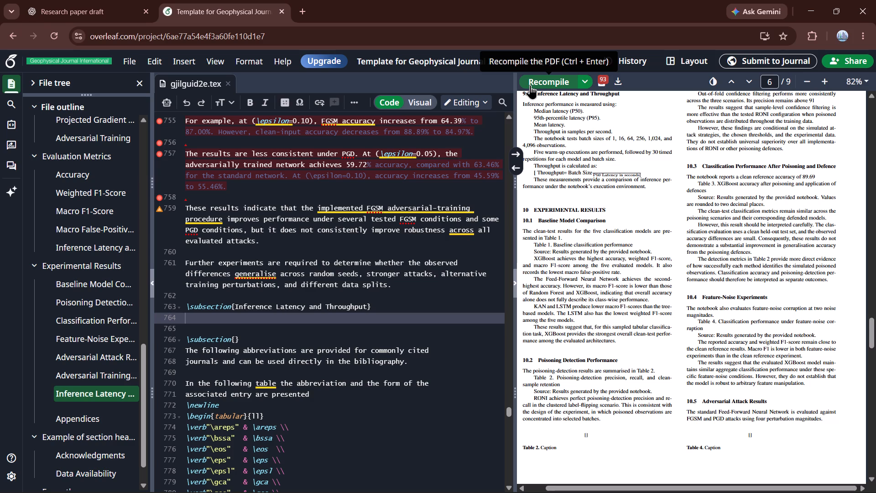
Review the compiled Experimental Results pages from Baseline Model Comparison through Inference Latency and Throughput.
{"action": "scroll", "coordinate": [769, 333], "scroll_direction": "down", "scroll_amount": 3}
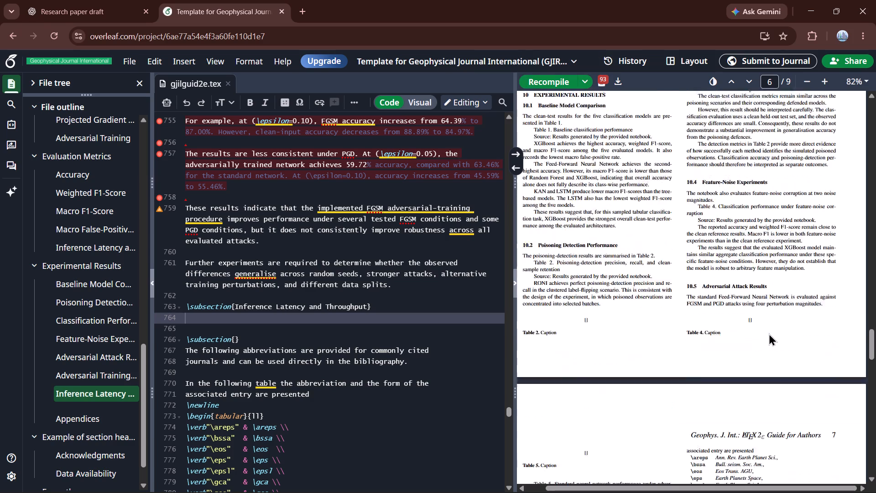
{"action": "scroll", "coordinate": [769, 333], "scroll_direction": "down", "scroll_amount": 5}
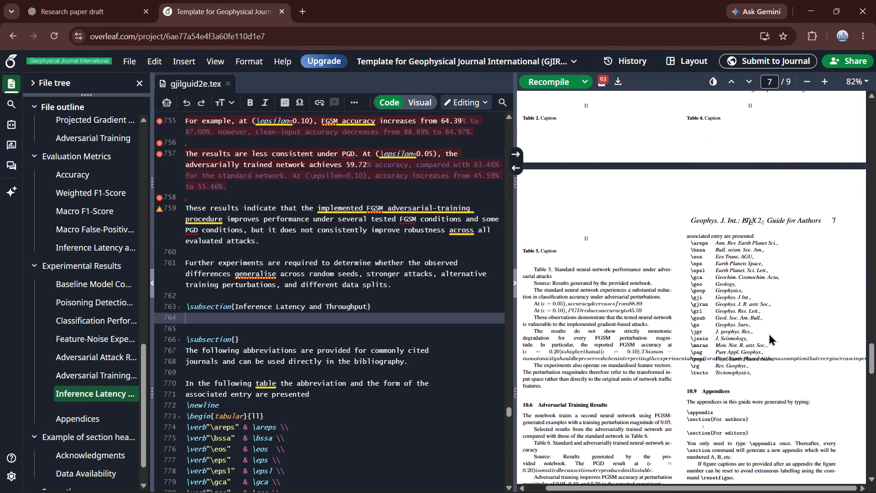
{"action": "scroll", "coordinate": [769, 333], "scroll_direction": "down", "scroll_amount": 4}
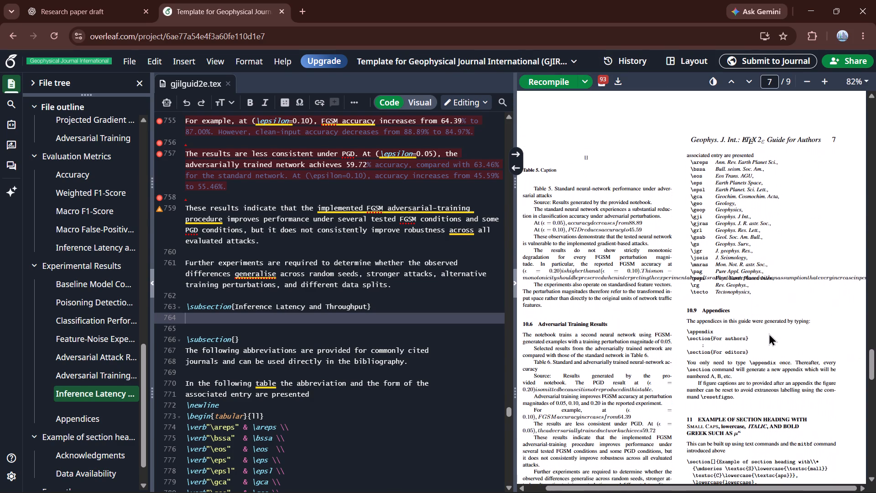
{"action": "scroll", "coordinate": [769, 333], "scroll_direction": "down", "scroll_amount": 1}
{"action": "scroll", "coordinate": [637, 373], "scroll_direction": "down", "scroll_amount": 3}
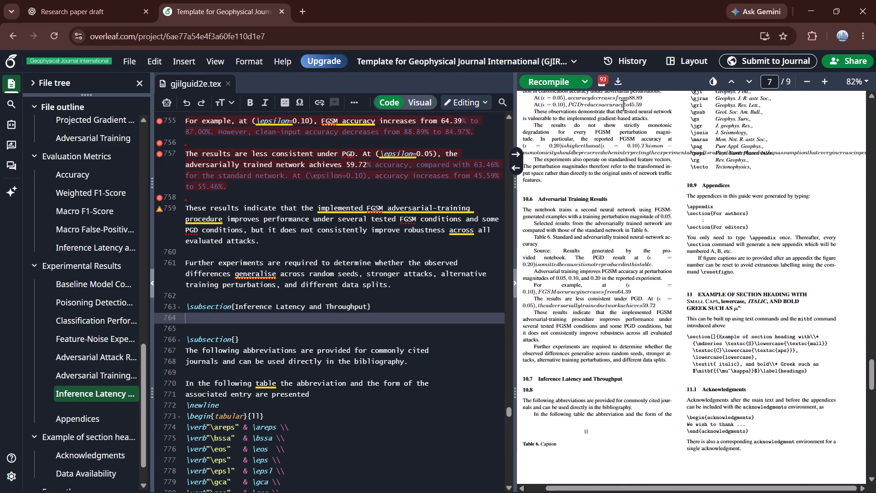
Open the compile log and look through the LaTeX errors reported for gjilguid2e.tex.
{"action": "left_click", "coordinate": [601, 82]}
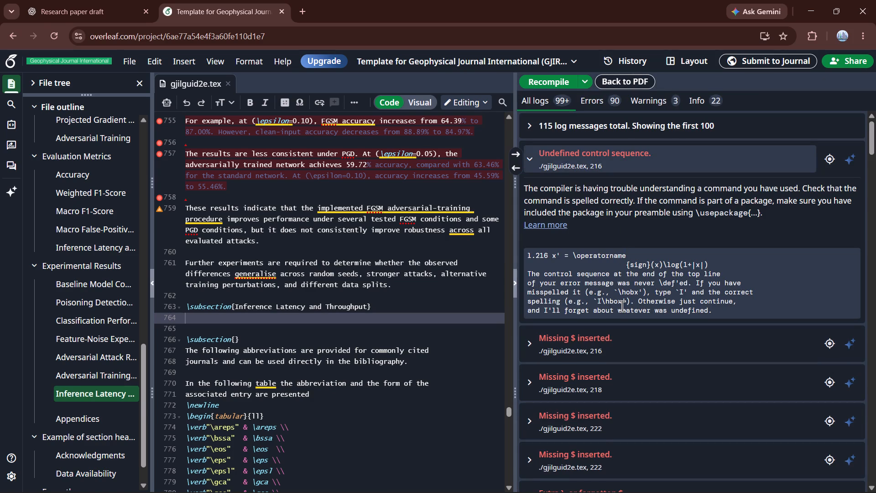
{"action": "scroll", "coordinate": [622, 306], "scroll_direction": "down", "scroll_amount": 10}
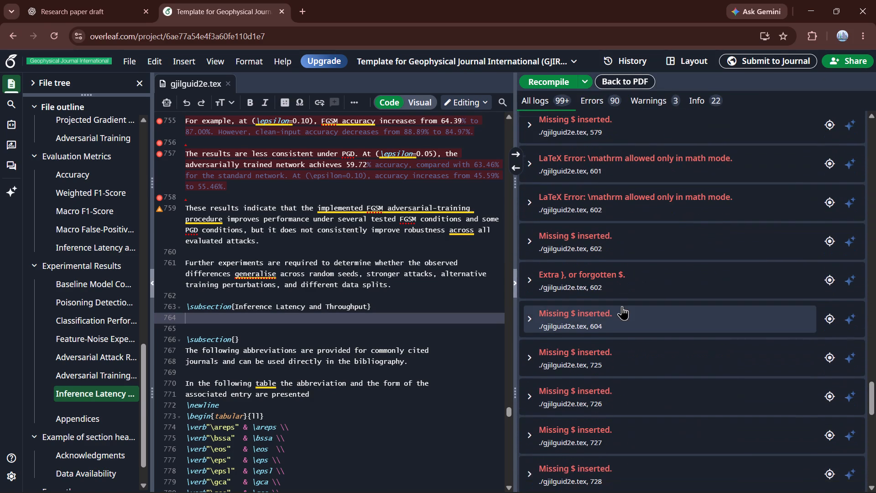
{"action": "scroll", "coordinate": [622, 306], "scroll_direction": "down", "scroll_amount": 4}
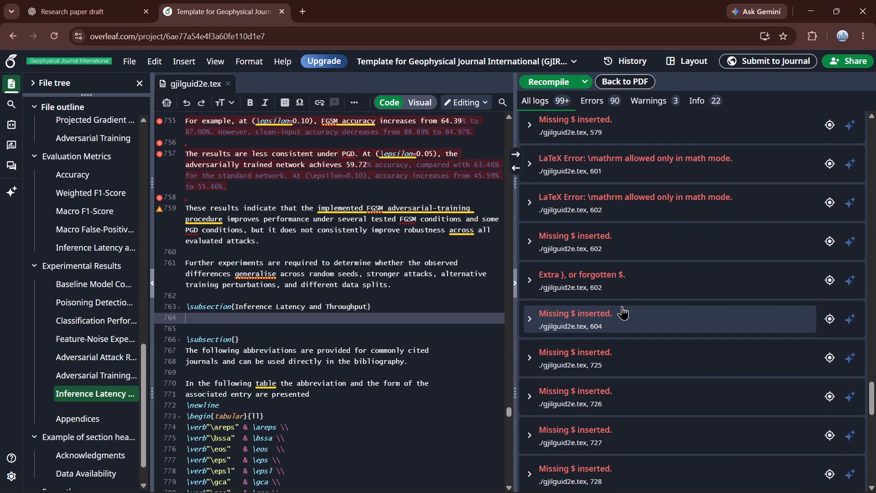
{"action": "scroll", "coordinate": [622, 306], "scroll_direction": "down", "scroll_amount": 2}
Look through the remaining errors, warnings and info entries in the compile log, and go back to the PDF.
{"action": "scroll", "coordinate": [622, 306], "scroll_direction": "down", "scroll_amount": 2}
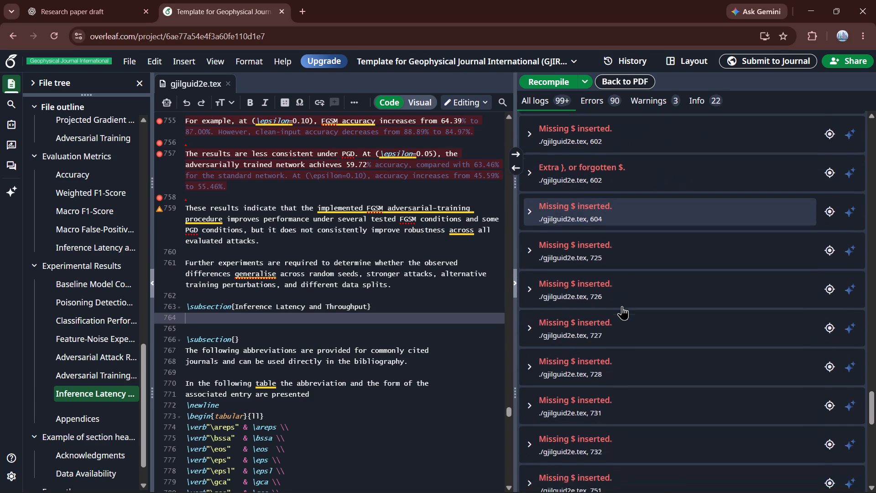
{"action": "scroll", "coordinate": [622, 306], "scroll_direction": "down", "scroll_amount": 3}
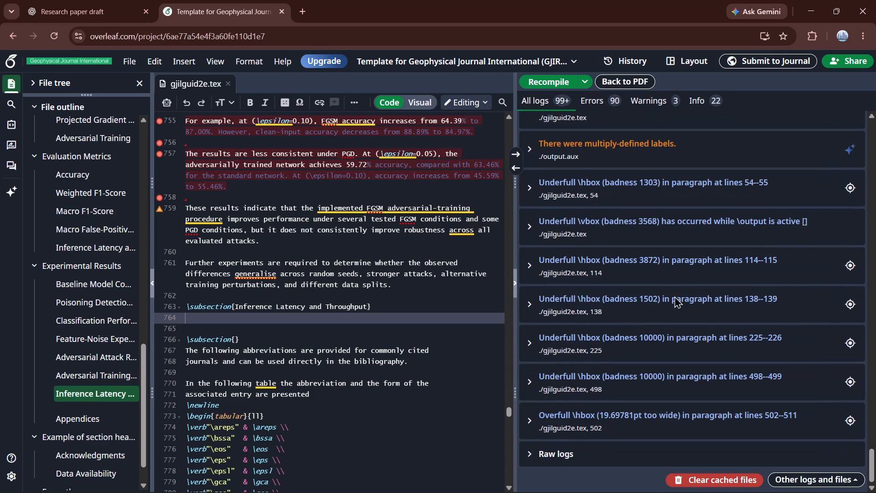
{"action": "scroll", "coordinate": [672, 373], "scroll_direction": "up", "scroll_amount": 5}
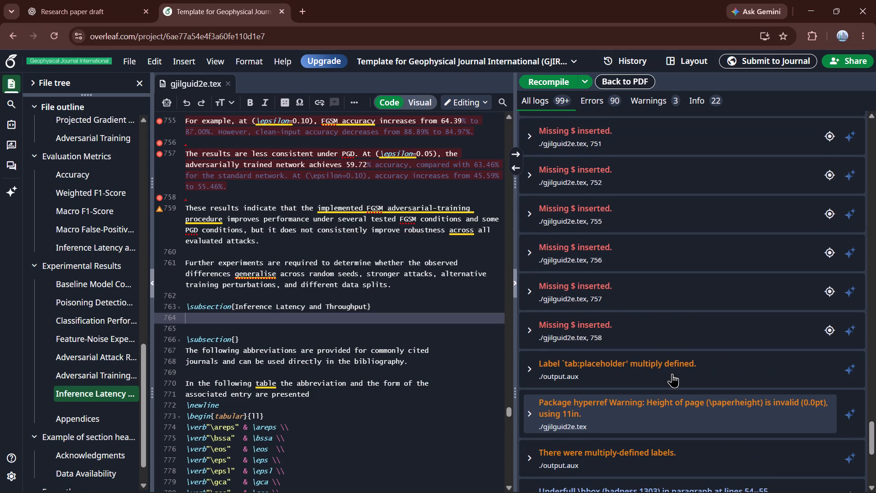
{"action": "scroll", "coordinate": [672, 373], "scroll_direction": "up", "scroll_amount": 3}
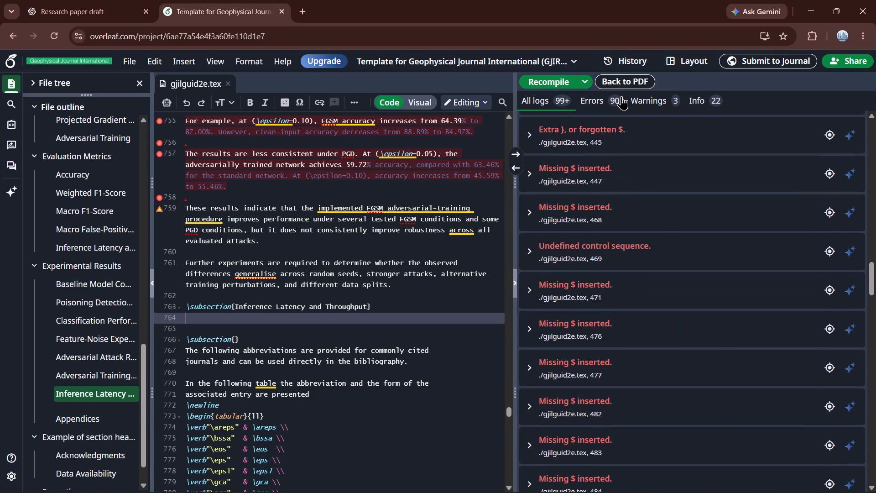
{"action": "left_click", "coordinate": [613, 84]}
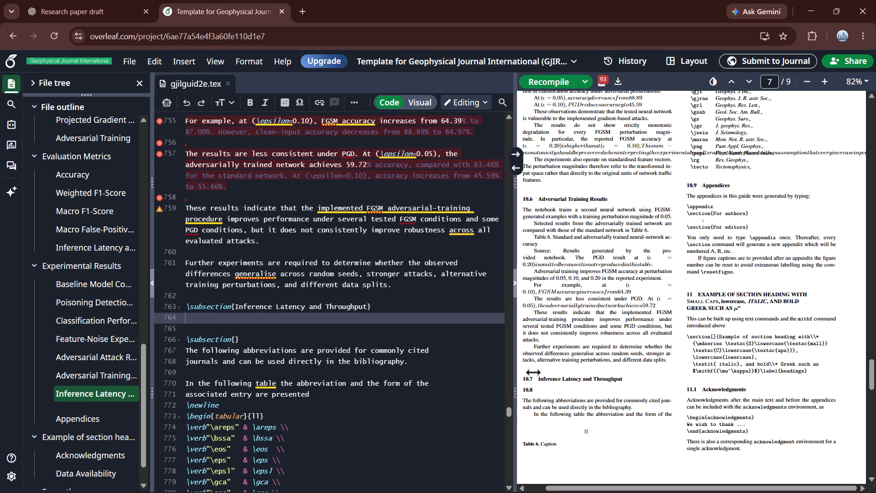
{"action": "double_click", "coordinate": [556, 380]}
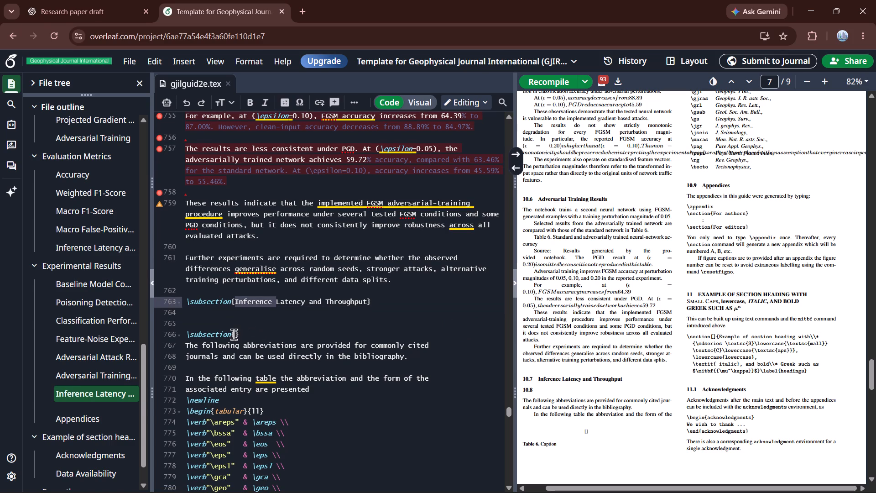
{"action": "left_click", "coordinate": [267, 324]}
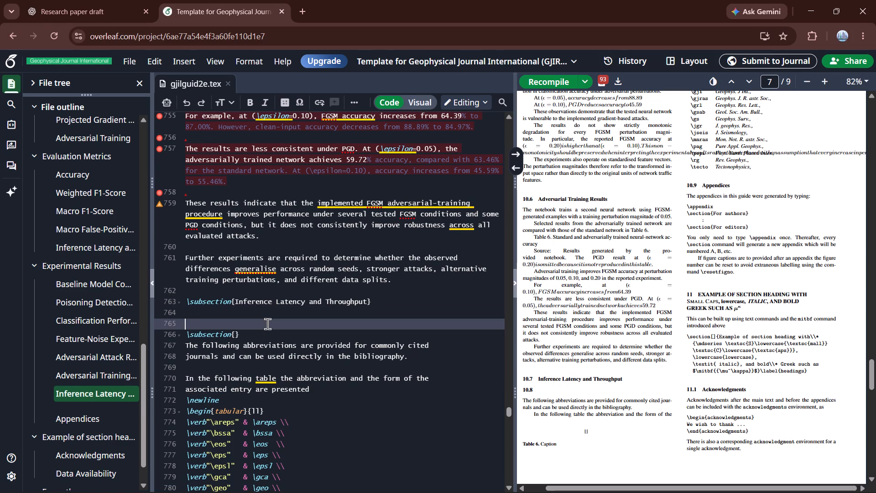
{"action": "type", "text": "\\subsection{"}
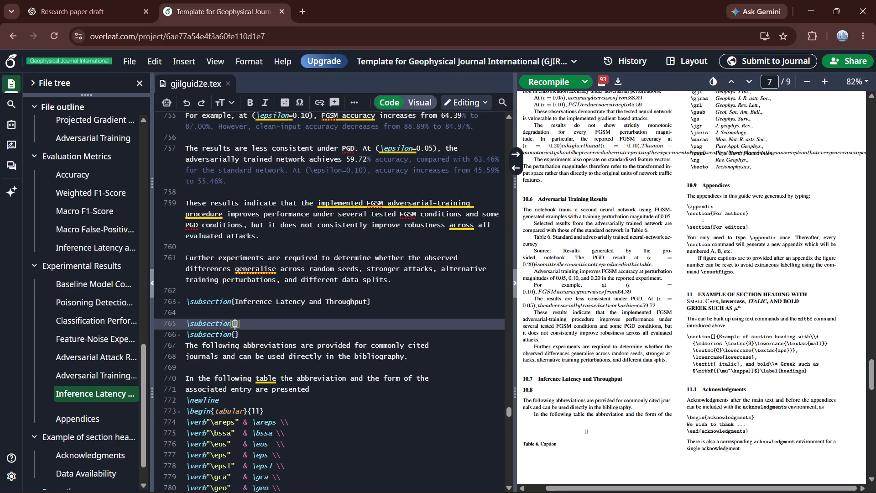
{"action": "key", "text": "Right"}
{"action": "key", "text": "Return"}
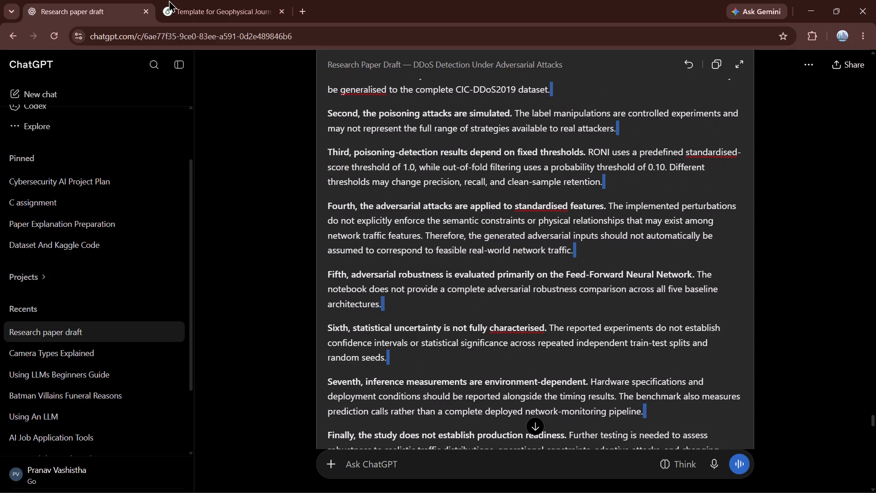
{"action": "left_click", "coordinate": [169, 0]}
{"action": "key", "text": "ctrl+v"}
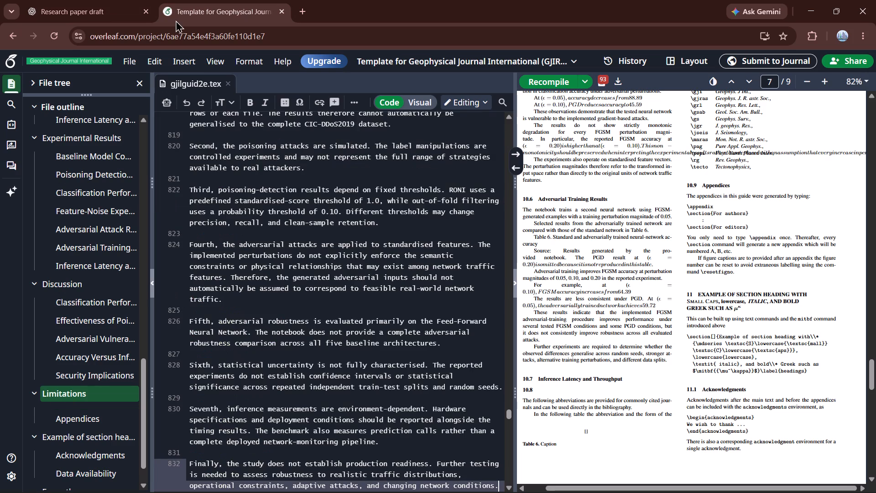
Bold the lead sentences "First, the dataset is sampled" and "Second, the poisoning attacks are simulated" in Limitations, excluding their full stops.
{"action": "scroll", "coordinate": [305, 313], "scroll_direction": "up", "scroll_amount": 3}
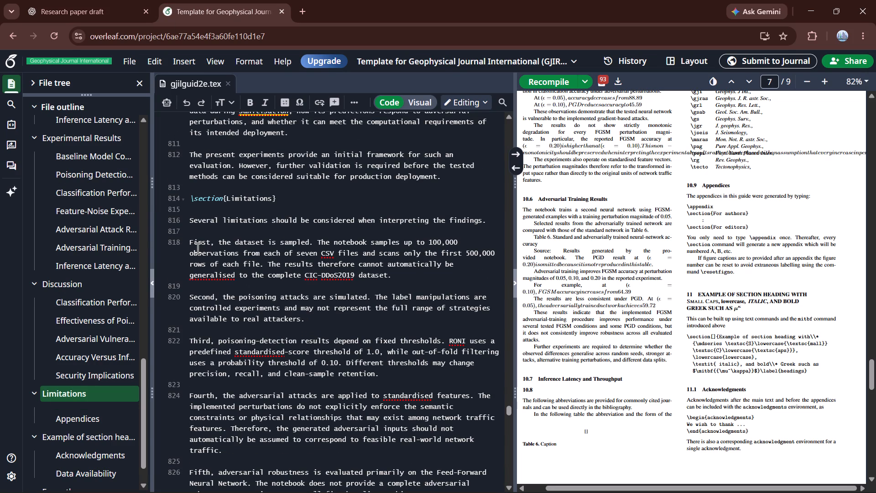
{"action": "left_click_drag", "start_coordinate": [188, 244], "coordinate": [261, 248]}
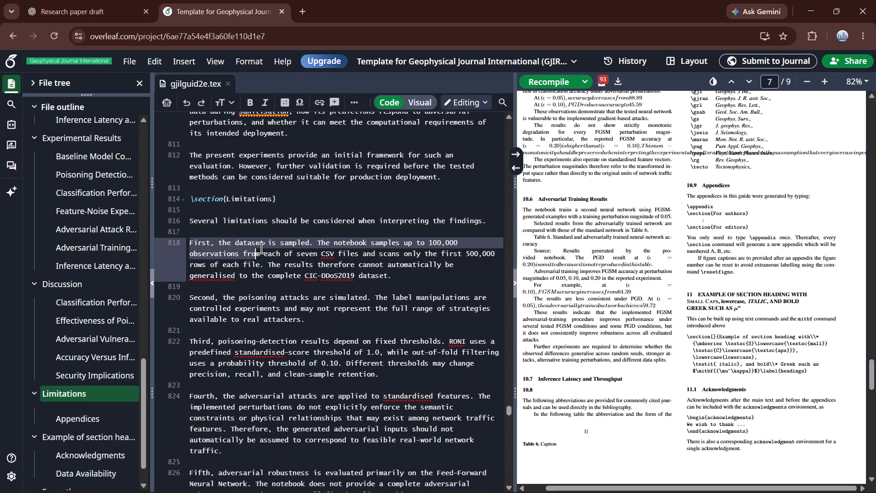
{"action": "left_click_drag", "start_coordinate": [261, 248], "coordinate": [309, 243]}
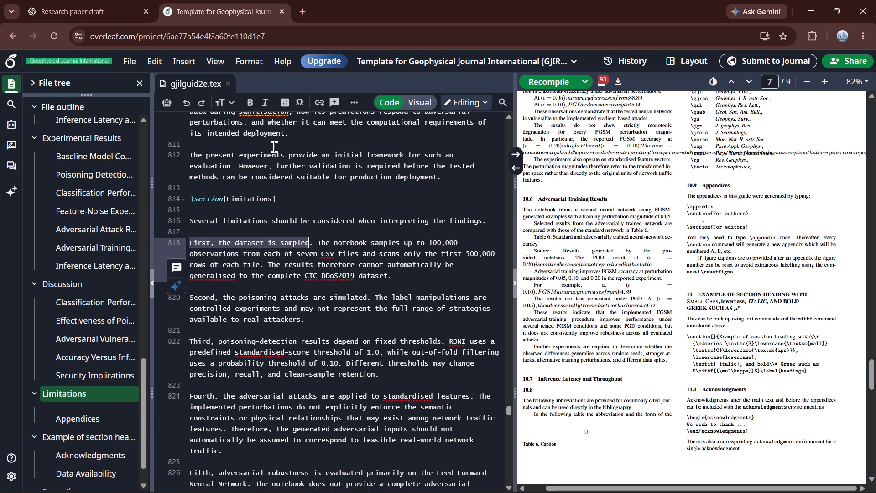
{"action": "left_click", "coordinate": [250, 105]}
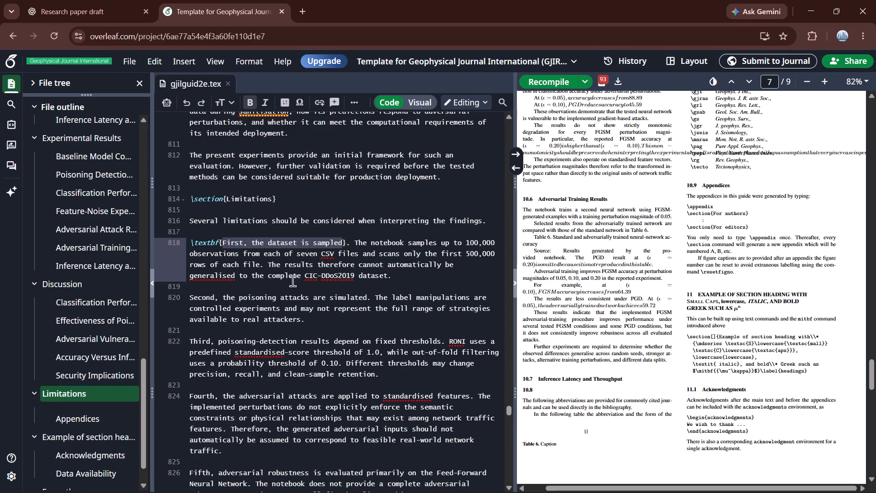
{"action": "scroll", "coordinate": [294, 332], "scroll_direction": "down", "scroll_amount": 1}
{"action": "left_click_drag", "start_coordinate": [190, 279], "coordinate": [369, 277]}
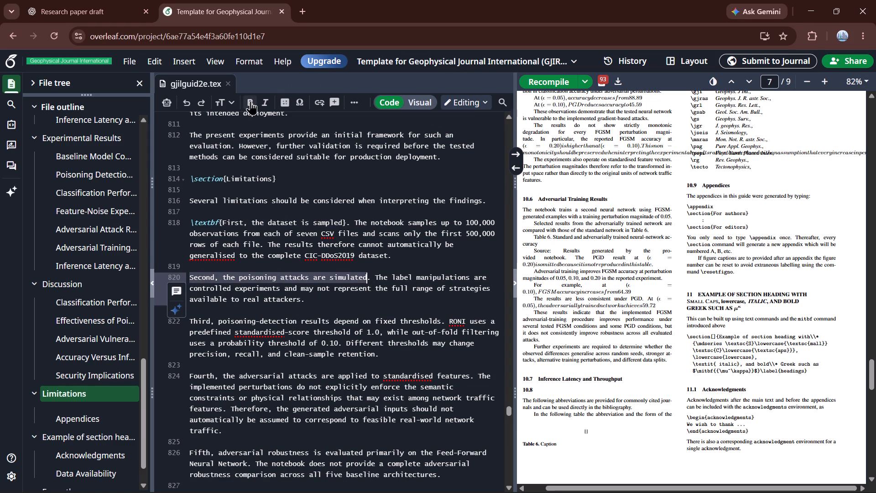
{"action": "left_click", "coordinate": [250, 101]}
Bold the lead sentences of the "Third, poisoning-detection results" and "Fourth, the adversarial attacks" paragraphs in Limitations, excluding their full stops.
{"action": "scroll", "coordinate": [295, 238], "scroll_direction": "down", "scroll_amount": 1}
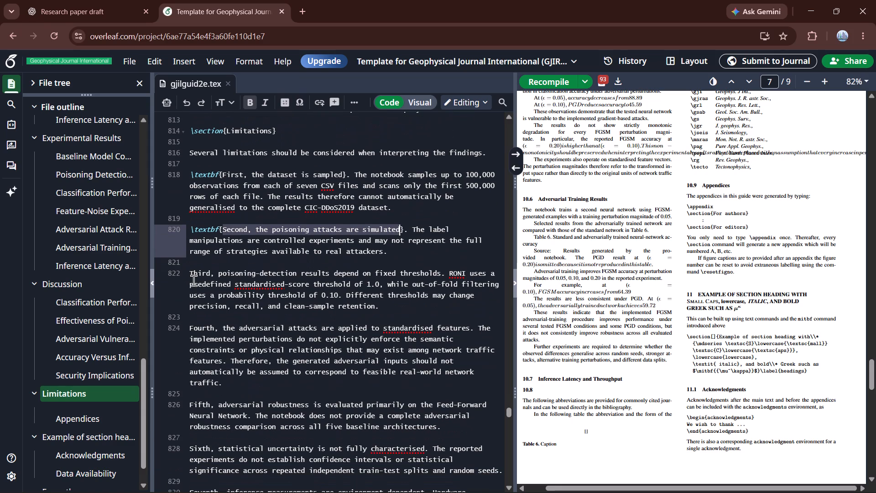
{"action": "left_click_drag", "start_coordinate": [191, 275], "coordinate": [365, 274]}
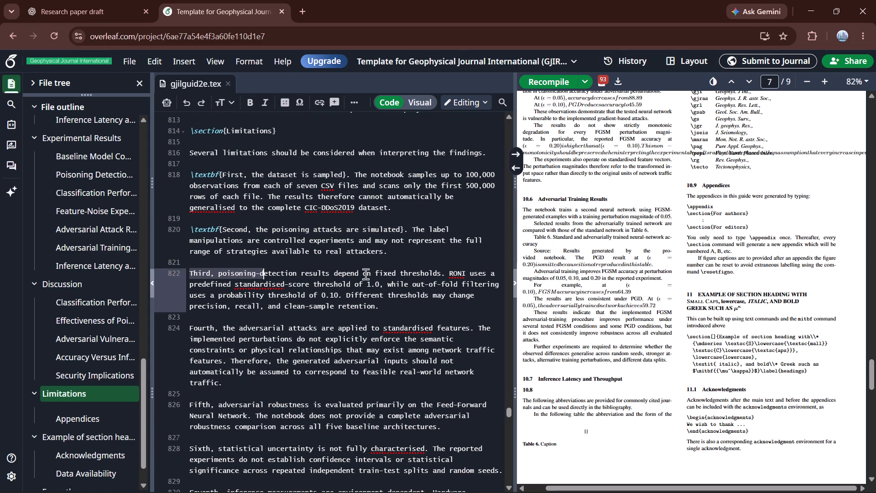
{"action": "left_click_drag", "start_coordinate": [365, 274], "coordinate": [443, 276]}
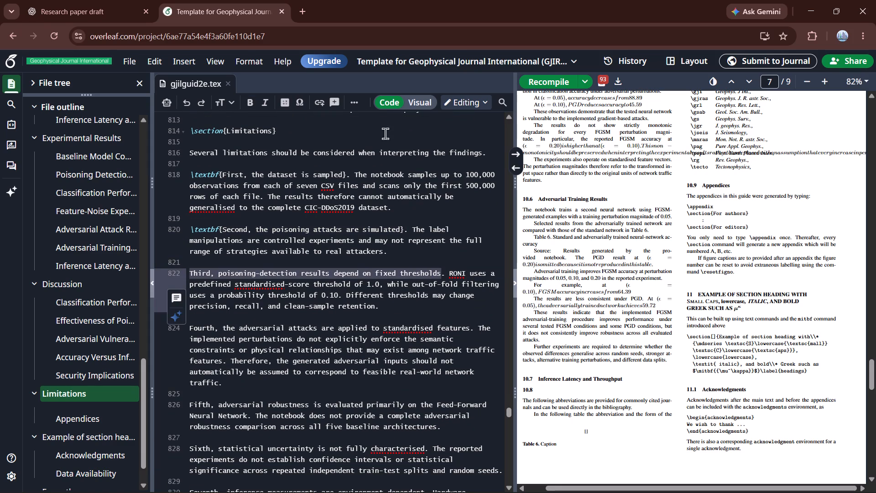
{"action": "left_click", "coordinate": [248, 99]}
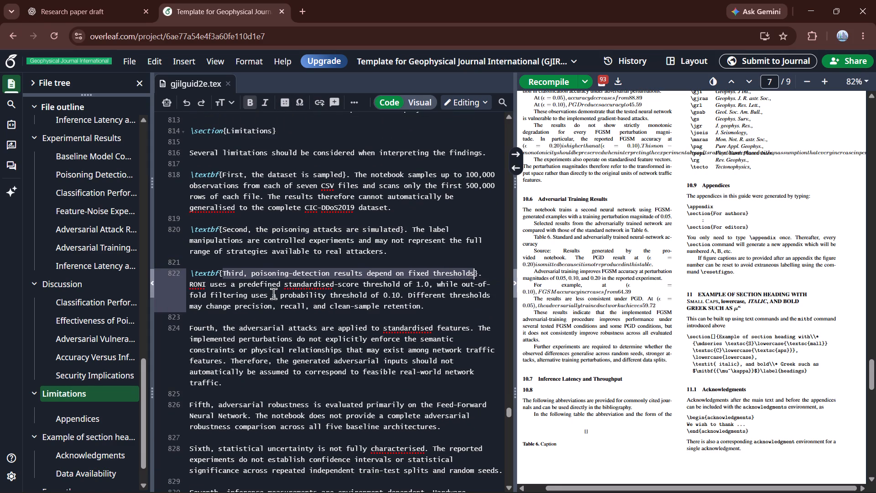
{"action": "scroll", "coordinate": [274, 295], "scroll_direction": "down", "scroll_amount": 1}
{"action": "left_click_drag", "start_coordinate": [189, 278], "coordinate": [289, 285]}
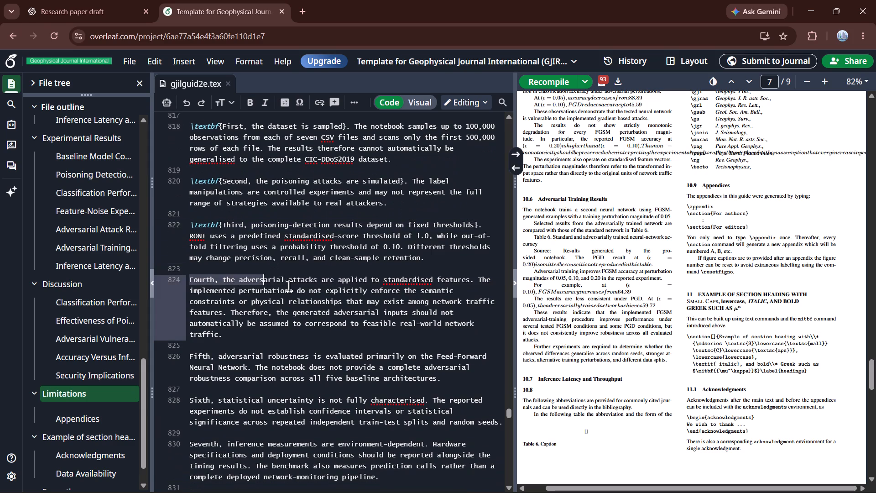
{"action": "left_click_drag", "start_coordinate": [289, 285], "coordinate": [471, 282]}
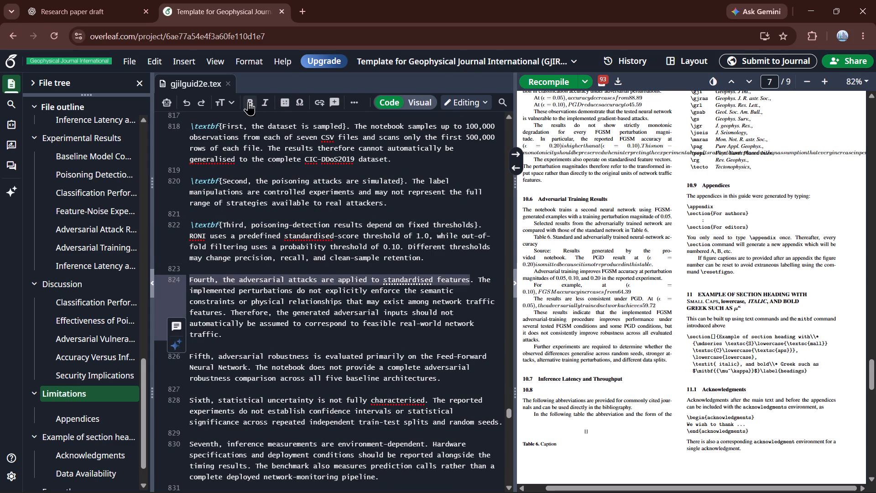
{"action": "left_click", "coordinate": [248, 101]}
Bold the lead sentences of the "Fifth, adversarial robustness" and "Sixth, statistical uncertainty" paragraphs in Limitations, excluding their full stops.
{"action": "scroll", "coordinate": [257, 293], "scroll_direction": "down", "scroll_amount": 2}
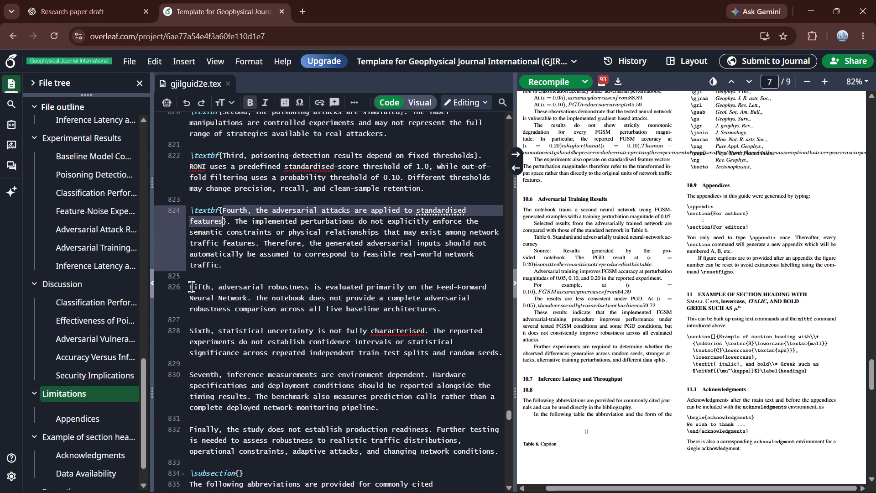
{"action": "left_click_drag", "start_coordinate": [189, 287], "coordinate": [428, 286]}
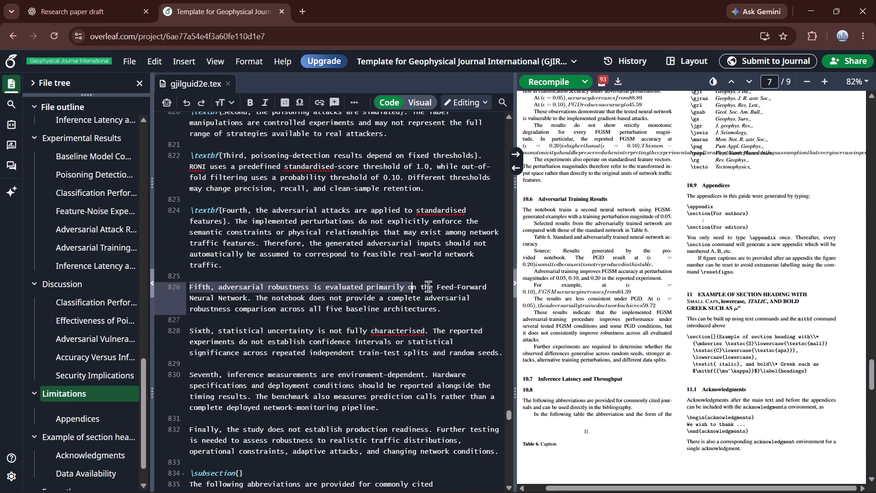
{"action": "left_click_drag", "start_coordinate": [428, 286], "coordinate": [249, 298]}
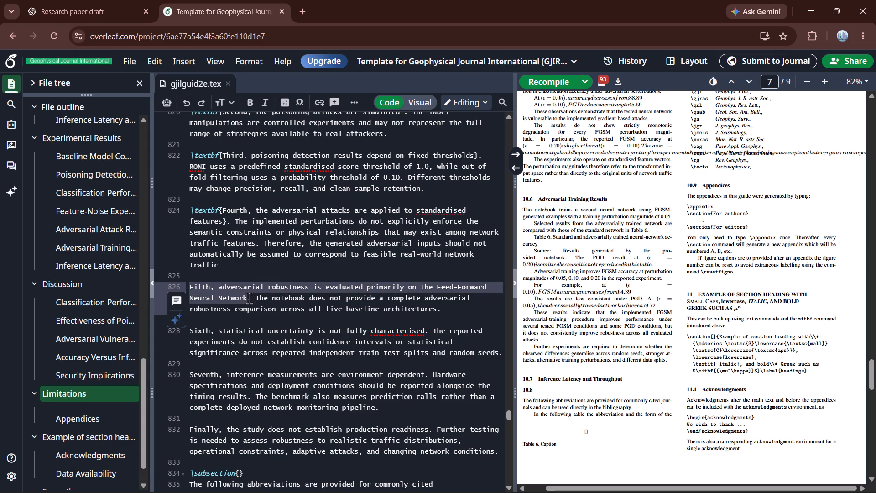
{"action": "left_click", "coordinate": [254, 101]}
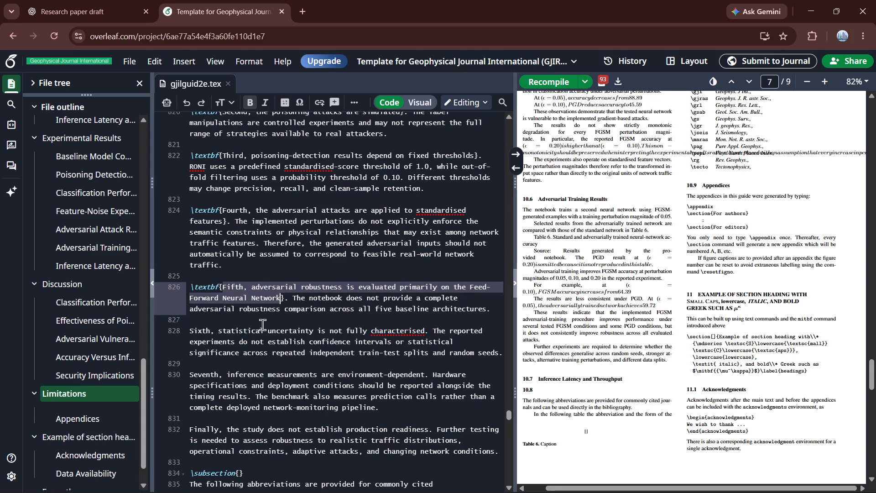
{"action": "scroll", "coordinate": [262, 325], "scroll_direction": "down", "scroll_amount": 2}
{"action": "left_click_drag", "start_coordinate": [190, 259], "coordinate": [213, 260]}
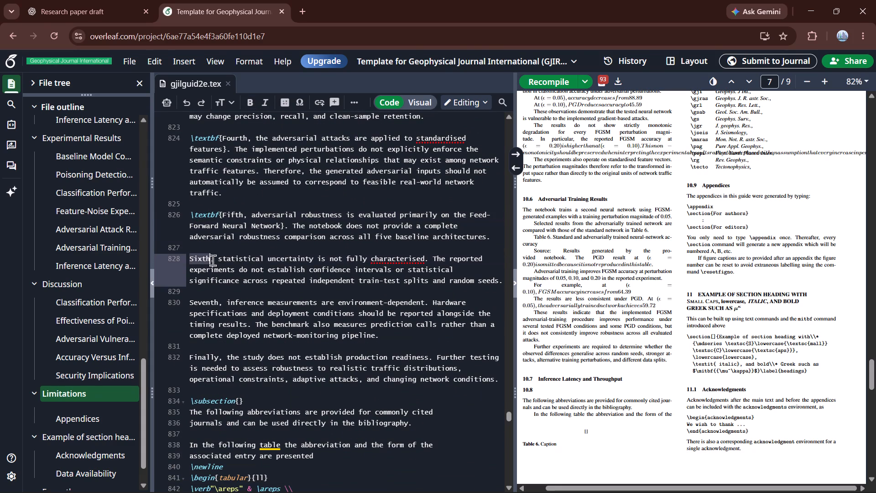
{"action": "left_click_drag", "start_coordinate": [213, 260], "coordinate": [424, 261]}
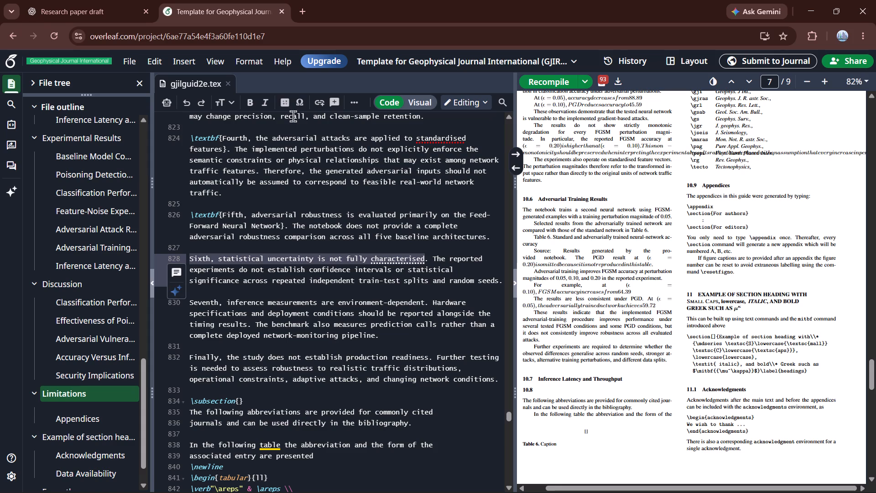
{"action": "left_click", "coordinate": [251, 101]}
Bold the lead sentence "Seventh, inference measurements are environment-dependent" in Limitations, excluding its full stop.
{"action": "scroll", "coordinate": [228, 276], "scroll_direction": "down", "scroll_amount": 1}
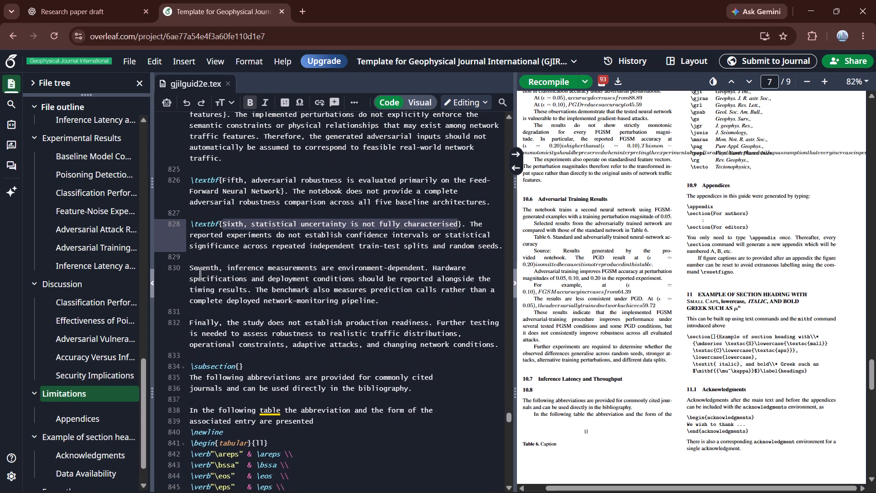
{"action": "left_click_drag", "start_coordinate": [191, 269], "coordinate": [396, 263]}
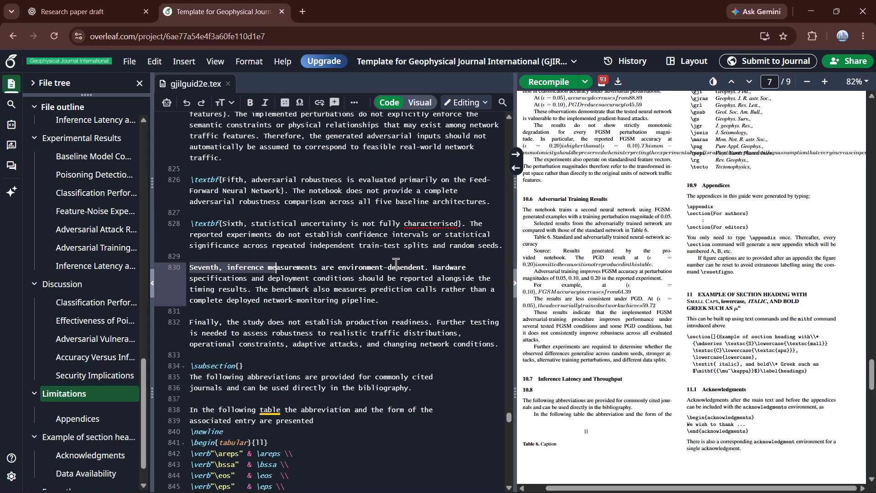
{"action": "left_click_drag", "start_coordinate": [396, 263], "coordinate": [426, 267]}
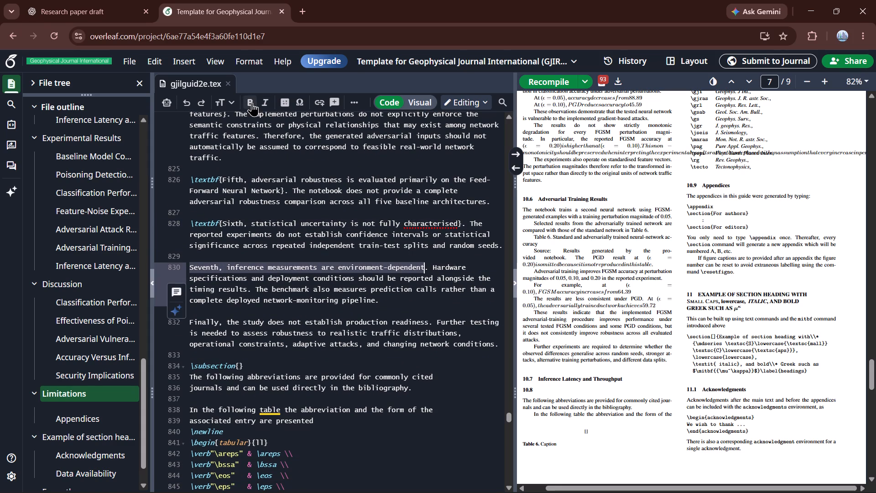
{"action": "left_click", "coordinate": [252, 102]}
{"action": "scroll", "coordinate": [233, 301], "scroll_direction": "down", "scroll_amount": 1}
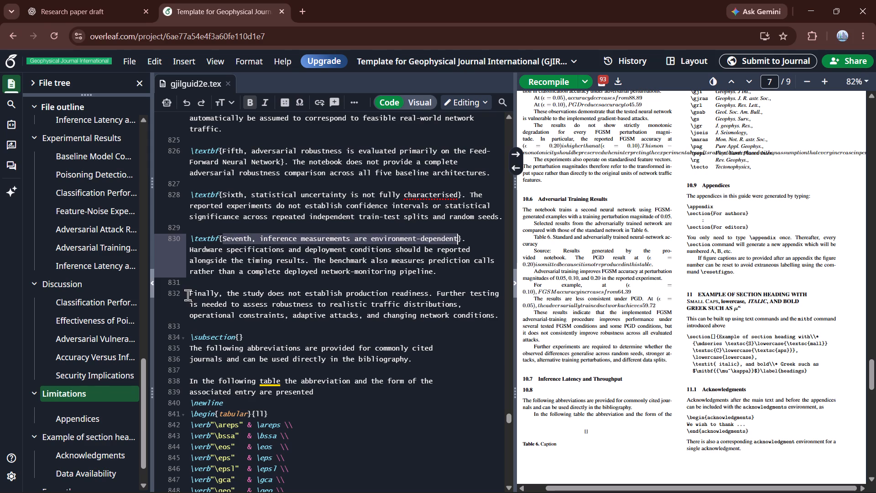
Bold the lead sentence "Finally, the study does not establish production readiness" in Limitations, excluding its full stop.
{"action": "left_click_drag", "start_coordinate": [190, 294], "coordinate": [410, 298]}
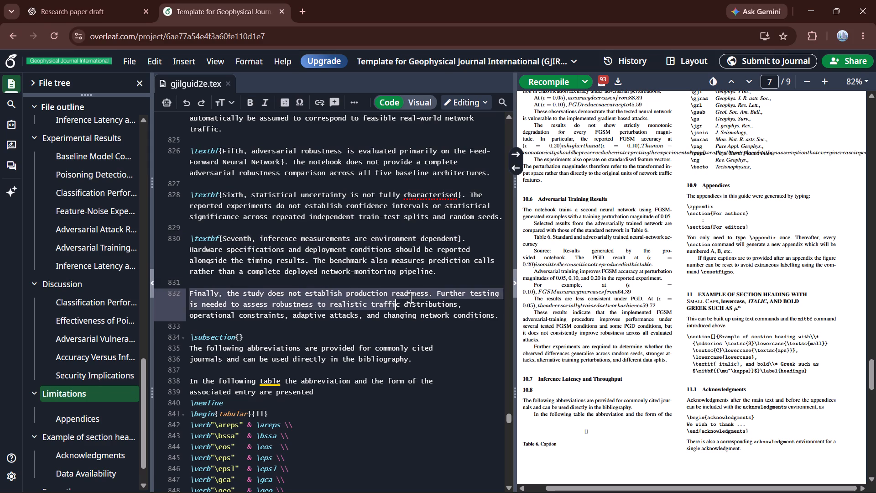
{"action": "left_click_drag", "start_coordinate": [410, 298], "coordinate": [430, 294]}
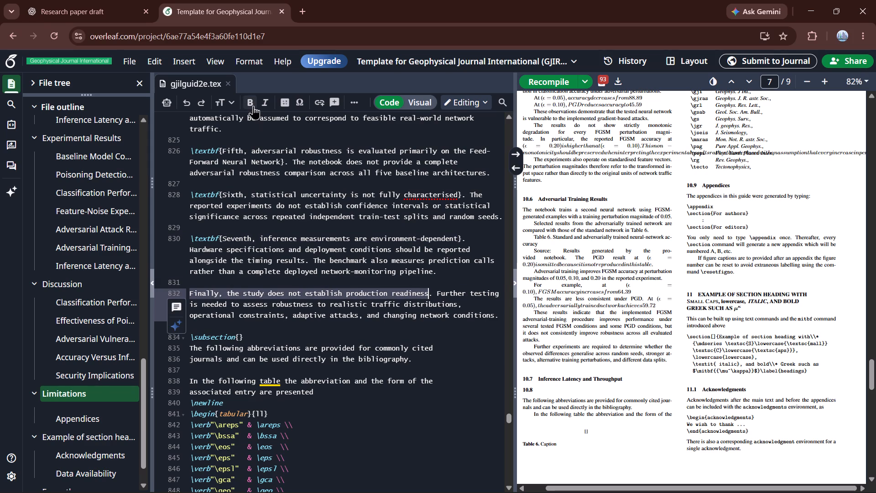
{"action": "left_click", "coordinate": [253, 105]}
Recompile the paper to update the PDF preview.
{"action": "scroll", "coordinate": [276, 300], "scroll_direction": "down", "scroll_amount": 1}
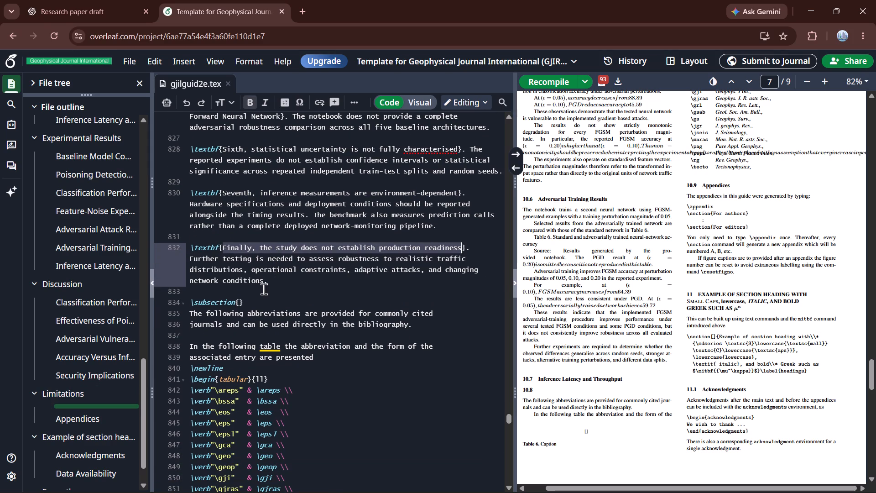
{"action": "left_click", "coordinate": [541, 79]}
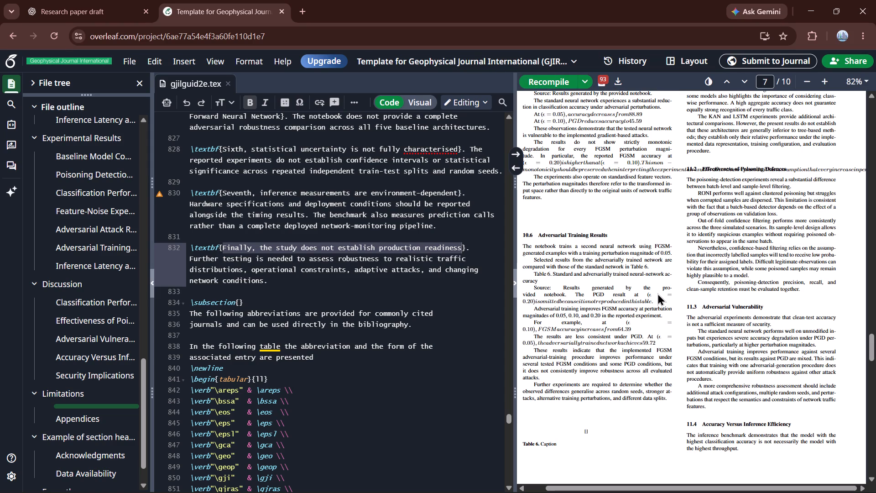
Review the compiled Experimental Results and Discussion pages for sections still missing their content.
{"action": "scroll", "coordinate": [657, 293], "scroll_direction": "up", "scroll_amount": 4}
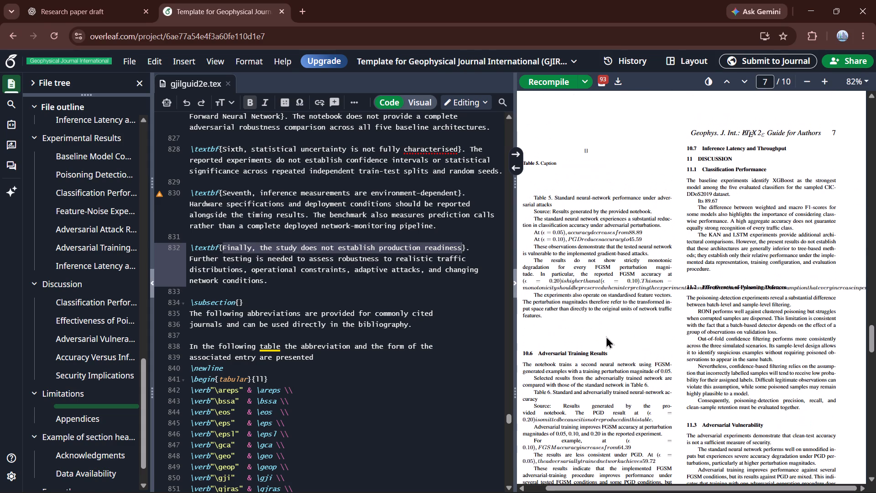
{"action": "scroll", "coordinate": [606, 336], "scroll_direction": "up", "scroll_amount": 2}
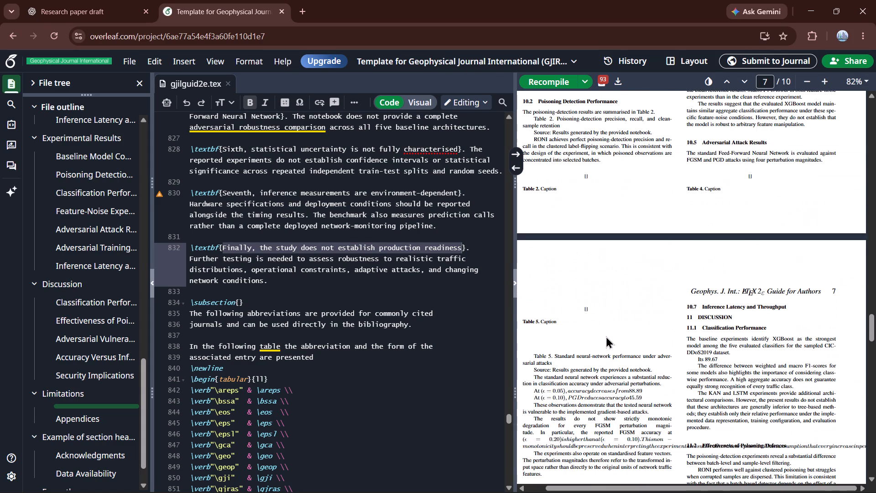
{"action": "scroll", "coordinate": [606, 336], "scroll_direction": "up", "scroll_amount": 1}
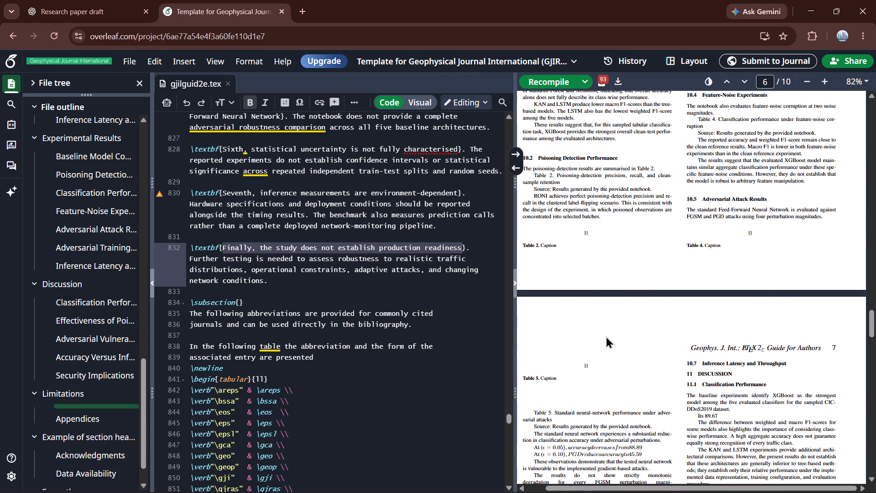
{"action": "scroll", "coordinate": [606, 336], "scroll_direction": "up", "scroll_amount": 2}
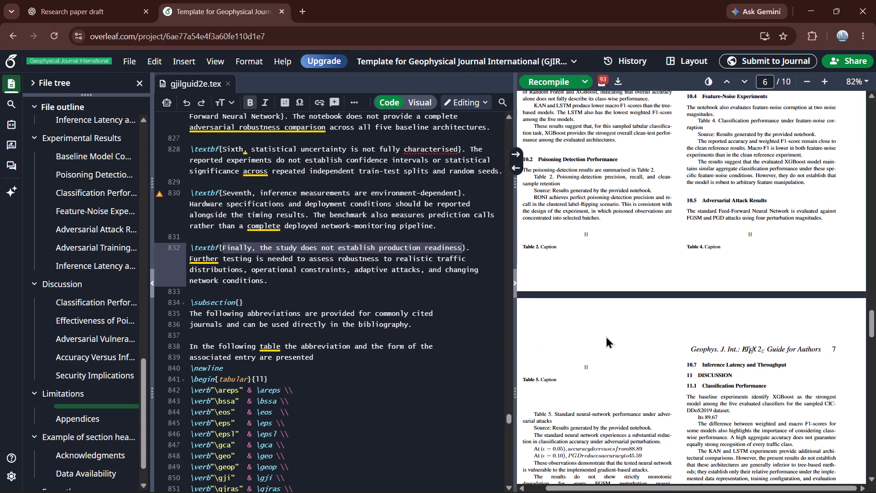
{"action": "scroll", "coordinate": [606, 336], "scroll_direction": "up", "scroll_amount": 2}
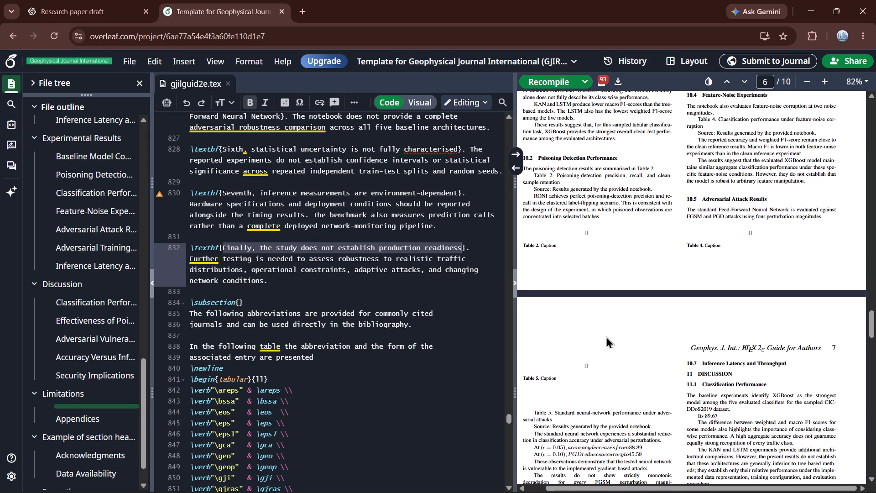
{"action": "scroll", "coordinate": [606, 336], "scroll_direction": "up", "scroll_amount": 3}
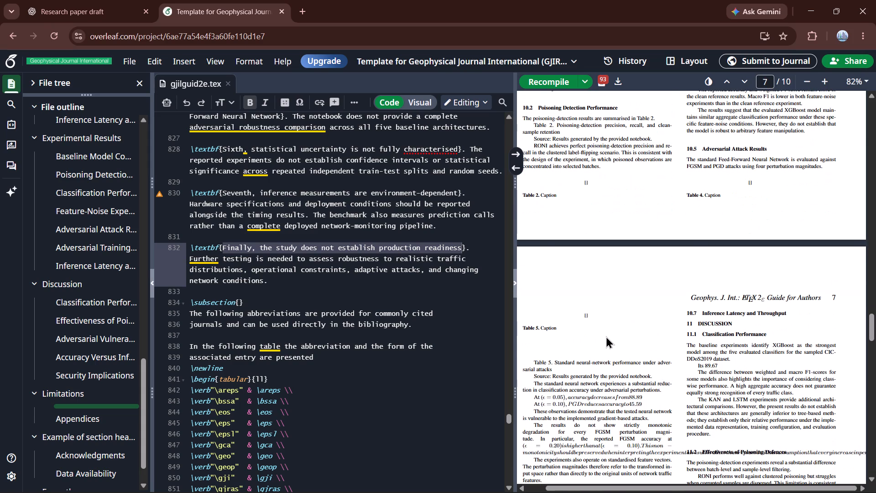
{"action": "scroll", "coordinate": [606, 336], "scroll_direction": "up", "scroll_amount": 1}
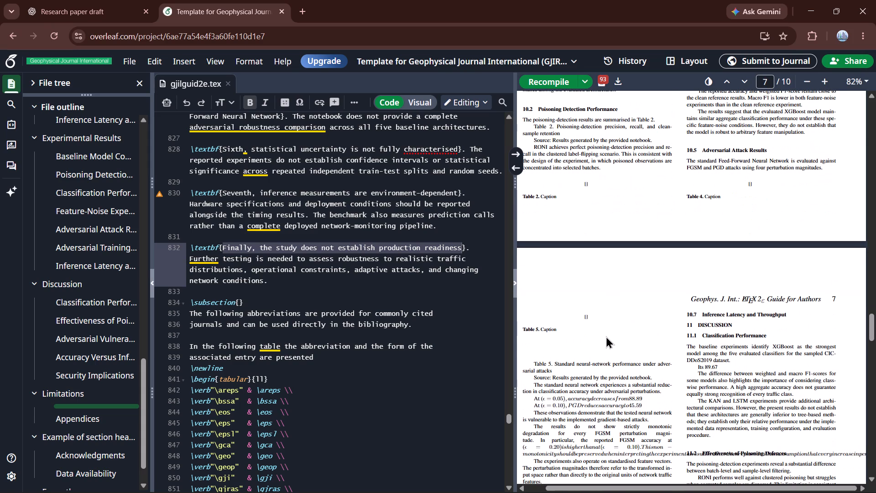
{"action": "scroll", "coordinate": [606, 336], "scroll_direction": "up", "scroll_amount": 2}
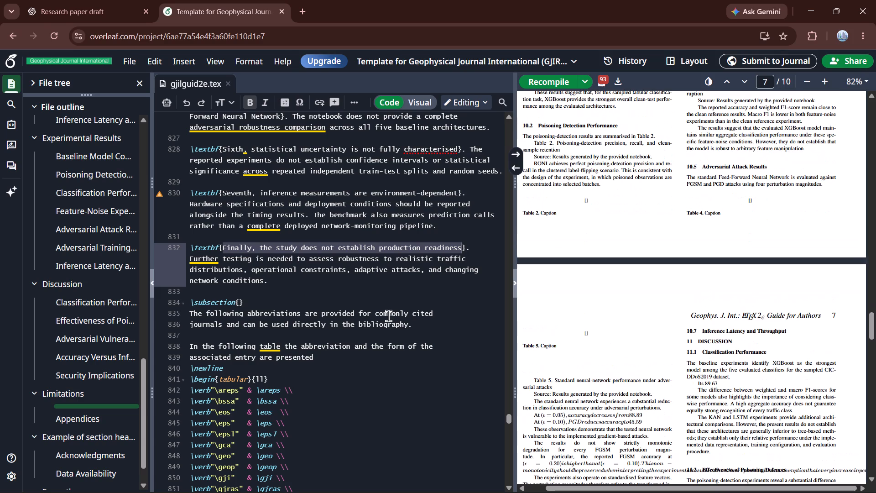
{"action": "scroll", "coordinate": [388, 315], "scroll_direction": "up", "scroll_amount": 3}
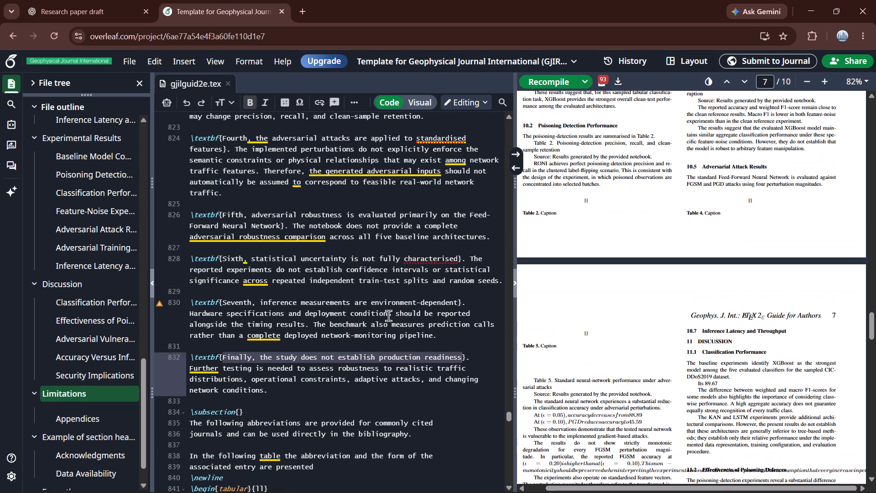
{"action": "double_click", "coordinate": [770, 329]}
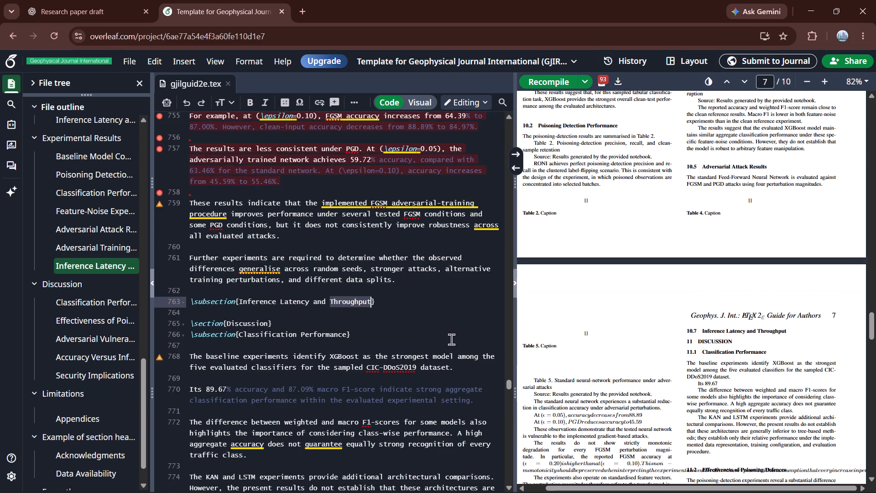
{"action": "left_click", "coordinate": [400, 302]}
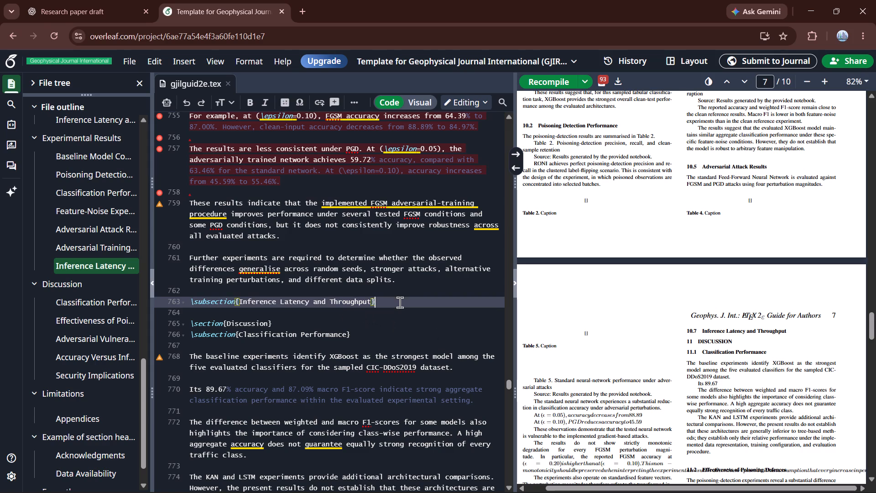
{"action": "left_click", "coordinate": [366, 309]}
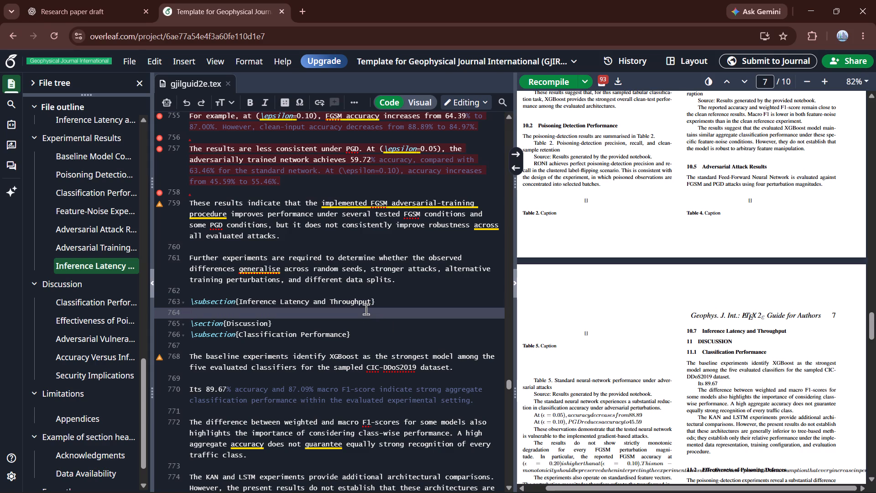
{"action": "key", "text": "Return"}
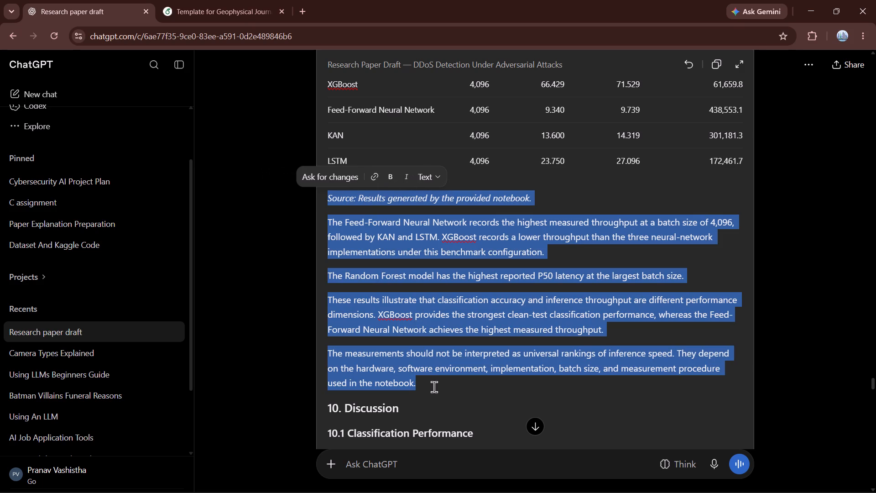
{"action": "key", "text": "ctrl+c"}
{"action": "left_click", "coordinate": [203, 0]}
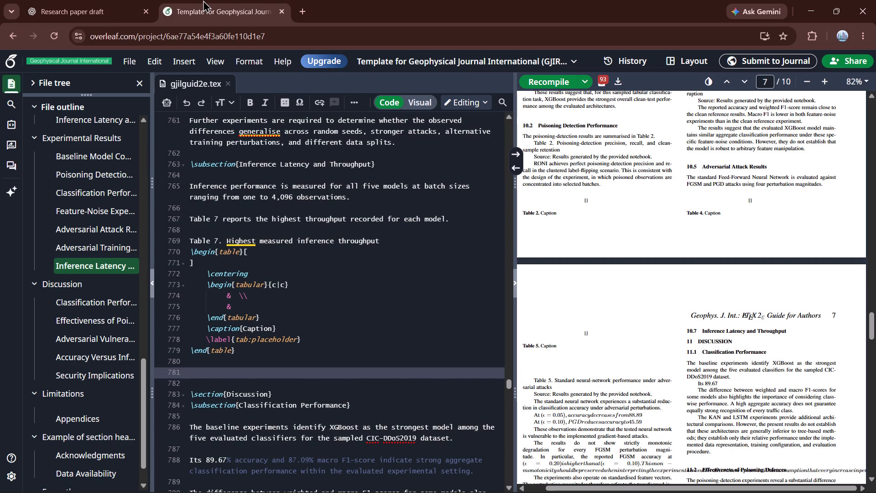
{"action": "key", "text": "ctrl+v"}
{"action": "scroll", "coordinate": [261, 182], "scroll_direction": "down", "scroll_amount": 3}
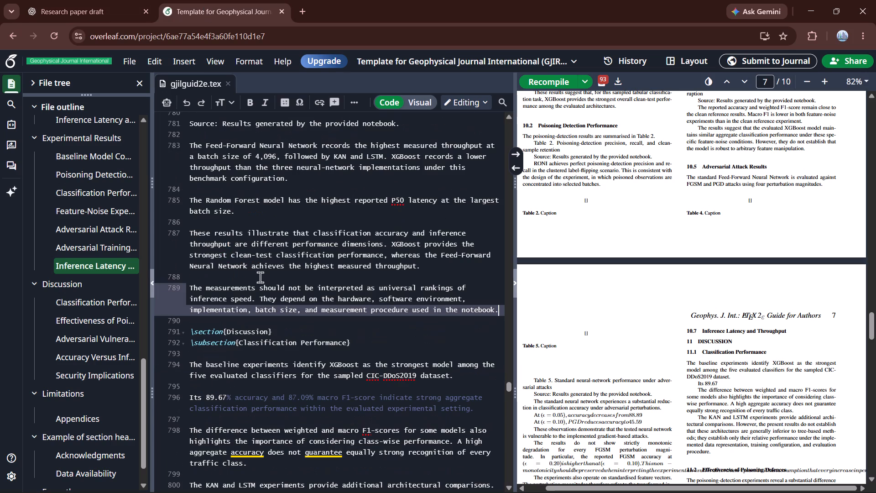
Recompile the document and check the new Inference Latency and Throughput text on page 7 of the PDF.
{"action": "left_click", "coordinate": [548, 86]}
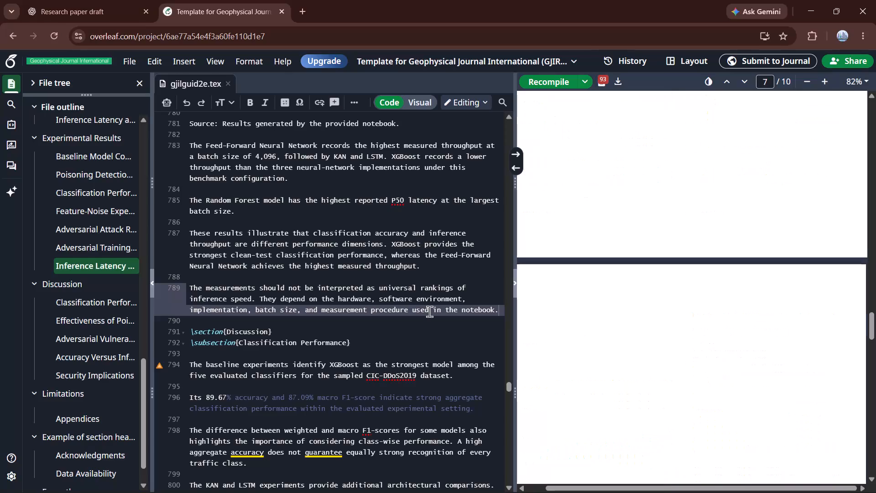
{"action": "scroll", "coordinate": [619, 371], "scroll_direction": "down", "scroll_amount": 1}
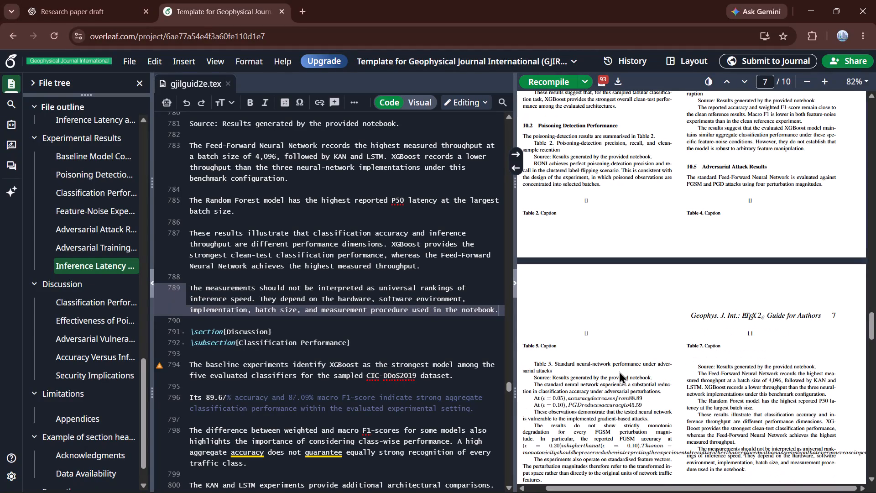
{"action": "scroll", "coordinate": [619, 371], "scroll_direction": "down", "scroll_amount": 1}
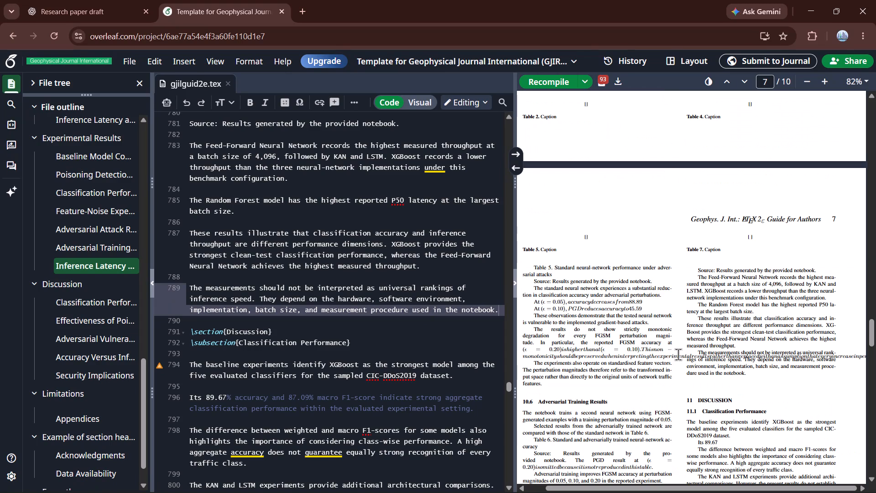
Trace the PDF's overflowing line to Adversarial Attack Results and delete the two paragraphs beginning "At (\epsilon=0.05)" and "At (\epsilon=0.10)", including their extra blank lines.
{"action": "double_click", "coordinate": [678, 354]}
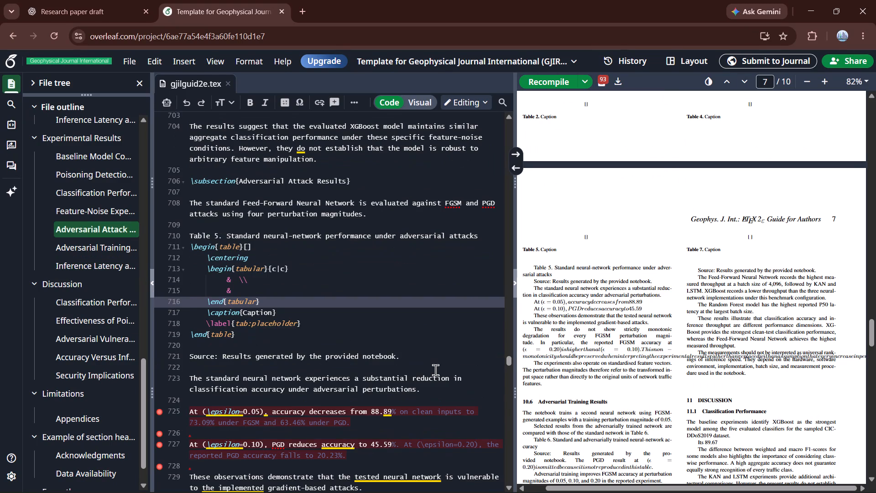
{"action": "scroll", "coordinate": [435, 370], "scroll_direction": "down", "scroll_amount": 4}
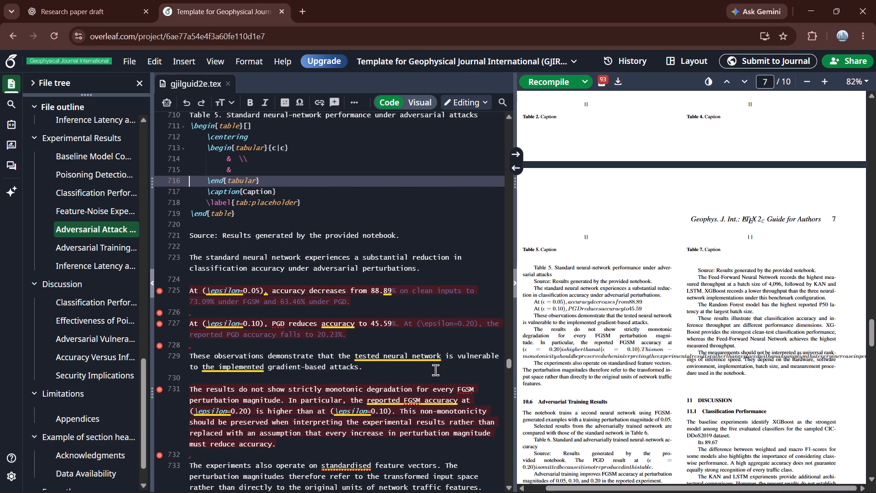
{"action": "scroll", "coordinate": [435, 370], "scroll_direction": "down", "scroll_amount": 2}
{"action": "scroll", "coordinate": [435, 370], "scroll_direction": "up", "scroll_amount": 1}
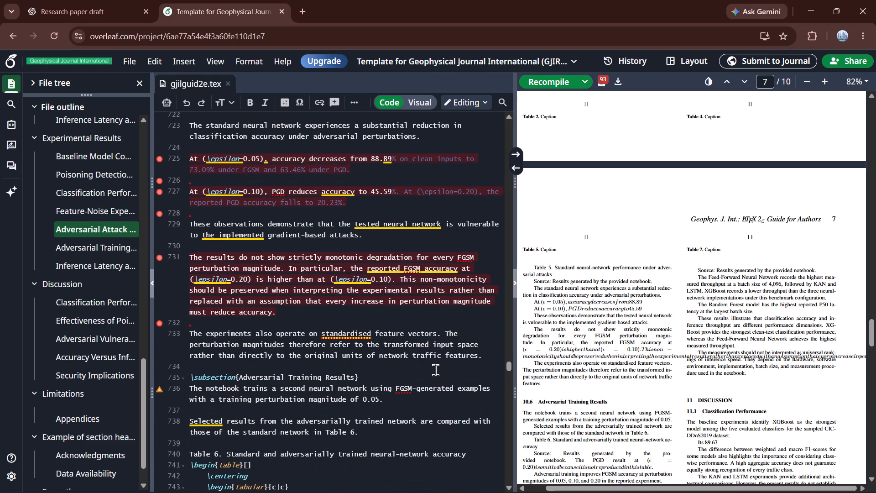
{"action": "scroll", "coordinate": [435, 370], "scroll_direction": "up", "scroll_amount": 1}
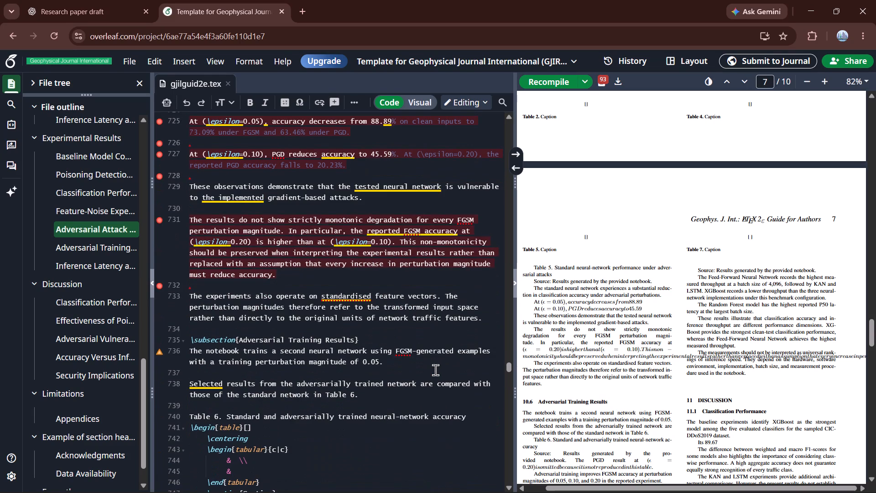
{"action": "scroll", "coordinate": [435, 370], "scroll_direction": "up", "scroll_amount": 2}
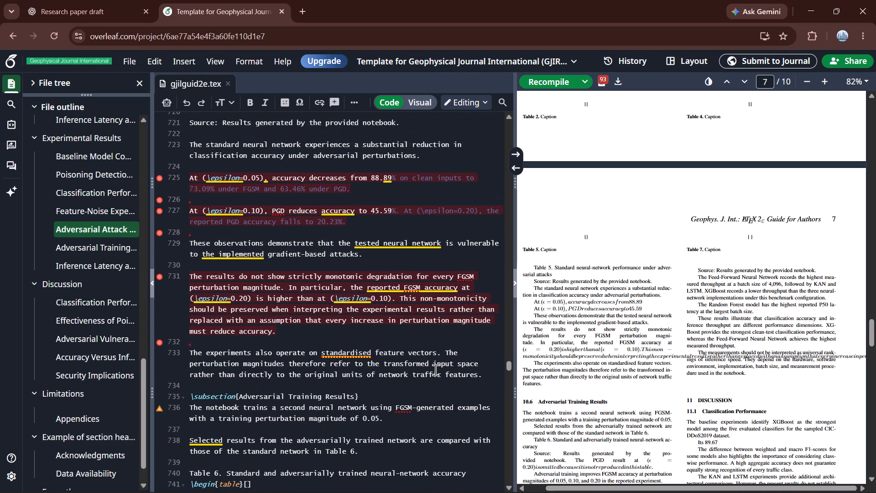
{"action": "scroll", "coordinate": [435, 370], "scroll_direction": "up", "scroll_amount": 2}
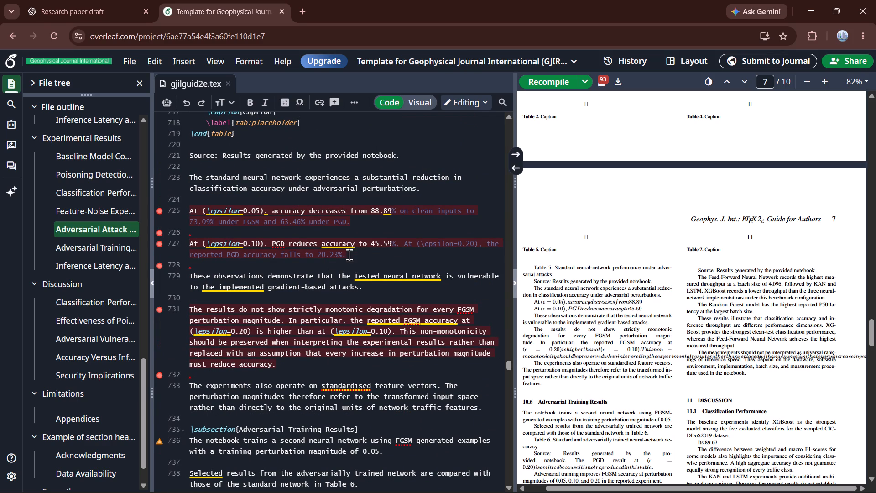
{"action": "left_click_drag", "start_coordinate": [349, 255], "coordinate": [187, 212]}
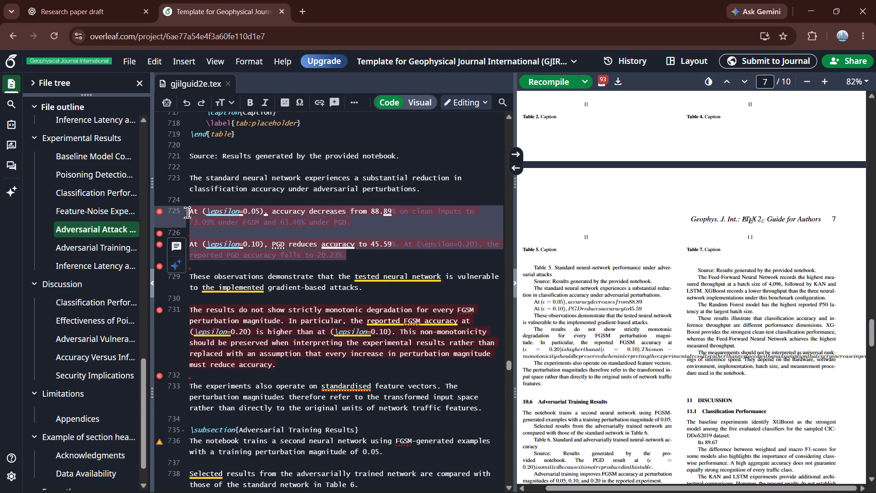
{"action": "key", "text": "BackSpace"}
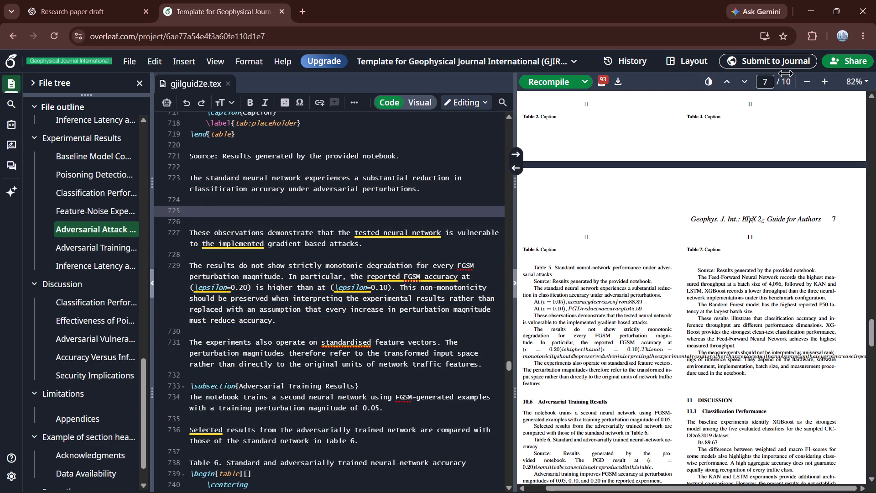
{"action": "key", "text": "BackSpace"}
{"action": "key", "text": "BackSpace"}
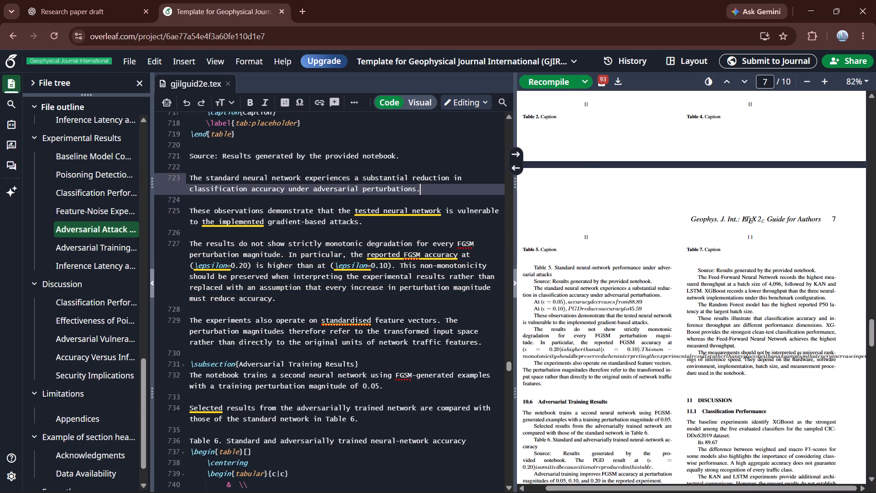
Recompile the document and jump from the PDF's overflowing line to its source in Adversarial Attack Results.
{"action": "left_click", "coordinate": [554, 82]}
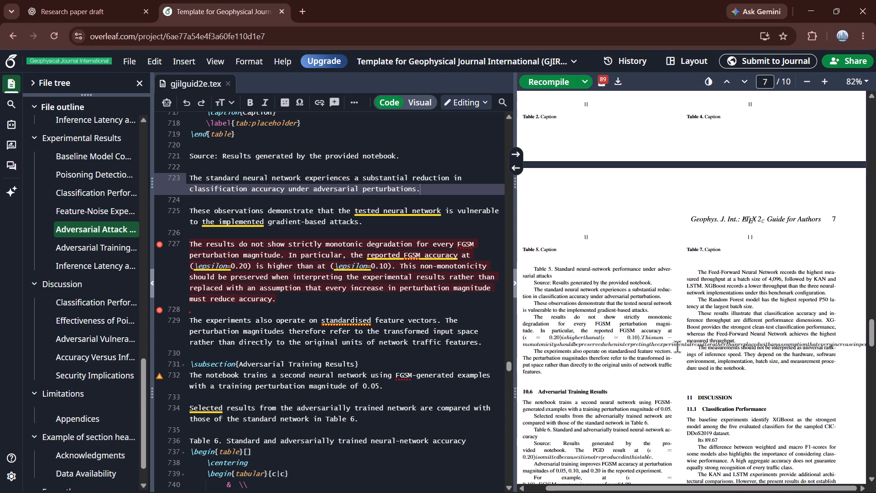
{"action": "triple_click", "coordinate": [677, 346]}
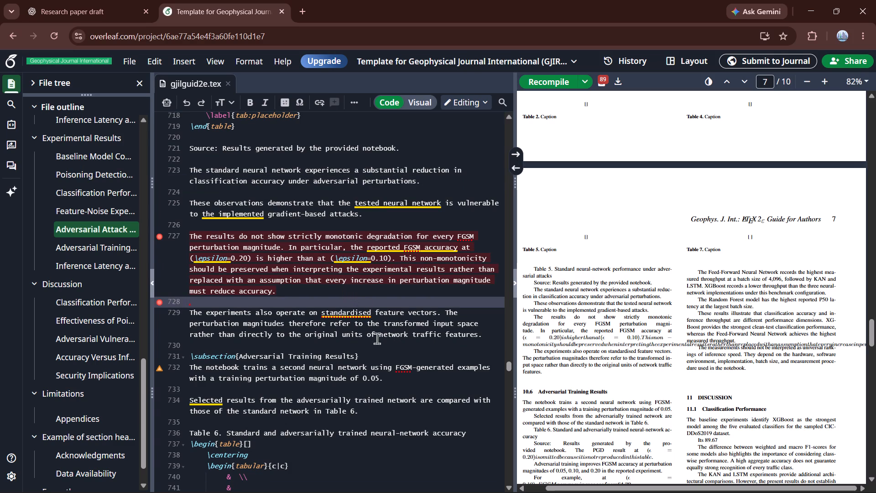
{"action": "scroll", "coordinate": [377, 338], "scroll_direction": "down", "scroll_amount": 12}
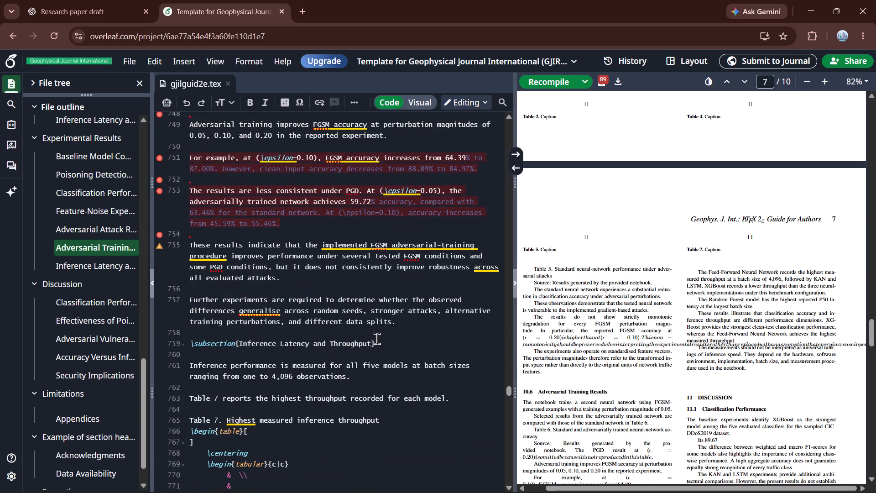
{"action": "scroll", "coordinate": [377, 338], "scroll_direction": "up", "scroll_amount": 5}
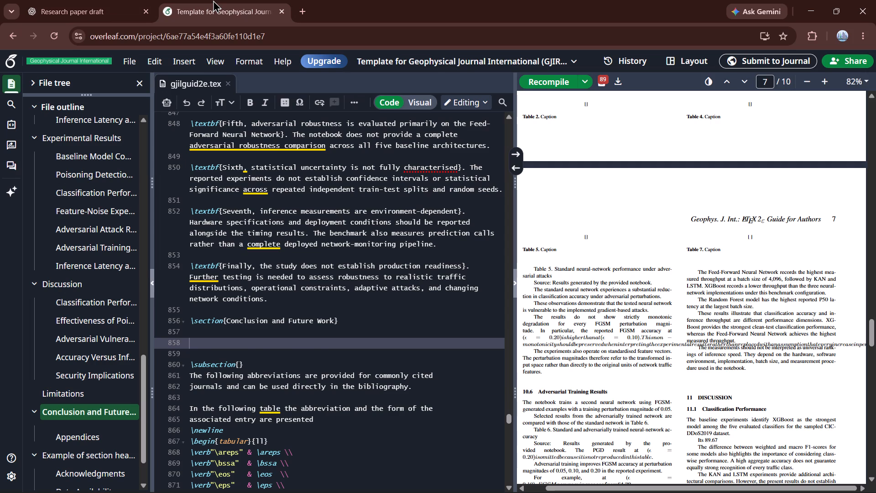
{"action": "key", "text": "ctrl+v"}
Delete the template text after the conclusion, from the empty \subsection{} through the Editors' notes table rows just above the \microfiche line.
{"action": "scroll", "coordinate": [303, 270], "scroll_direction": "down", "scroll_amount": 3}
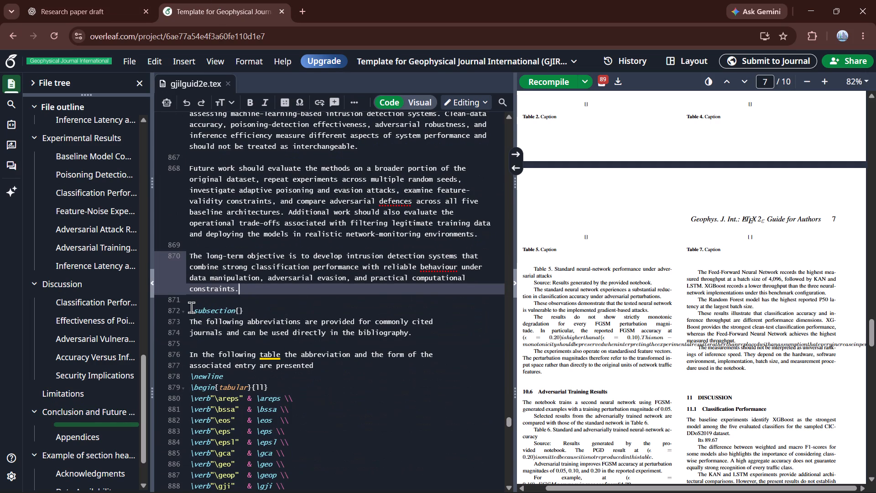
{"action": "left_click_drag", "start_coordinate": [191, 307], "coordinate": [322, 492]}
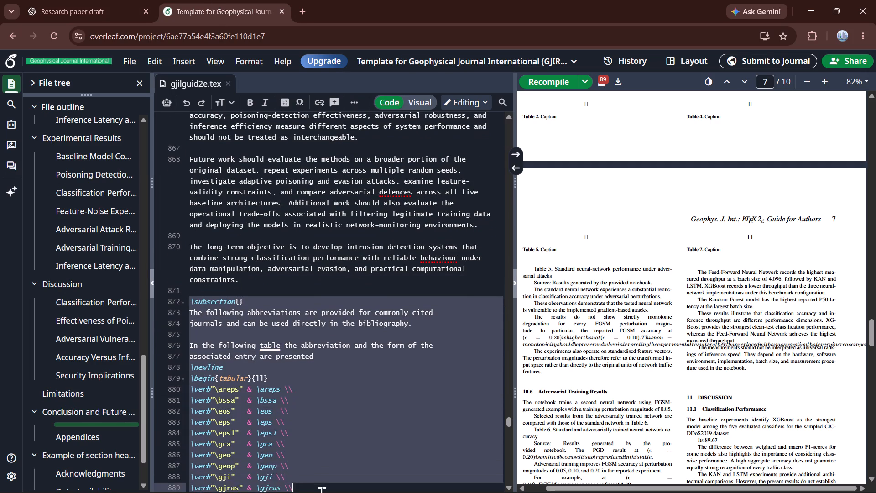
{"action": "left_click_drag", "start_coordinate": [322, 492], "coordinate": [326, 492]}
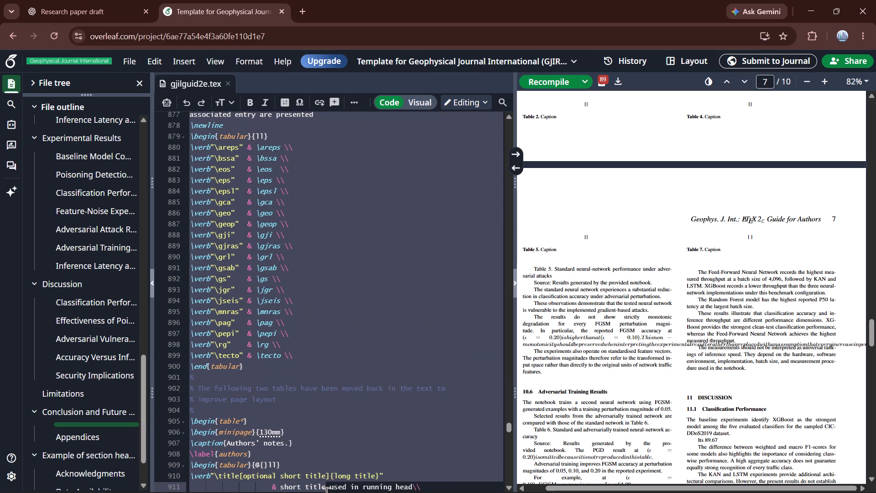
{"action": "left_click_drag", "start_coordinate": [326, 492], "coordinate": [448, 492]}
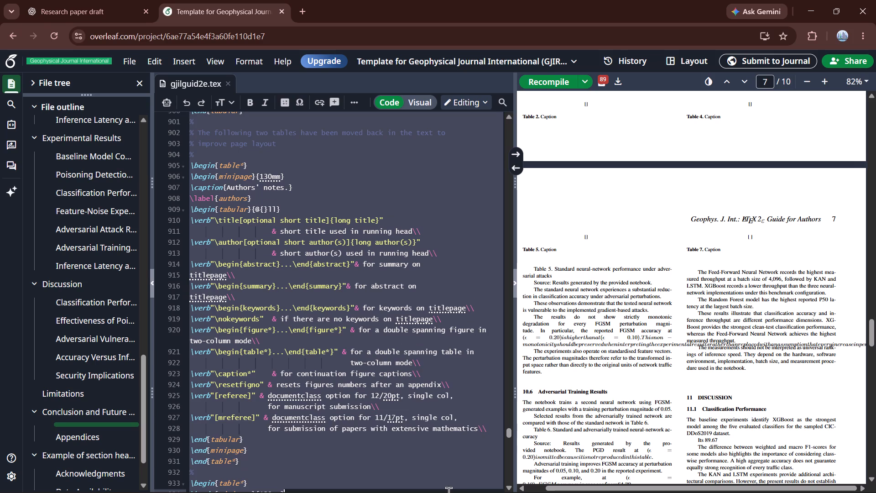
{"action": "left_click_drag", "start_coordinate": [448, 492], "coordinate": [464, 492]}
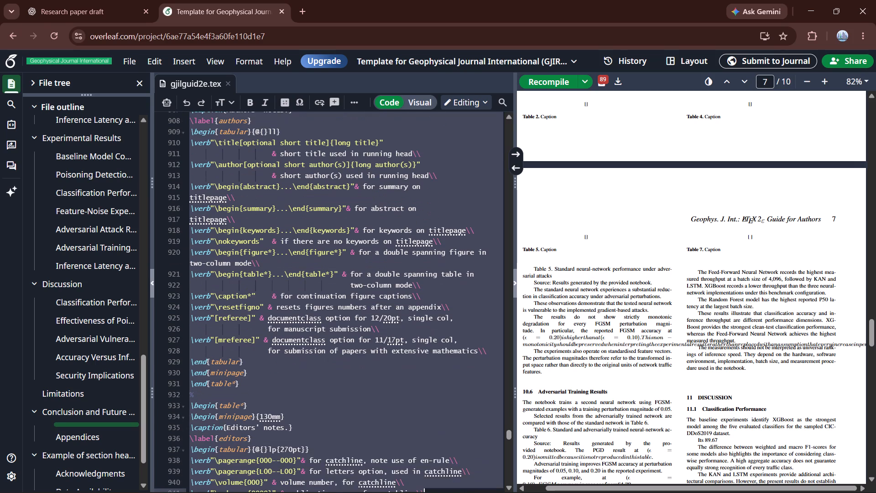
{"action": "key", "text": "BackSpace"}
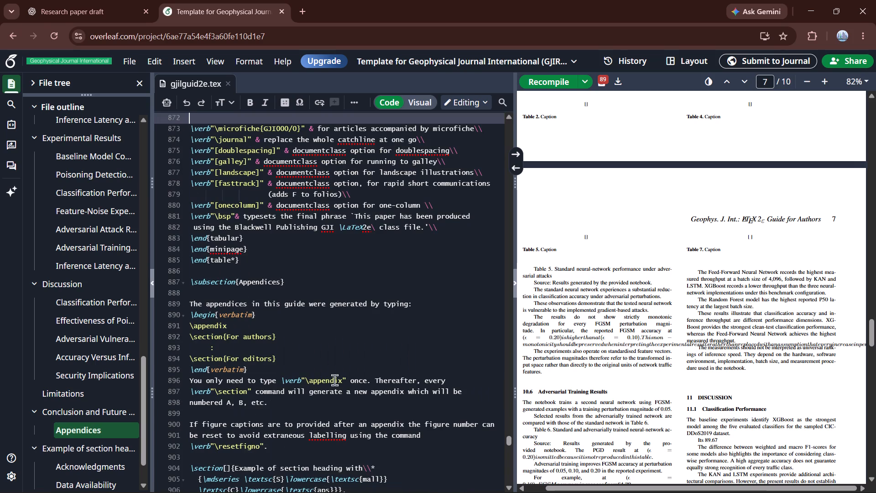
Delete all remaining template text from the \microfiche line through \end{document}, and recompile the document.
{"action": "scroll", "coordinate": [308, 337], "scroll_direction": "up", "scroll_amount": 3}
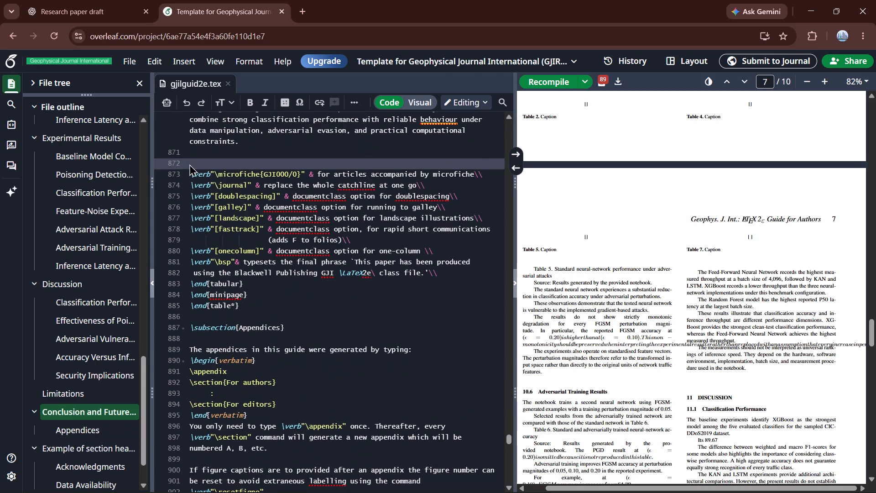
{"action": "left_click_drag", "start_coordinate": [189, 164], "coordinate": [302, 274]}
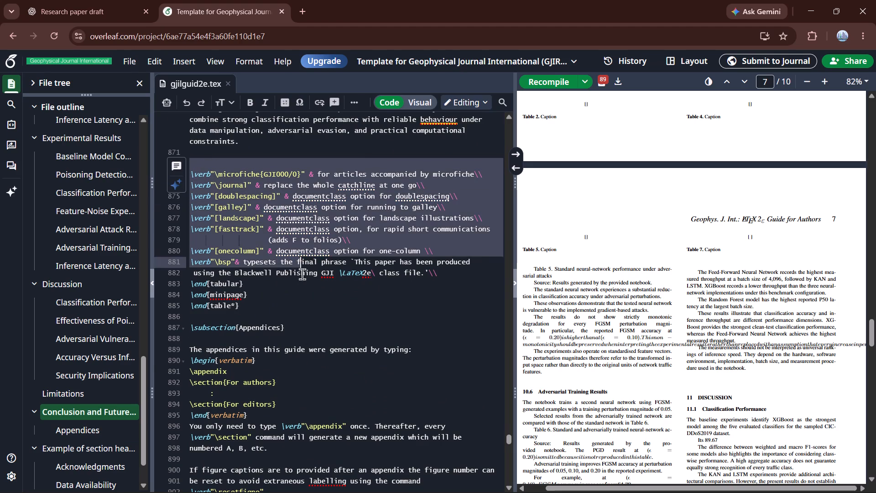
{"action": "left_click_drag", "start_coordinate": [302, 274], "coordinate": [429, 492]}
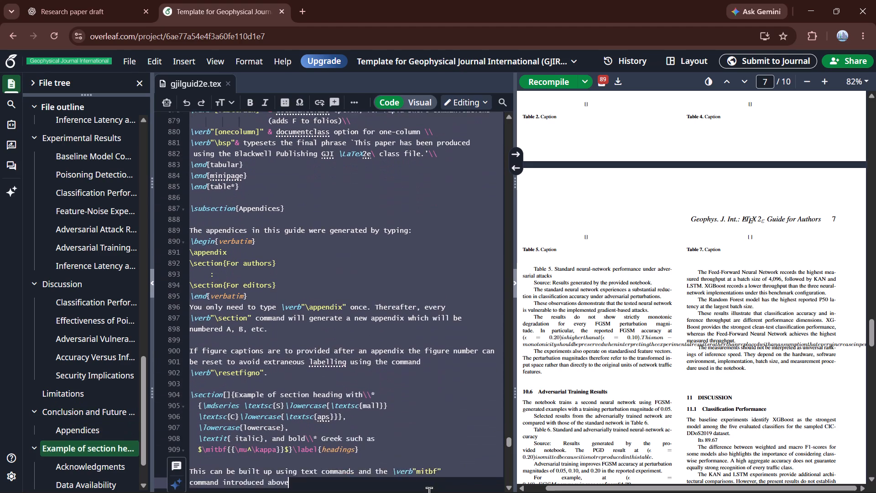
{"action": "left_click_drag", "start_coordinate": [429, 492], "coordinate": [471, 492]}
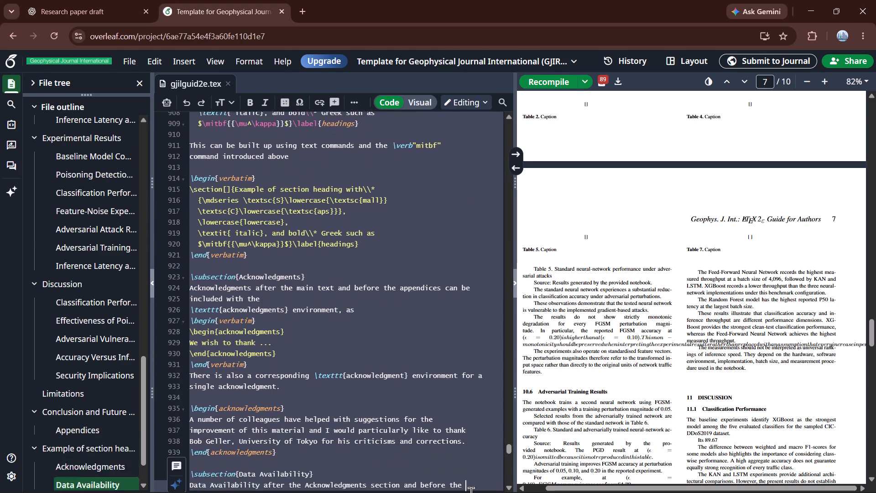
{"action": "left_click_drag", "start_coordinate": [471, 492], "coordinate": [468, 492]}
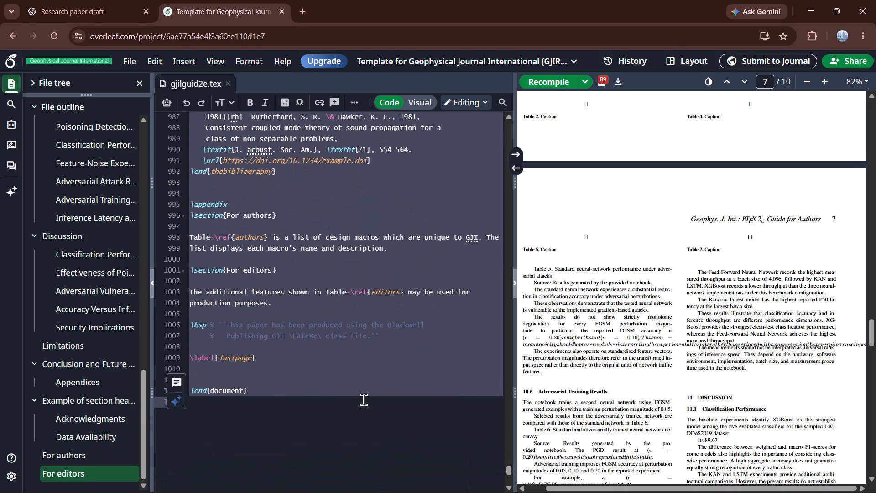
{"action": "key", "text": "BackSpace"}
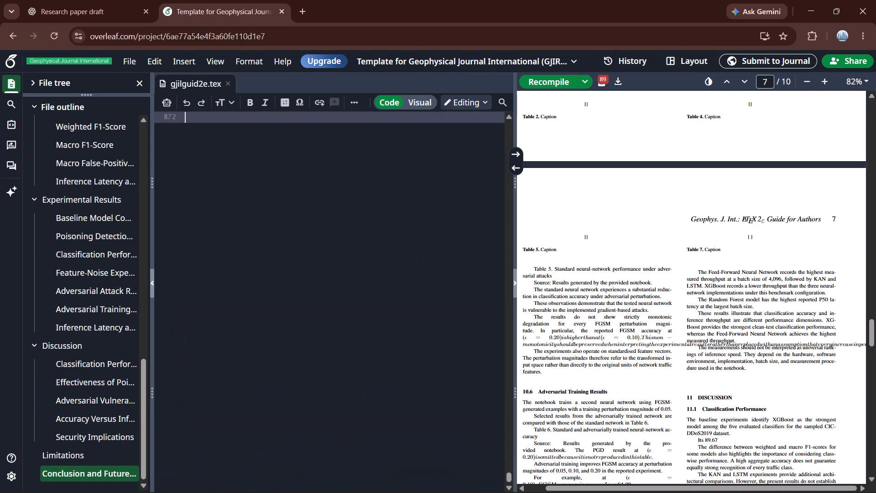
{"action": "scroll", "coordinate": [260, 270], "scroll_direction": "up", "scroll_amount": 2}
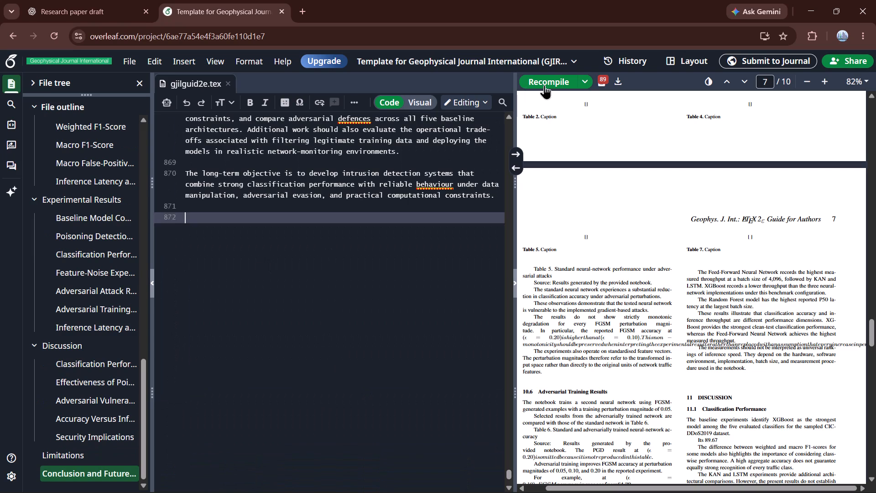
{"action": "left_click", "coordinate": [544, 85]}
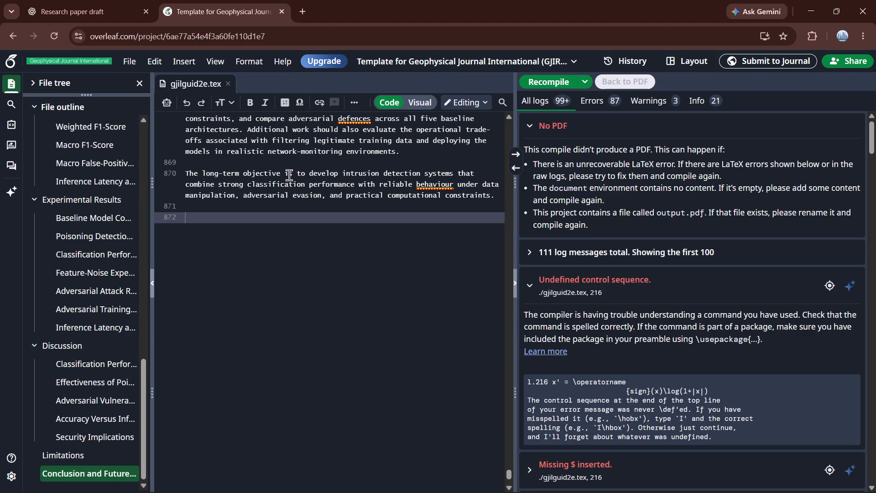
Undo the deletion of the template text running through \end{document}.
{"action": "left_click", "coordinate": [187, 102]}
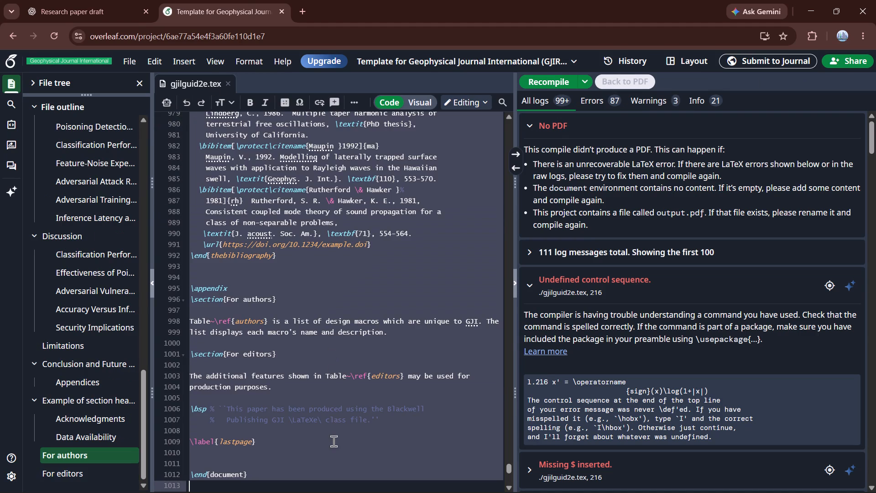
Recompile the document with the template ending back in place.
{"action": "left_click", "coordinate": [540, 83]}
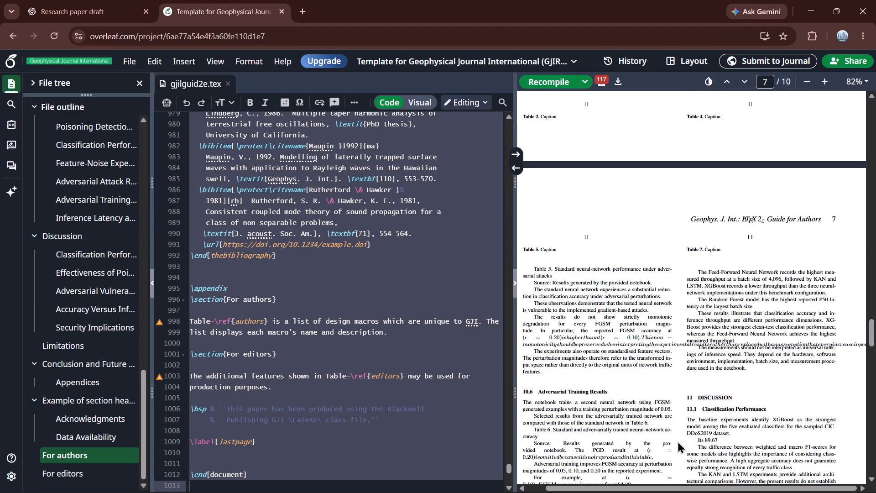
Review the compiled PDF from the Experimental Results pages through the Conclusion and Future Work section.
{"action": "scroll", "coordinate": [678, 441], "scroll_direction": "down", "scroll_amount": 3}
{"action": "scroll", "coordinate": [678, 441], "scroll_direction": "up", "scroll_amount": 8}
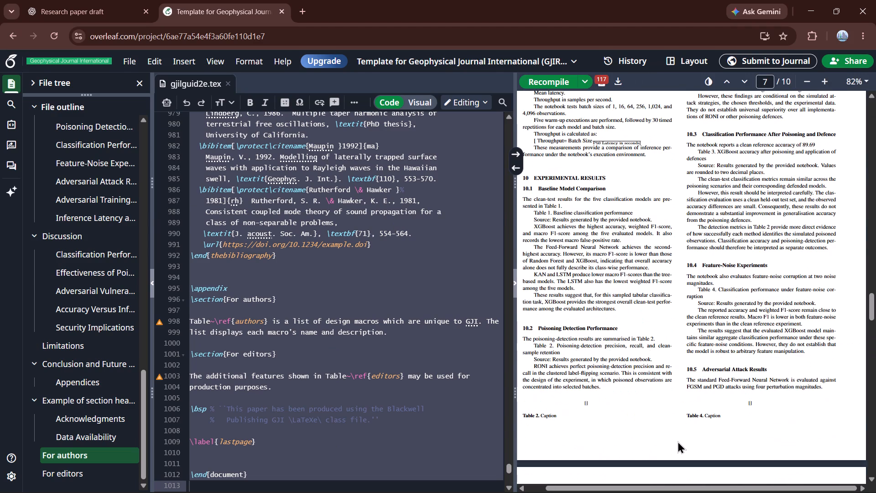
{"action": "scroll", "coordinate": [678, 441], "scroll_direction": "up", "scroll_amount": 2}
{"action": "scroll", "coordinate": [640, 330], "scroll_direction": "down", "scroll_amount": 4}
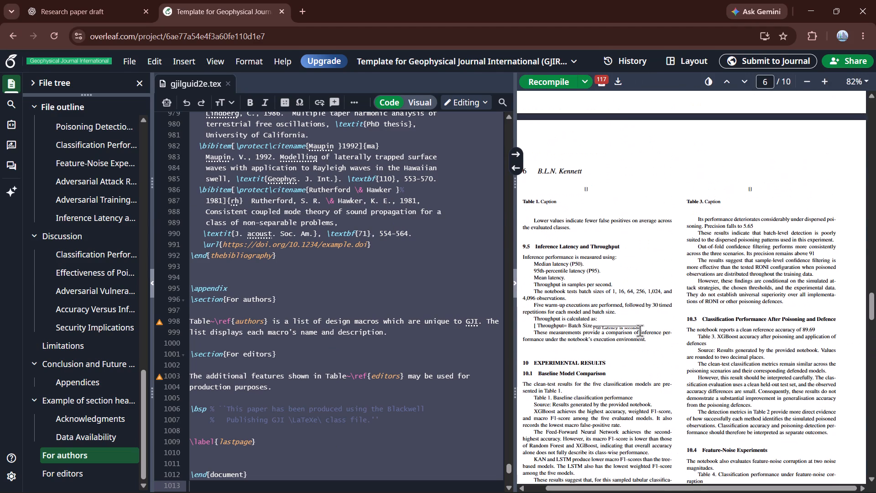
{"action": "scroll", "coordinate": [640, 330], "scroll_direction": "down", "scroll_amount": 7}
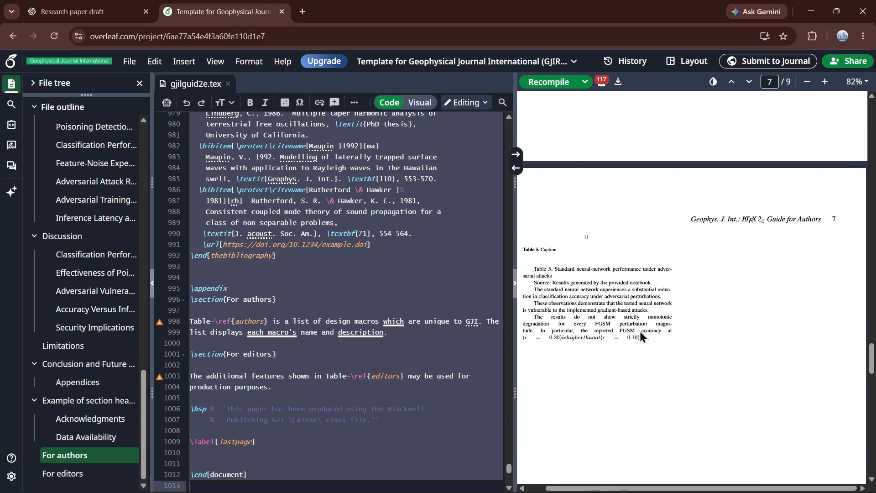
{"action": "scroll", "coordinate": [647, 327], "scroll_direction": "down", "scroll_amount": 2}
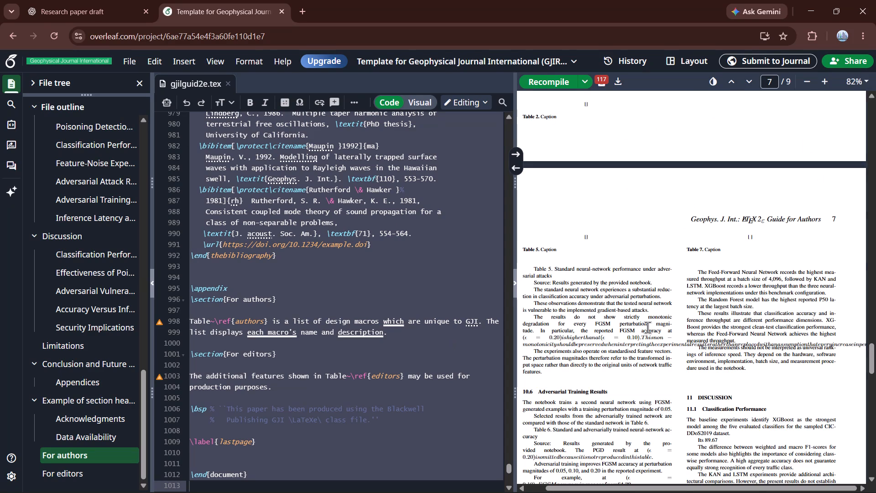
{"action": "scroll", "coordinate": [647, 327], "scroll_direction": "down", "scroll_amount": 6}
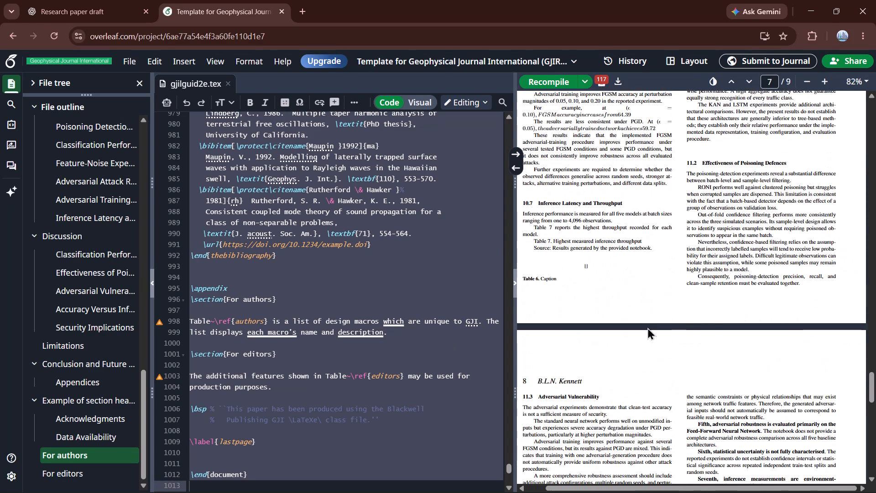
{"action": "scroll", "coordinate": [647, 327], "scroll_direction": "down", "scroll_amount": 4}
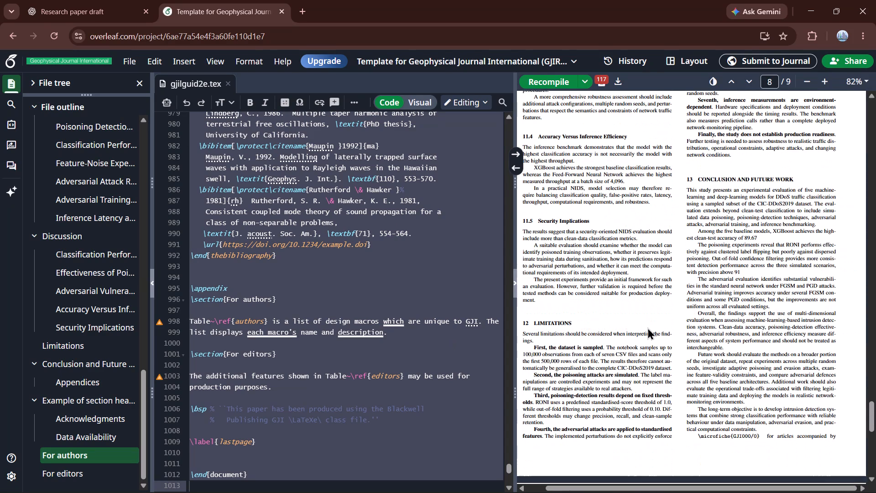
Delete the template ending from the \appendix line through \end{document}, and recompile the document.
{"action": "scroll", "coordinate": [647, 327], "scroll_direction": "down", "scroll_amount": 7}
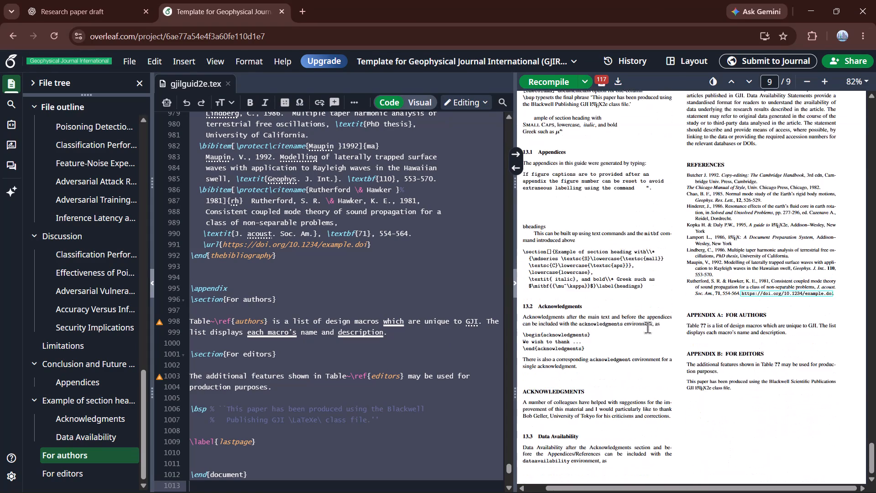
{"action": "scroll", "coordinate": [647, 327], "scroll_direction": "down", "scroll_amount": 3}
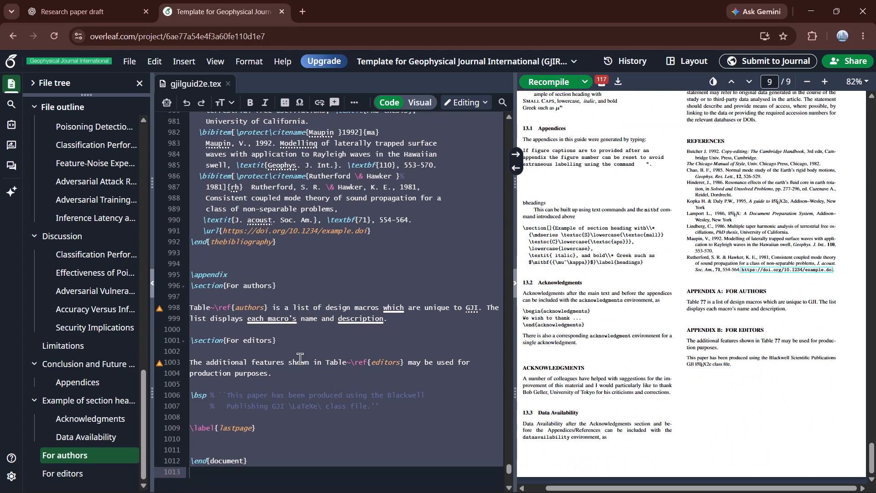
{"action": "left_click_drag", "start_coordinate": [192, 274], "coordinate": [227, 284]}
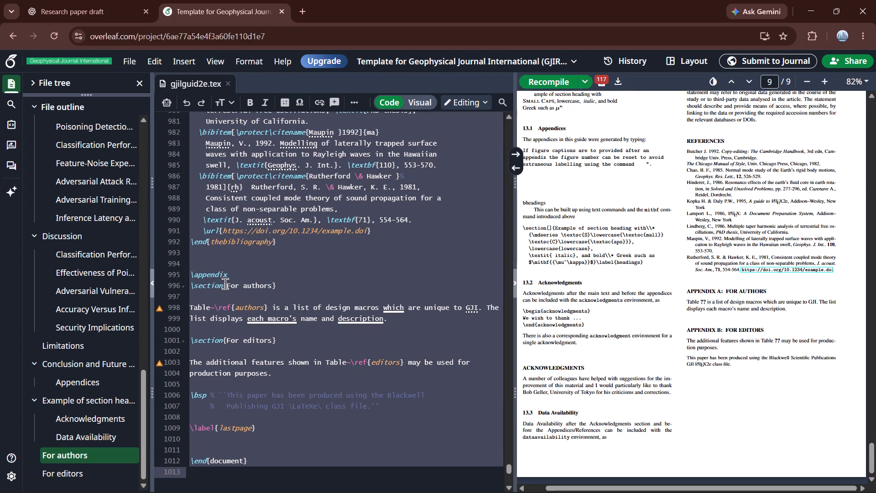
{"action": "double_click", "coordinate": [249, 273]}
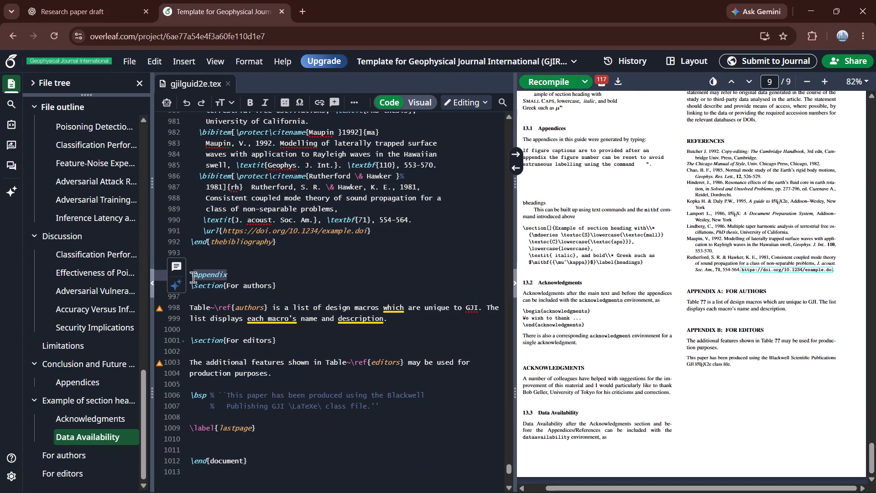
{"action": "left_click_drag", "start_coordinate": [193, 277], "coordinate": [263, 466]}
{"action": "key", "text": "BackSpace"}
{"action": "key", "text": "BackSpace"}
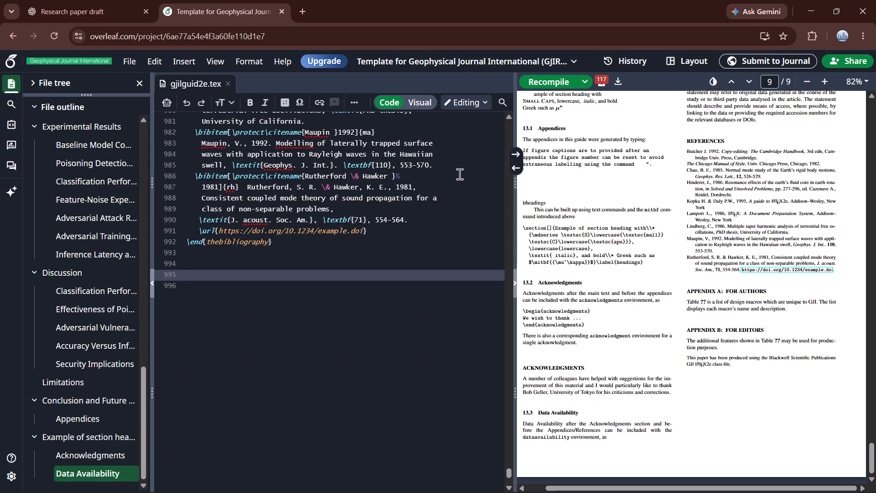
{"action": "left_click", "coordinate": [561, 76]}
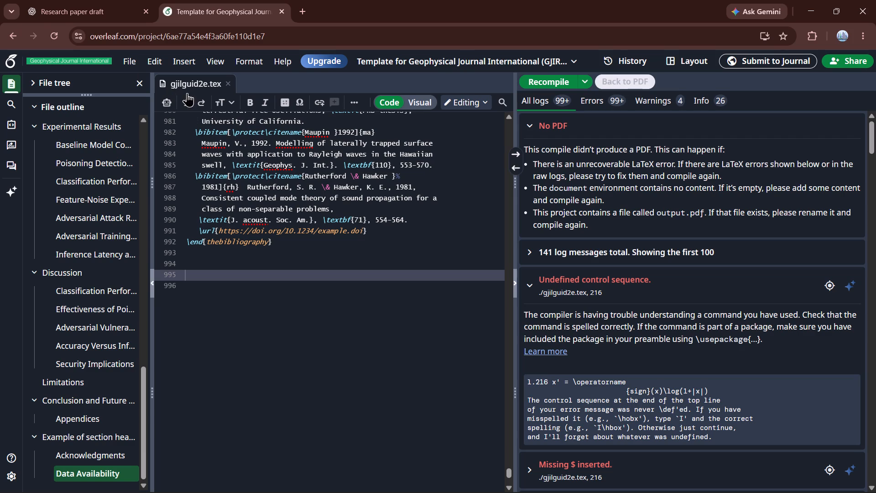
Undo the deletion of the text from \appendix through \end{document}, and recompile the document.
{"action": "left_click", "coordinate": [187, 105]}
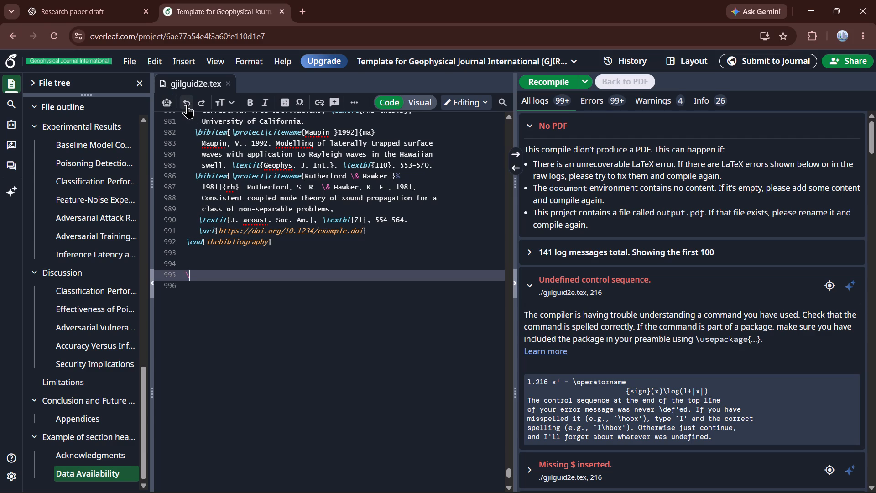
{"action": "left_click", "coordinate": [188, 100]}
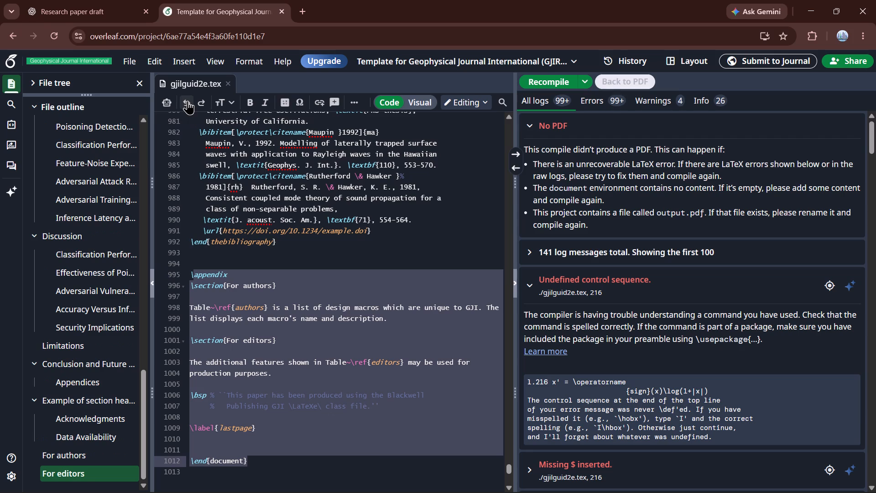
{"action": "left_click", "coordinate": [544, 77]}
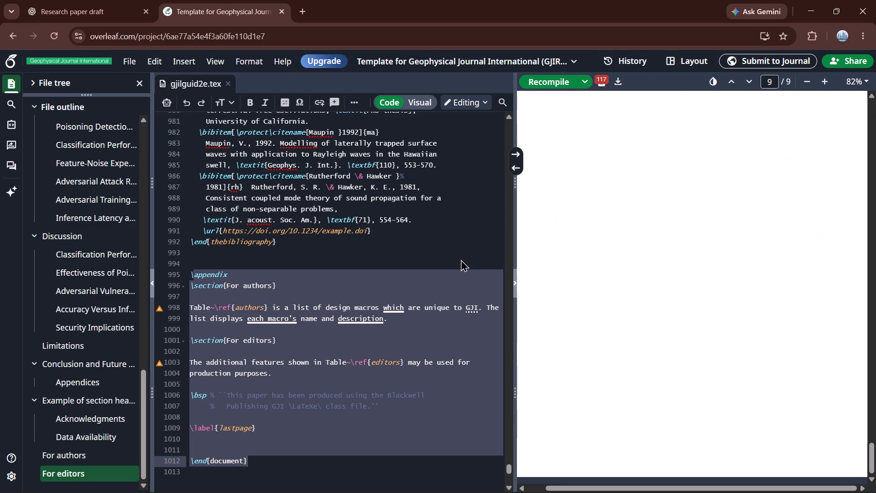
Delete the leftover template table lines from \microfiche through \end{table*} after the conclusion text, and recompile the document.
{"action": "scroll", "coordinate": [386, 231], "scroll_direction": "up", "scroll_amount": 6}
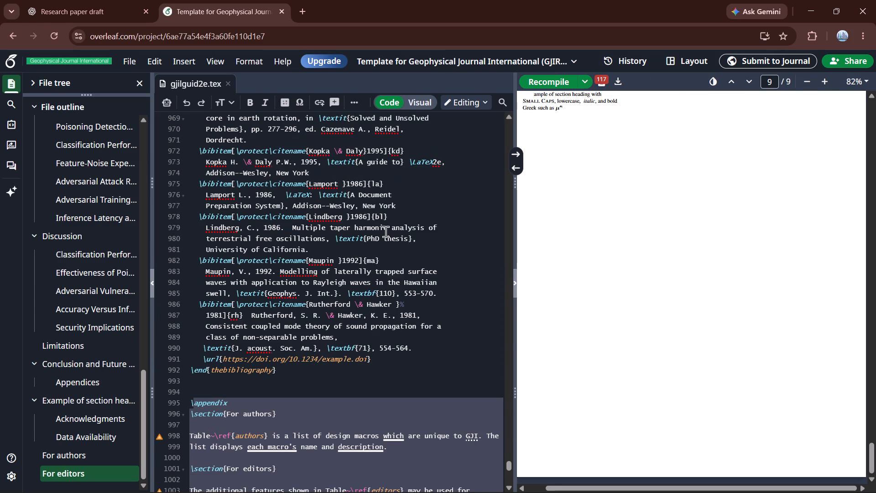
{"action": "scroll", "coordinate": [386, 231], "scroll_direction": "up", "scroll_amount": 3}
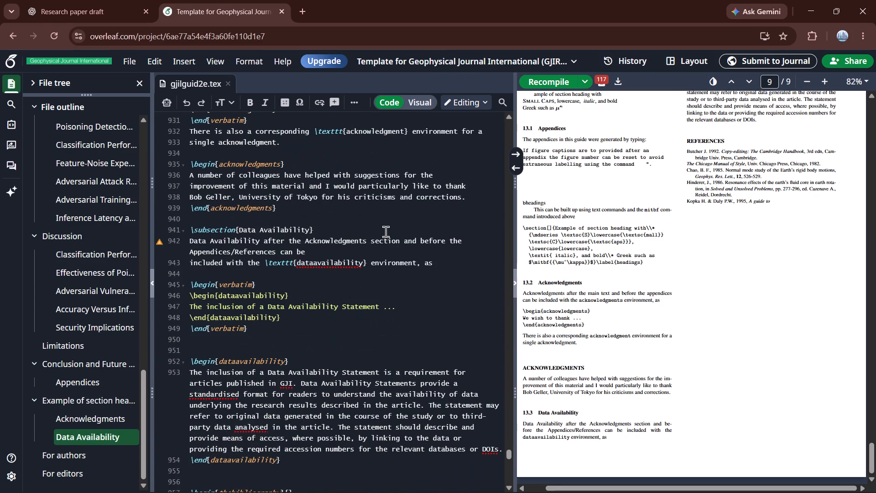
{"action": "scroll", "coordinate": [850, 404], "scroll_direction": "up", "scroll_amount": 4}
{"action": "scroll", "coordinate": [335, 311], "scroll_direction": "up", "scroll_amount": 2}
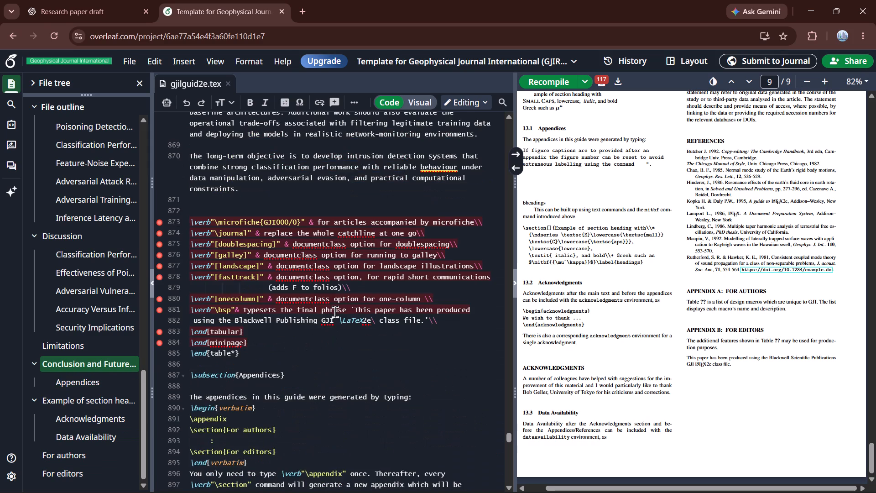
{"action": "scroll", "coordinate": [335, 311], "scroll_direction": "up", "scroll_amount": 2}
{"action": "scroll", "coordinate": [272, 362], "scroll_direction": "down", "scroll_amount": 1}
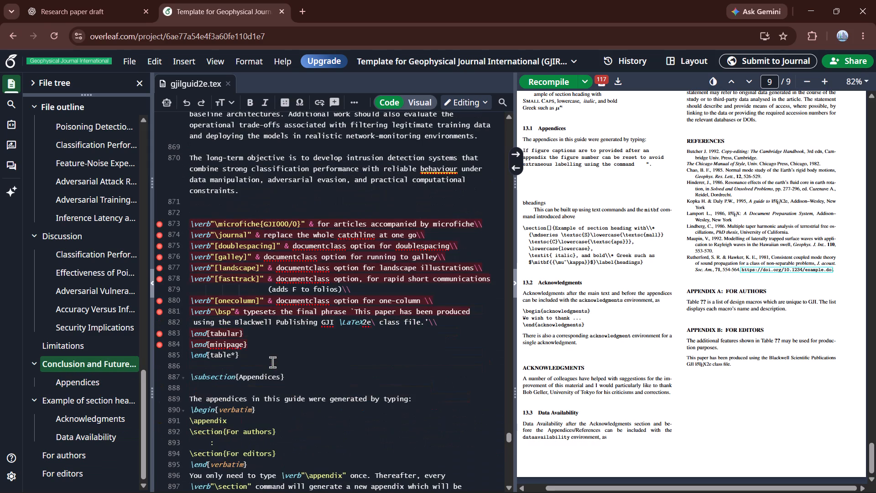
{"action": "left_click_drag", "start_coordinate": [243, 355], "coordinate": [199, 351]}
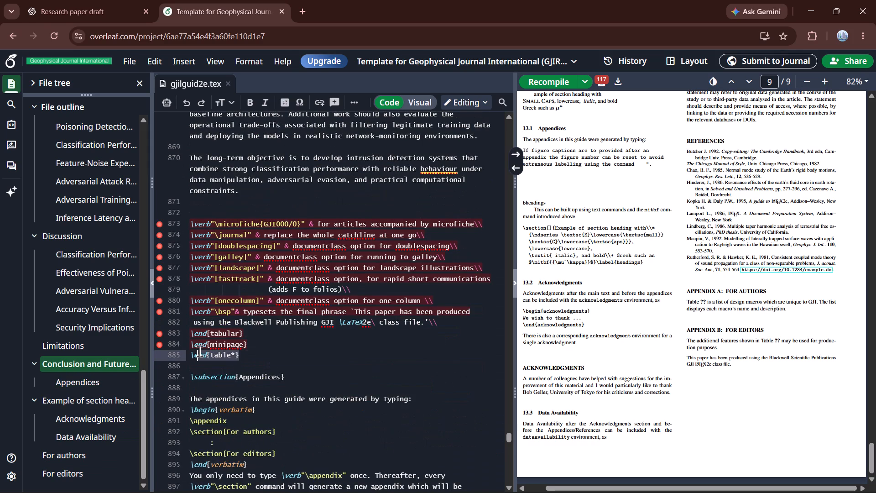
{"action": "left_click_drag", "start_coordinate": [199, 351], "coordinate": [188, 221]}
{"action": "key", "text": "BackSpace"}
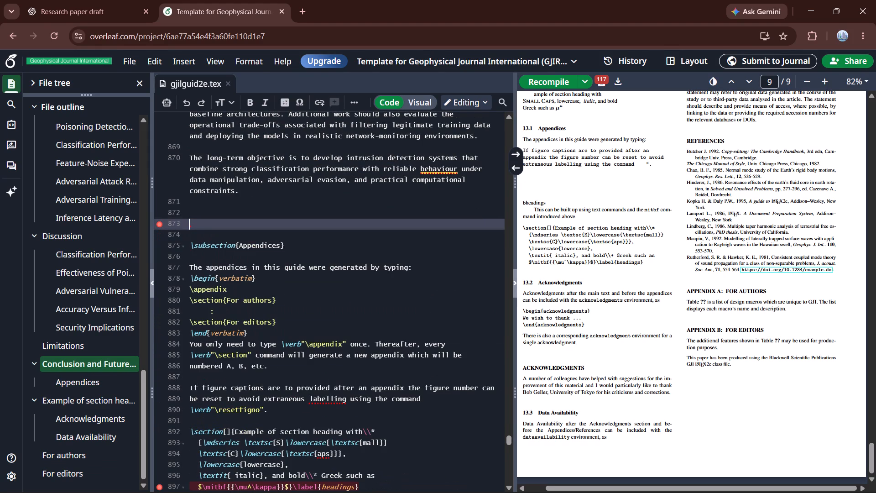
{"action": "left_click", "coordinate": [541, 78]}
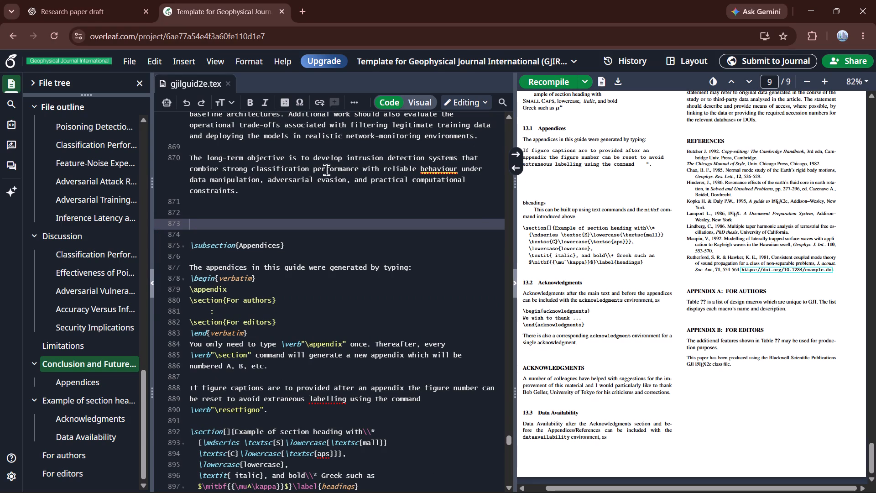
Download the compiled paper as a PDF and open the downloaded file in the browser.
{"action": "left_click", "coordinate": [130, 64]}
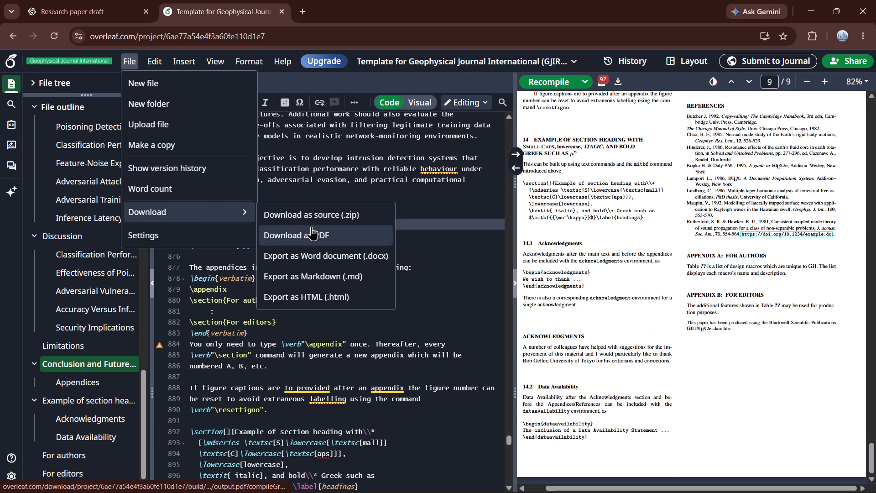
{"action": "left_click", "coordinate": [321, 234]}
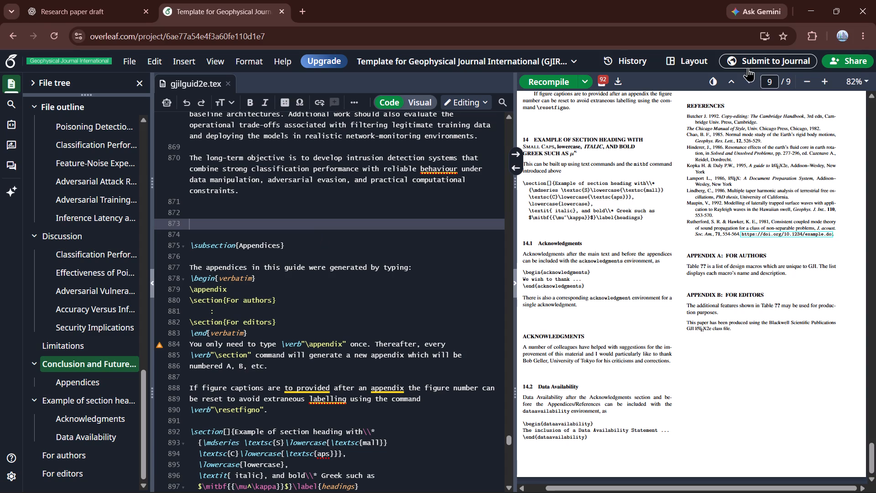
{"action": "left_click", "coordinate": [825, 34]}
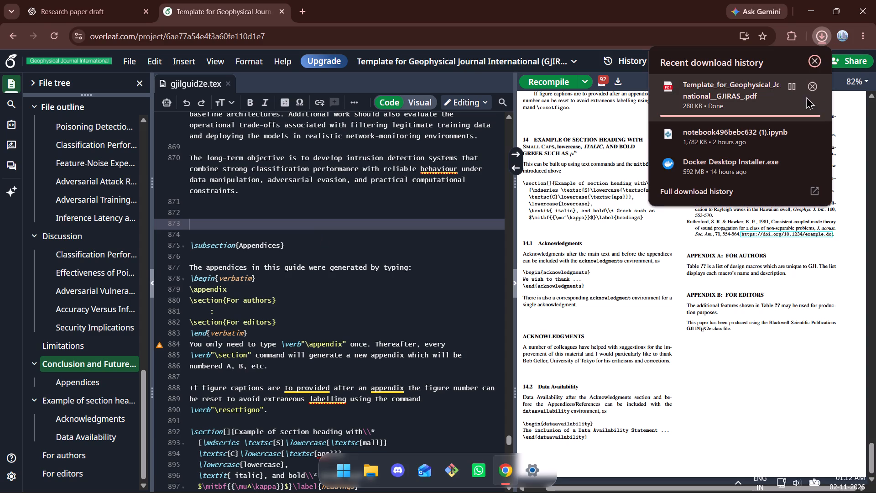
{"action": "left_click", "coordinate": [812, 90]}
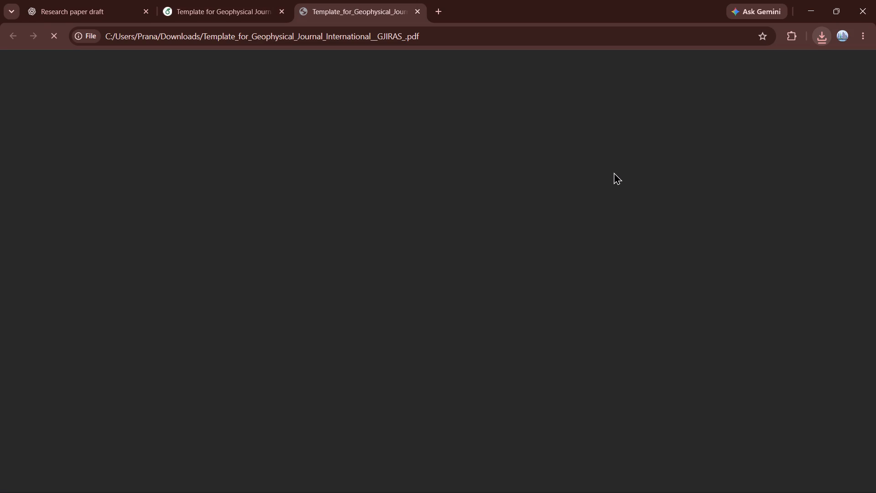
Review the downloaded PDF from the title page through the Discussion pages, and close it to return to the Overleaf project.
{"action": "scroll", "coordinate": [449, 254], "scroll_direction": "down", "scroll_amount": 3}
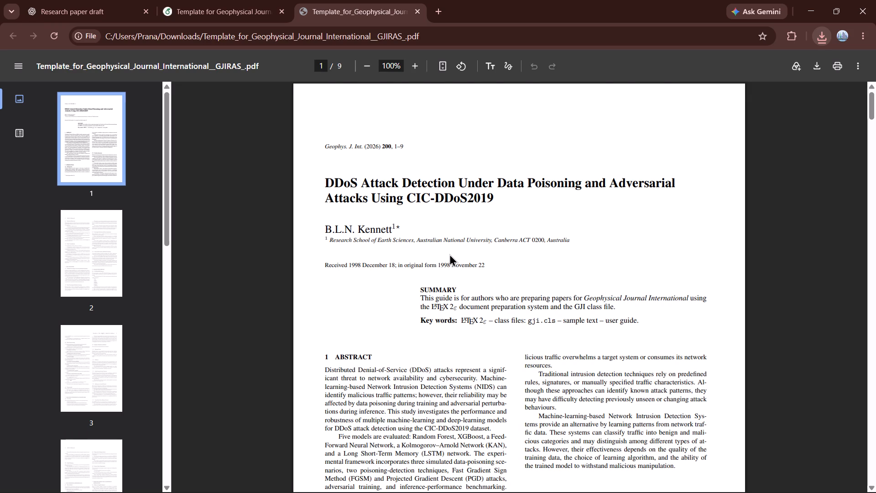
{"action": "scroll", "coordinate": [441, 261], "scroll_direction": "down", "scroll_amount": 2}
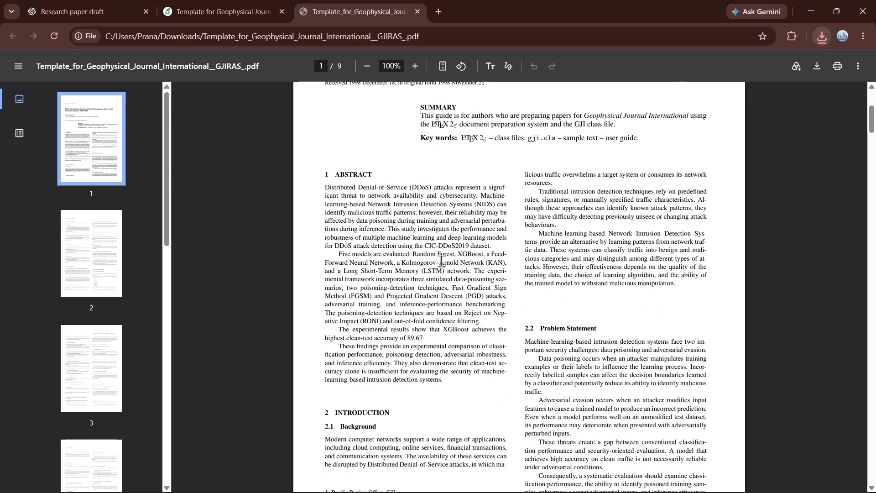
{"action": "scroll", "coordinate": [441, 261], "scroll_direction": "down", "scroll_amount": 3}
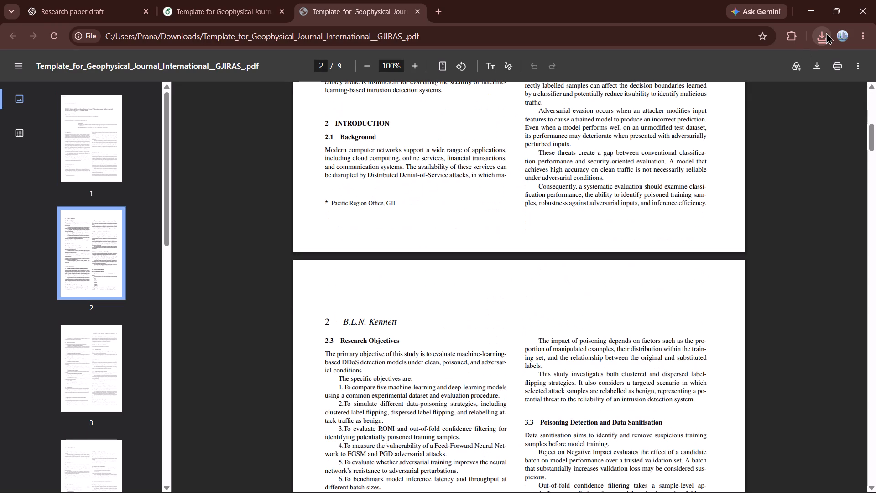
{"action": "left_click", "coordinate": [825, 32]}
{"action": "left_click", "coordinate": [767, 246]}
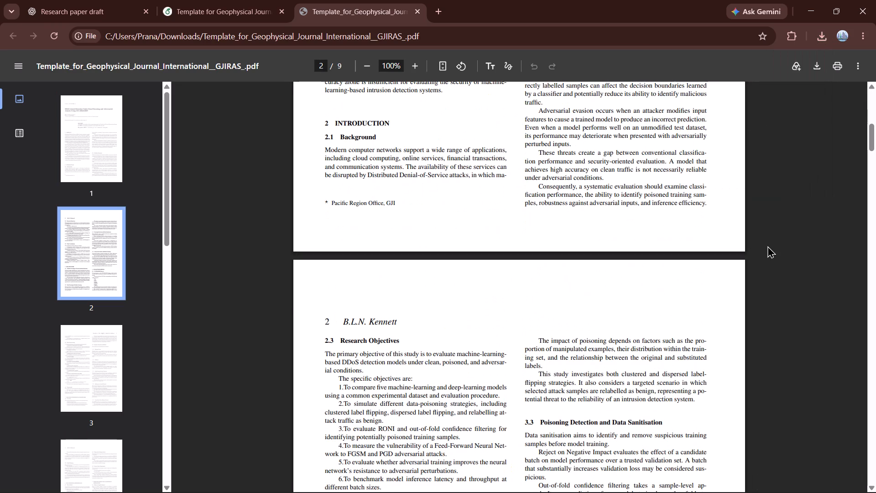
{"action": "scroll", "coordinate": [522, 294], "scroll_direction": "down", "scroll_amount": 6}
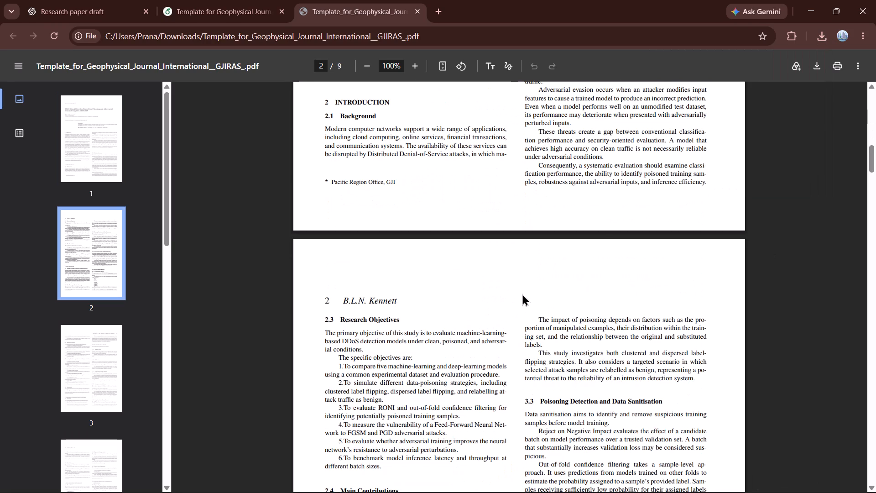
{"action": "scroll", "coordinate": [522, 294], "scroll_direction": "down", "scroll_amount": 2}
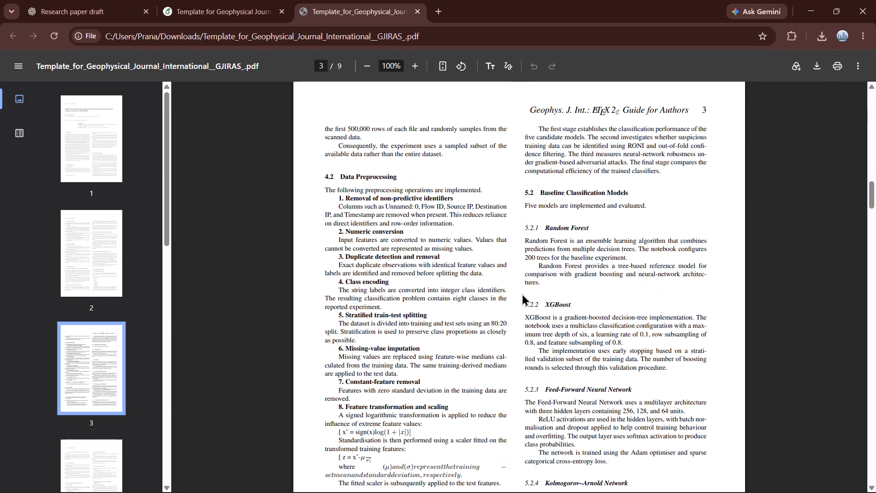
{"action": "scroll", "coordinate": [522, 294], "scroll_direction": "down", "scroll_amount": 4}
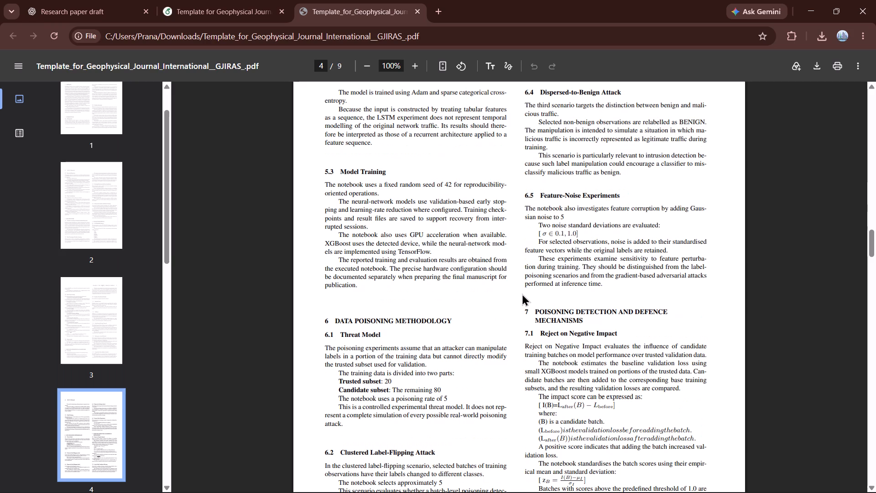
{"action": "scroll", "coordinate": [522, 294], "scroll_direction": "down", "scroll_amount": 3}
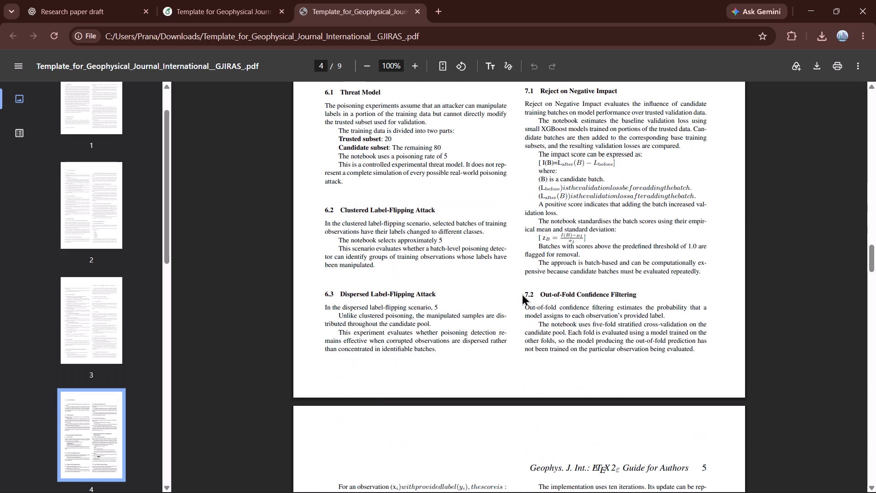
{"action": "scroll", "coordinate": [522, 294], "scroll_direction": "down", "scroll_amount": 6}
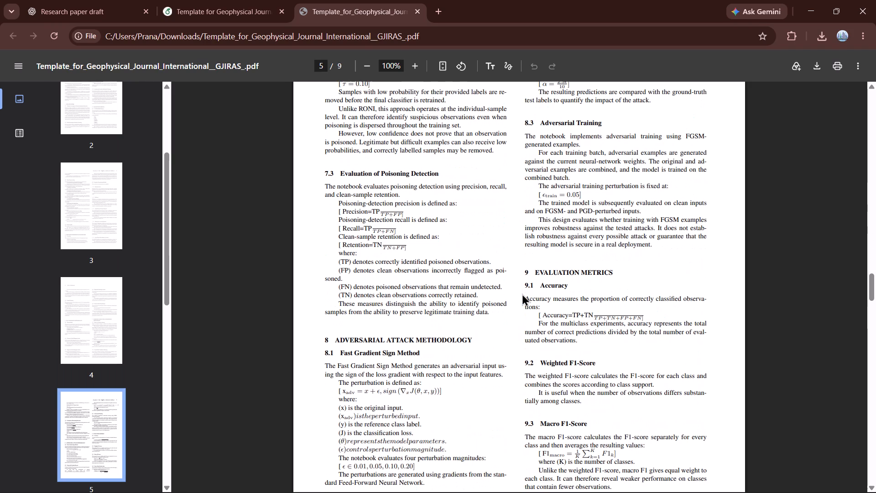
{"action": "scroll", "coordinate": [522, 294], "scroll_direction": "down", "scroll_amount": 4}
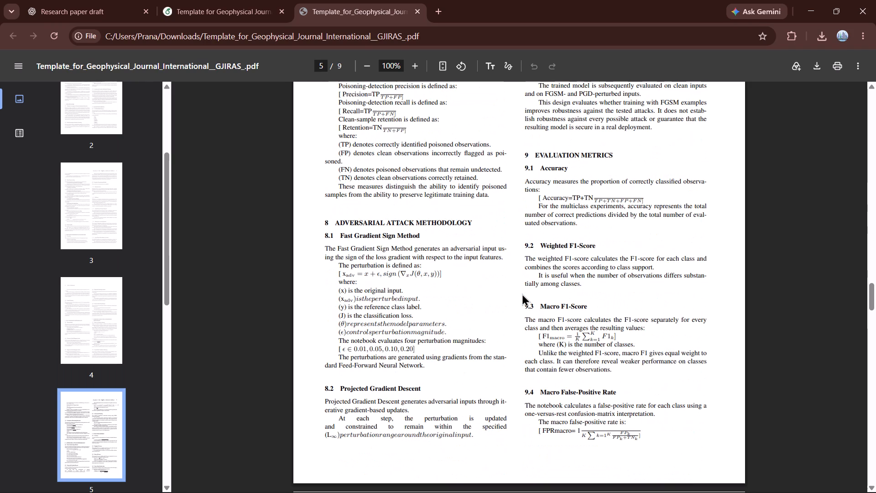
{"action": "scroll", "coordinate": [522, 294], "scroll_direction": "down", "scroll_amount": 8}
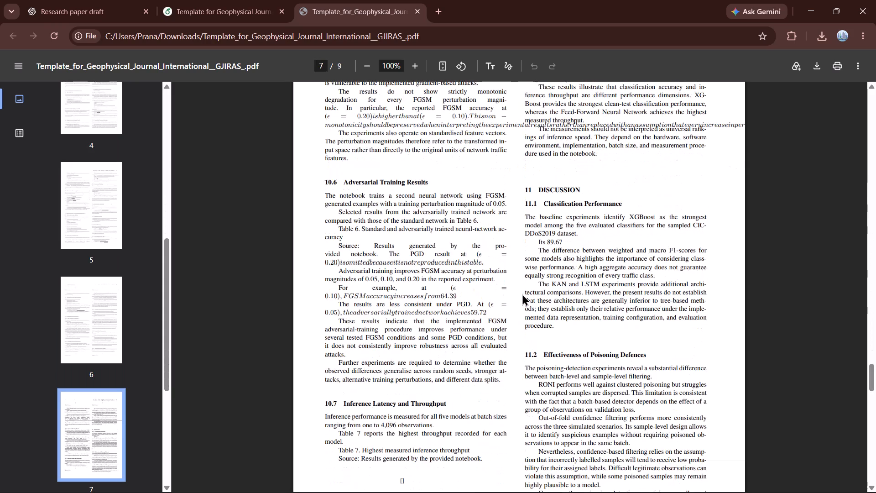
{"action": "scroll", "coordinate": [522, 294], "scroll_direction": "down", "scroll_amount": 4}
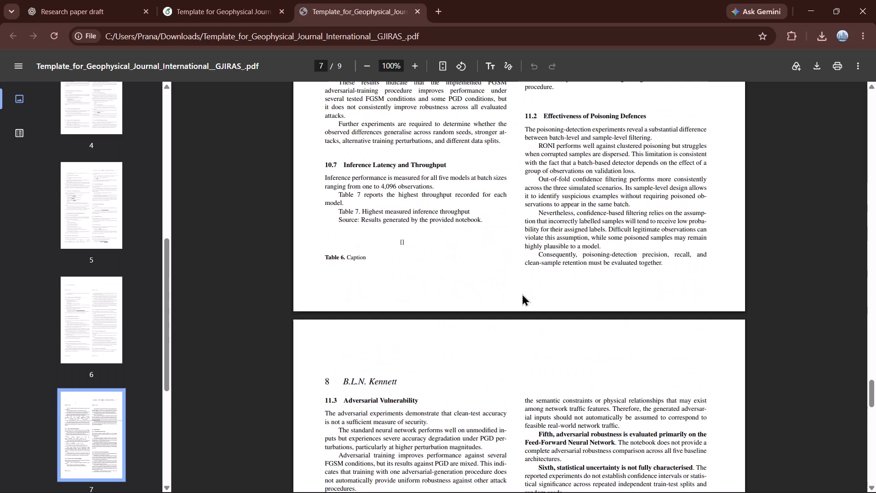
{"action": "scroll", "coordinate": [522, 294], "scroll_direction": "down", "scroll_amount": 2}
{"action": "left_click", "coordinate": [419, 12]}
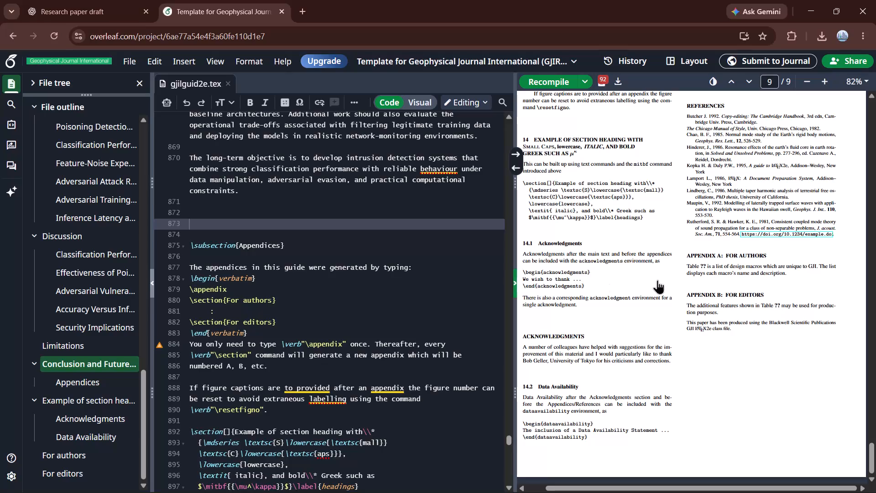
Examine the leftover template sections in the source from Appendices through Data Availability and the bibliography, alongside page 9 of the preview.
{"action": "scroll", "coordinate": [657, 280], "scroll_direction": "up", "scroll_amount": 1}
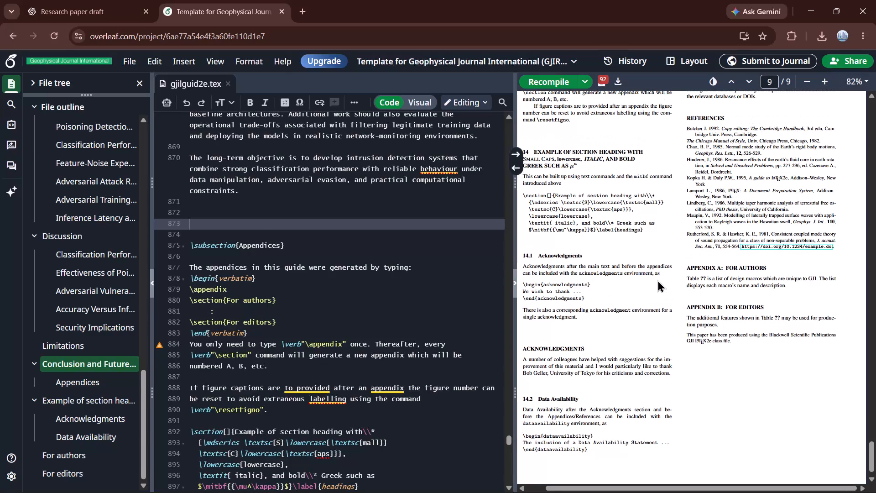
{"action": "scroll", "coordinate": [287, 313], "scroll_direction": "down", "scroll_amount": 5}
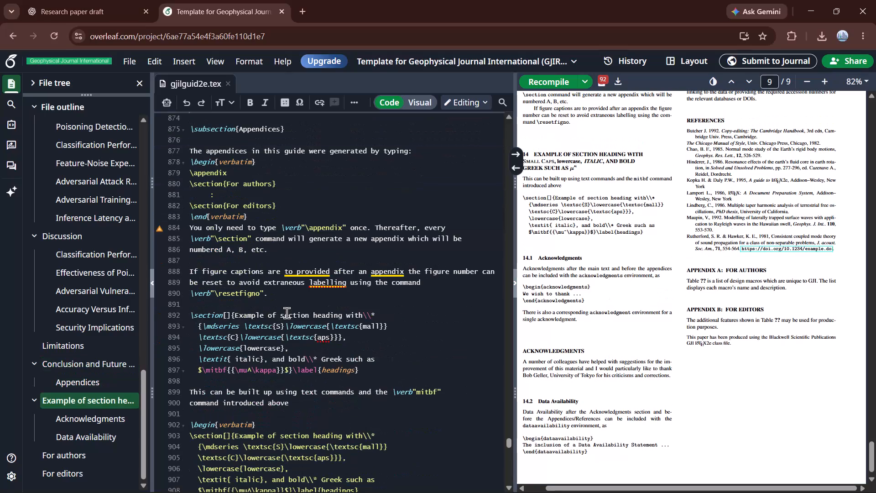
{"action": "scroll", "coordinate": [287, 313], "scroll_direction": "down", "scroll_amount": 6}
{"action": "scroll", "coordinate": [287, 313], "scroll_direction": "up", "scroll_amount": 6}
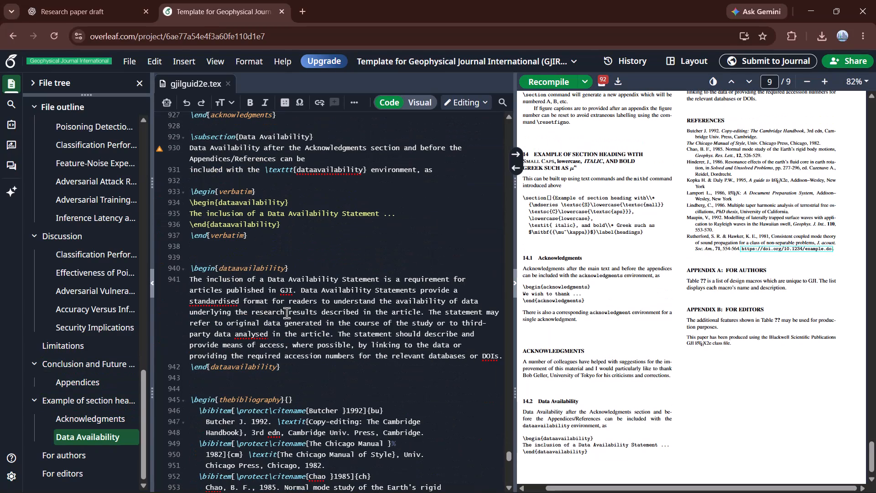
Delete the sentence about the omitted PGD result at (\epsilon=0.20) from the source note below Table 6, and recompile the document.
{"action": "scroll", "coordinate": [287, 313], "scroll_direction": "up", "scroll_amount": 3}
{"action": "scroll", "coordinate": [423, 214], "scroll_direction": "up", "scroll_amount": 4}
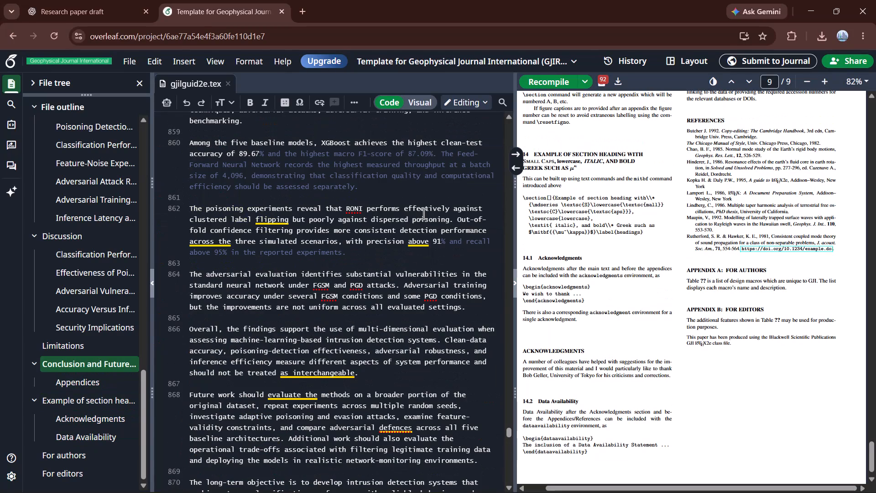
{"action": "scroll", "coordinate": [423, 214], "scroll_direction": "up", "scroll_amount": 5}
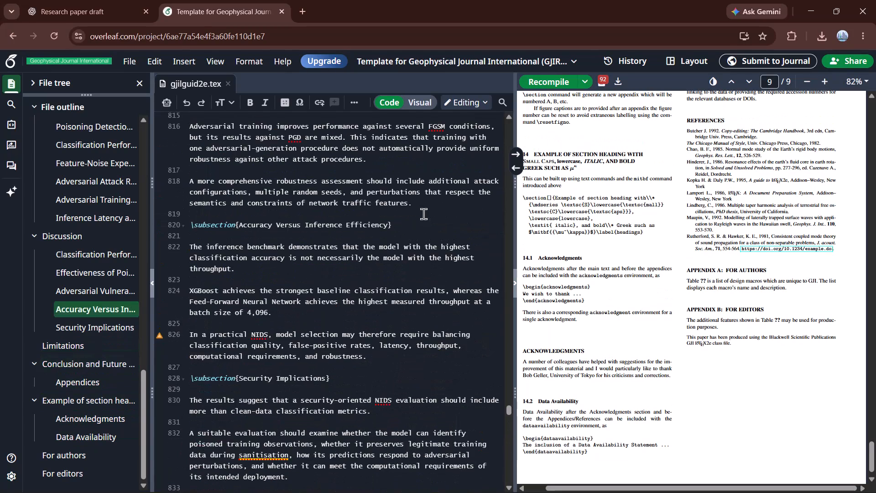
{"action": "scroll", "coordinate": [423, 214], "scroll_direction": "down", "scroll_amount": 4}
{"action": "scroll", "coordinate": [423, 214], "scroll_direction": "up", "scroll_amount": 2}
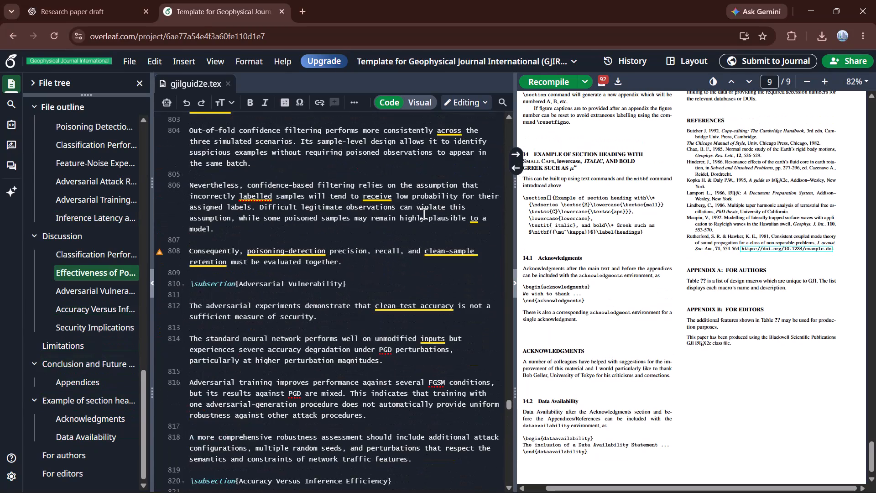
{"action": "scroll", "coordinate": [423, 214], "scroll_direction": "up", "scroll_amount": 1}
{"action": "scroll", "coordinate": [313, 224], "scroll_direction": "up", "scroll_amount": 4}
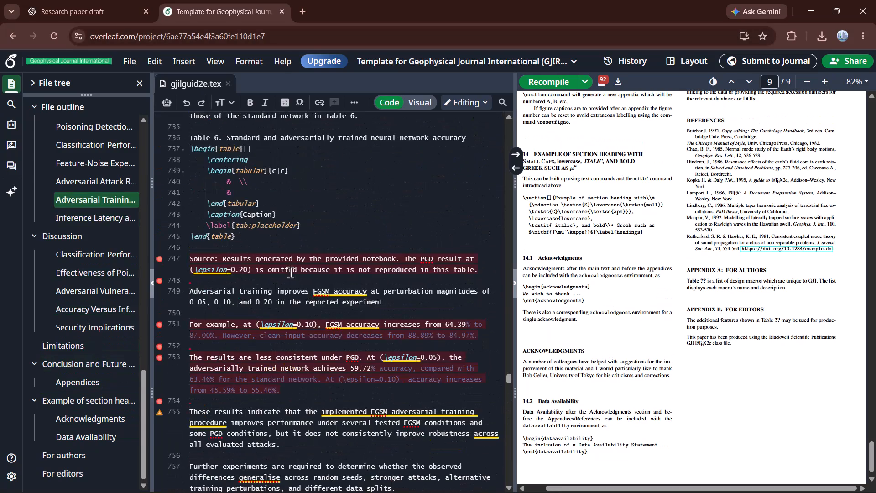
{"action": "scroll", "coordinate": [288, 270], "scroll_direction": "down", "scroll_amount": 2}
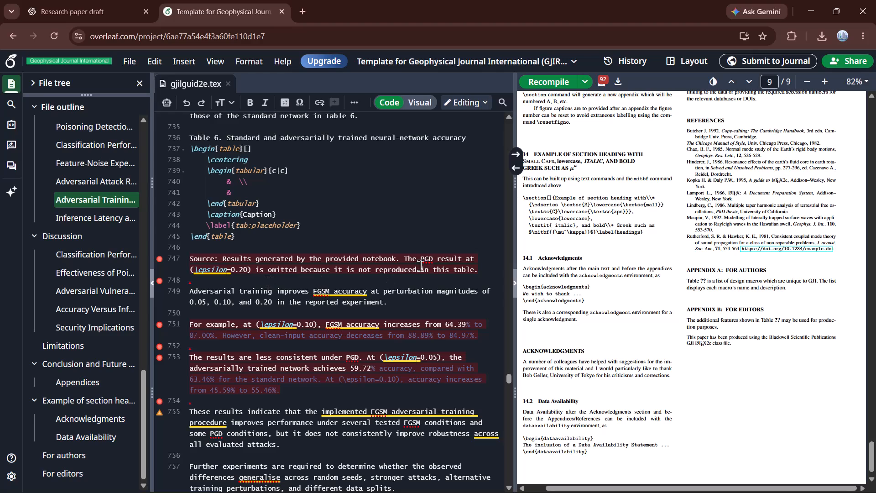
{"action": "left_click_drag", "start_coordinate": [406, 258], "coordinate": [405, 258]}
{"action": "left_click_drag", "start_coordinate": [405, 258], "coordinate": [479, 269]}
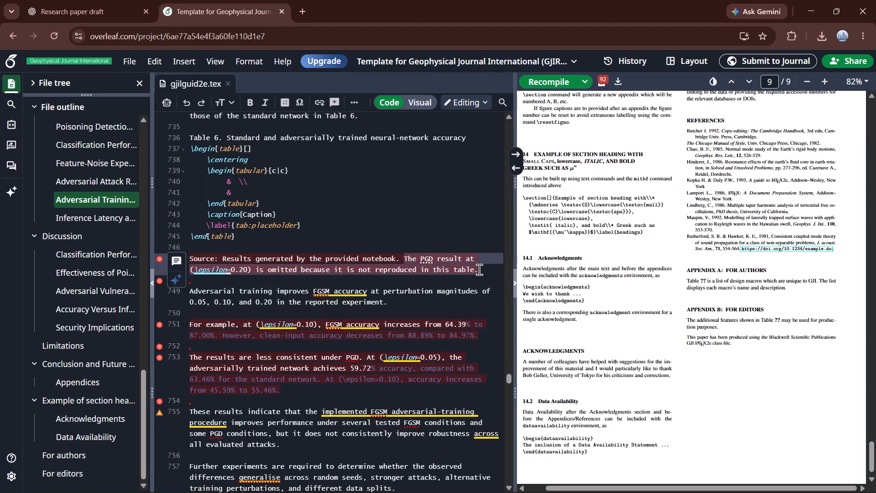
{"action": "key", "text": "BackSpace"}
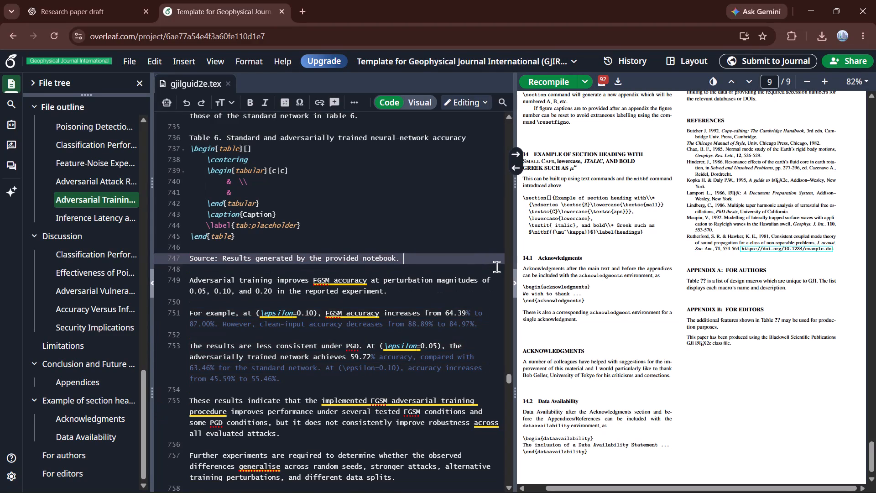
{"action": "left_click", "coordinate": [549, 84]}
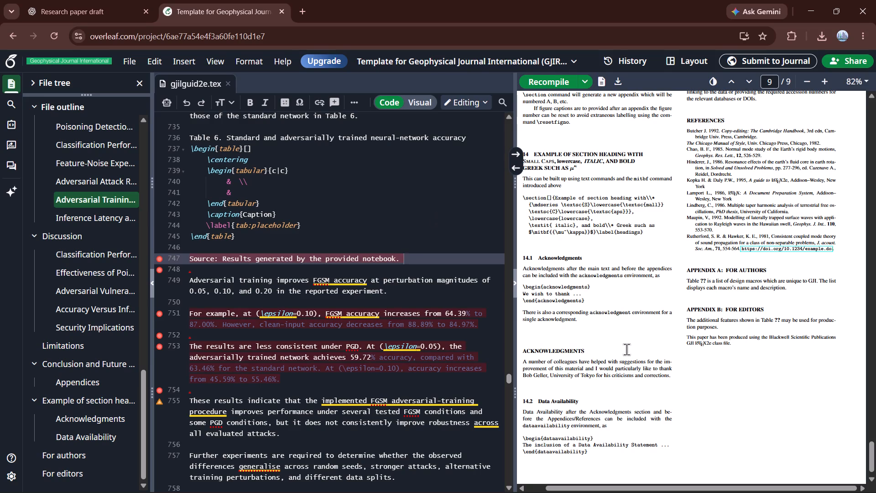
Review the recompiled preview from page 9 back to the title page, checking the tables, equations, section text, summary and abstract.
{"action": "scroll", "coordinate": [566, 321], "scroll_direction": "up", "scroll_amount": 2}
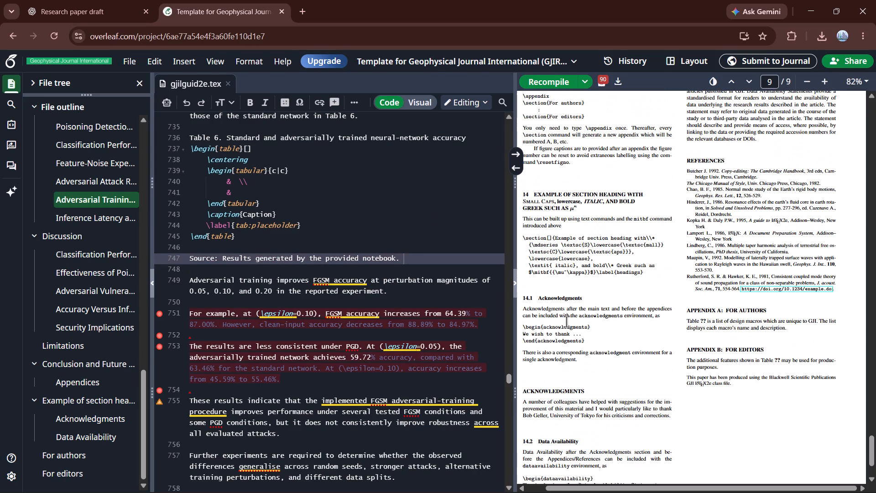
{"action": "scroll", "coordinate": [566, 321], "scroll_direction": "up", "scroll_amount": 4}
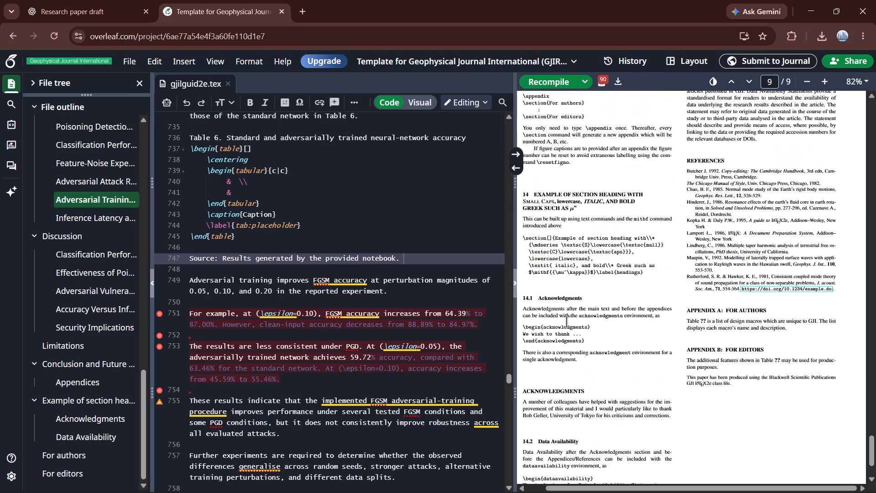
{"action": "scroll", "coordinate": [234, 325], "scroll_direction": "up", "scroll_amount": 2}
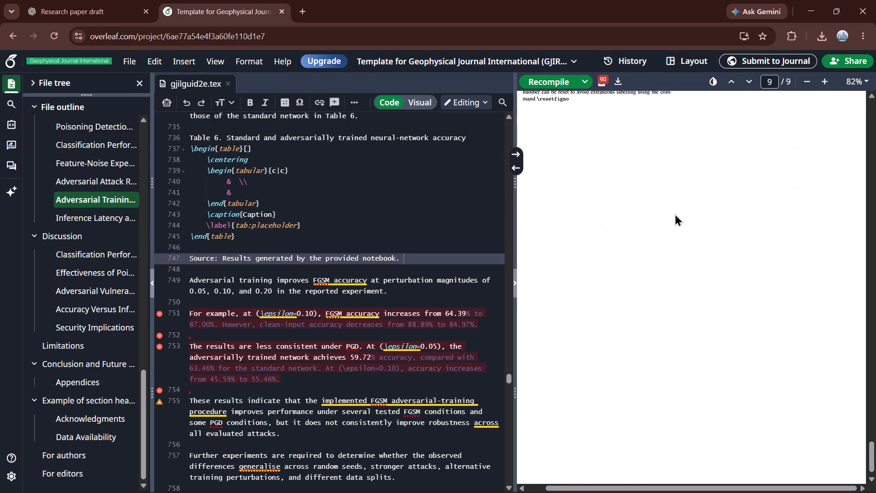
{"action": "scroll", "coordinate": [675, 214], "scroll_direction": "up", "scroll_amount": 7}
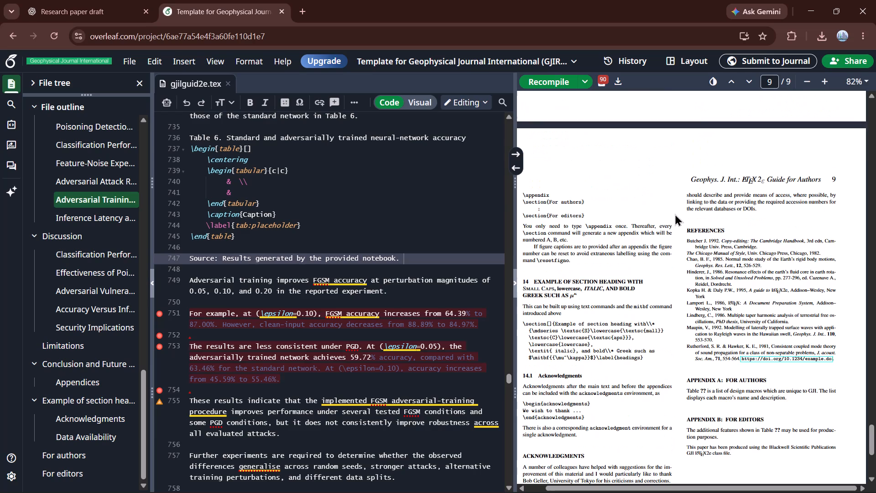
{"action": "scroll", "coordinate": [675, 214], "scroll_direction": "up", "scroll_amount": 6}
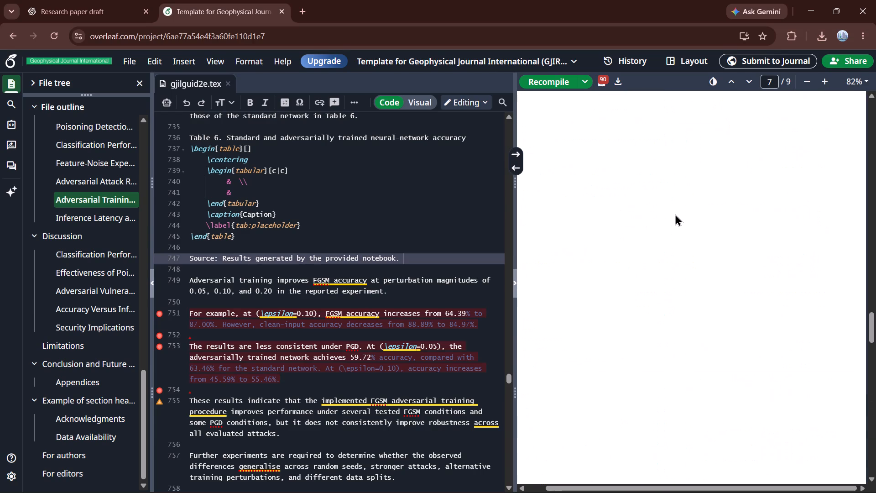
{"action": "scroll", "coordinate": [675, 214], "scroll_direction": "up", "scroll_amount": 3}
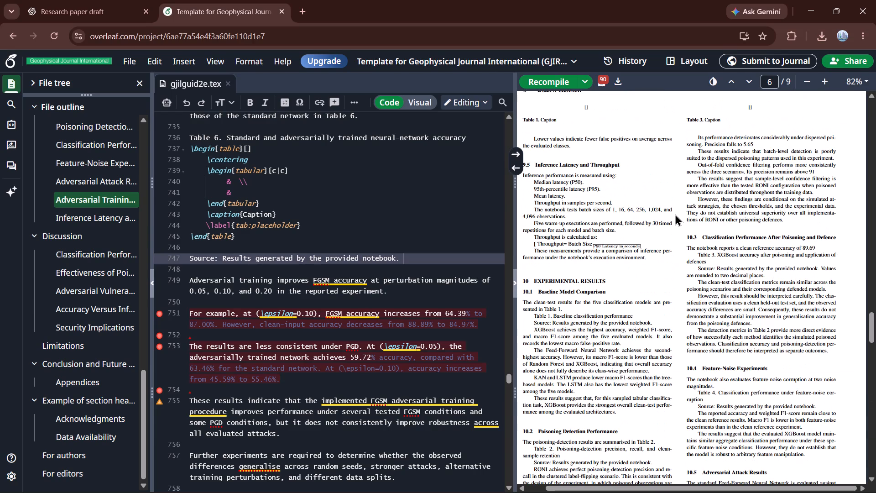
{"action": "scroll", "coordinate": [550, 251], "scroll_direction": "up", "scroll_amount": 1}
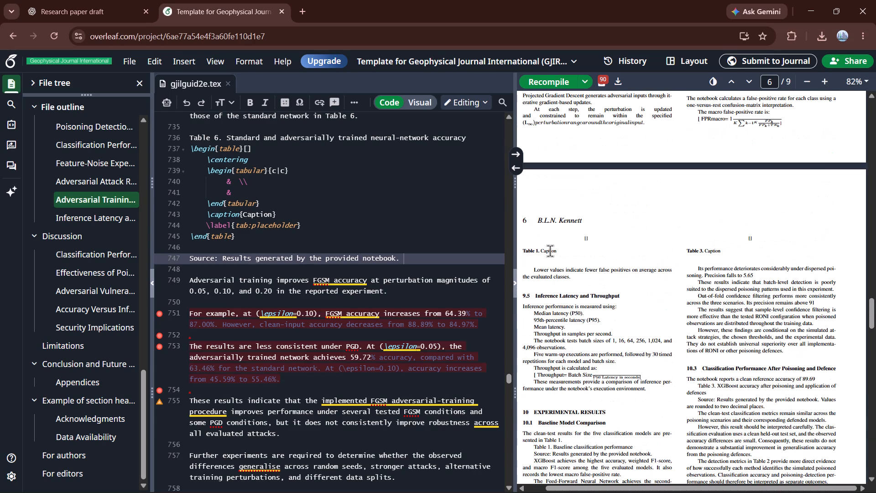
{"action": "scroll", "coordinate": [550, 251], "scroll_direction": "up", "scroll_amount": 4}
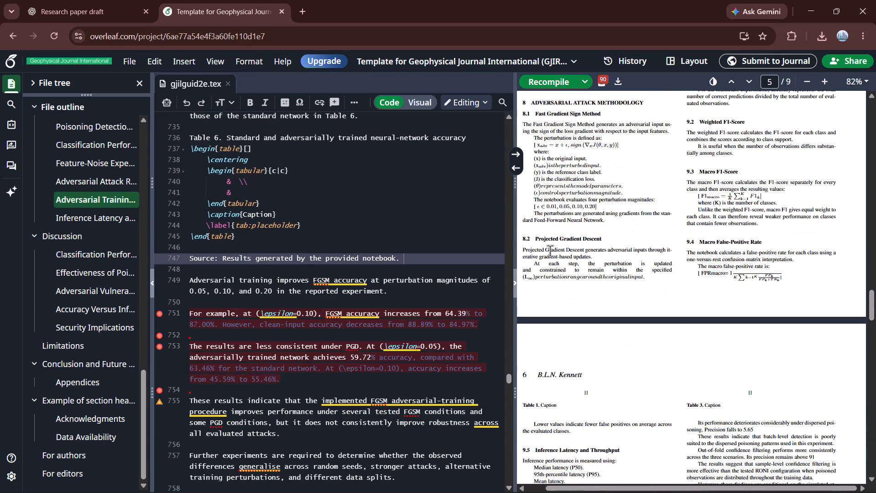
{"action": "scroll", "coordinate": [550, 251], "scroll_direction": "up", "scroll_amount": 4}
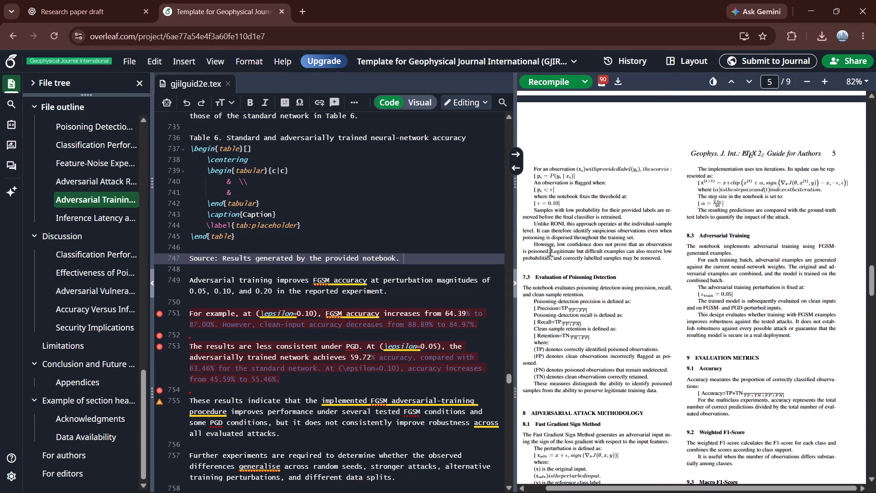
{"action": "scroll", "coordinate": [550, 251], "scroll_direction": "up", "scroll_amount": 2}
{"action": "scroll", "coordinate": [349, 229], "scroll_direction": "up", "scroll_amount": 1}
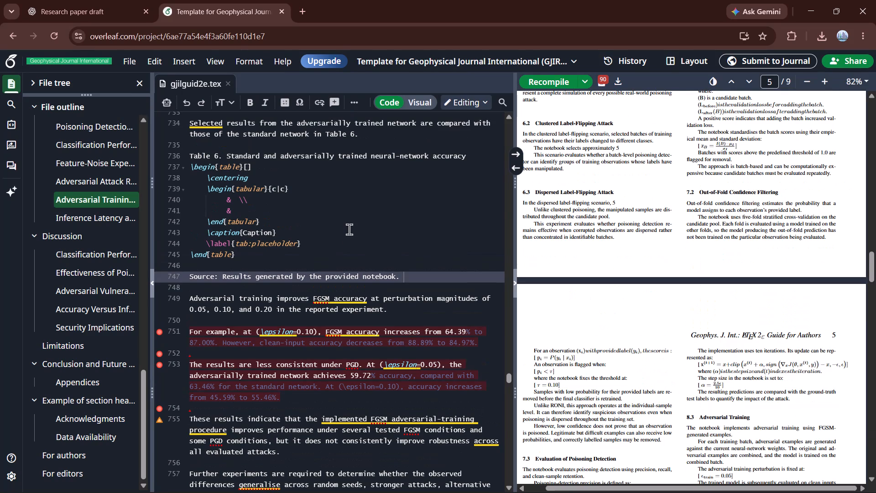
{"action": "scroll", "coordinate": [698, 229], "scroll_direction": "up", "scroll_amount": 4}
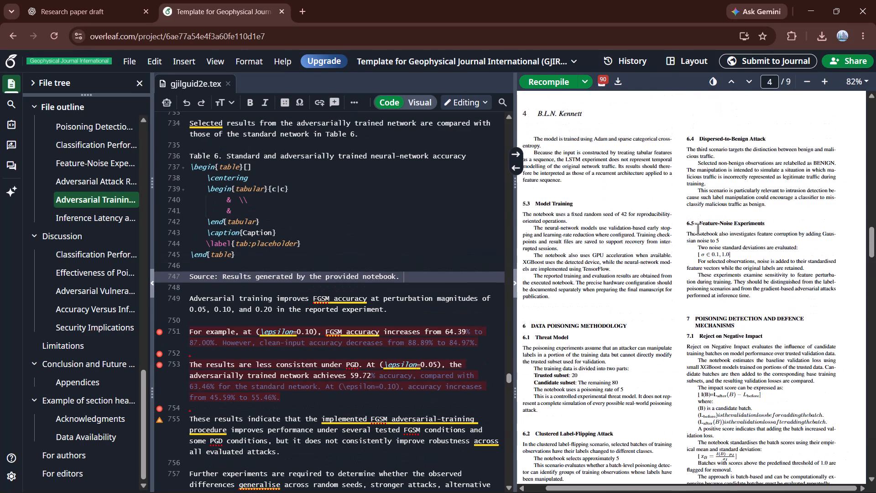
{"action": "scroll", "coordinate": [698, 229], "scroll_direction": "up", "scroll_amount": 5}
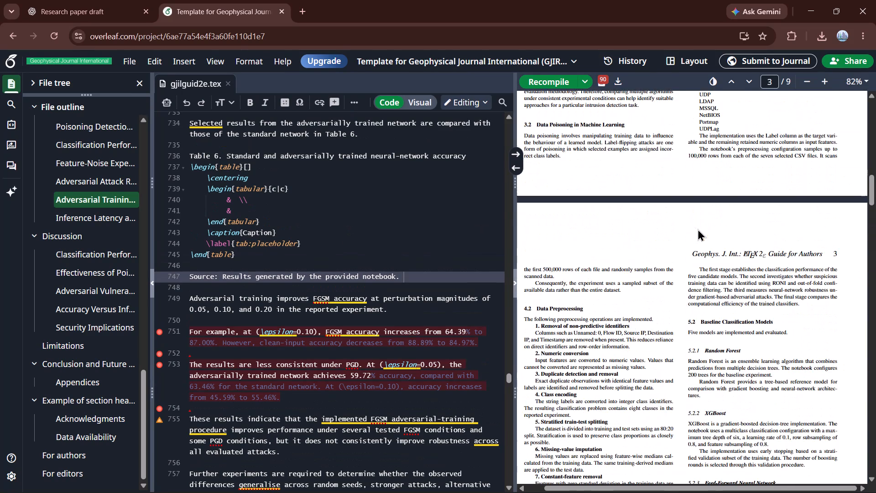
{"action": "scroll", "coordinate": [698, 229], "scroll_direction": "up", "scroll_amount": 4}
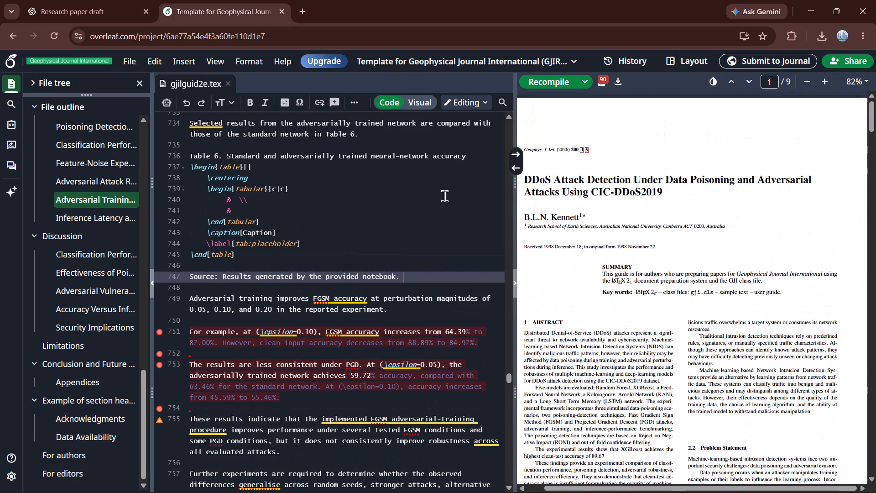
{"action": "scroll", "coordinate": [607, 328], "scroll_direction": "down", "scroll_amount": 3}
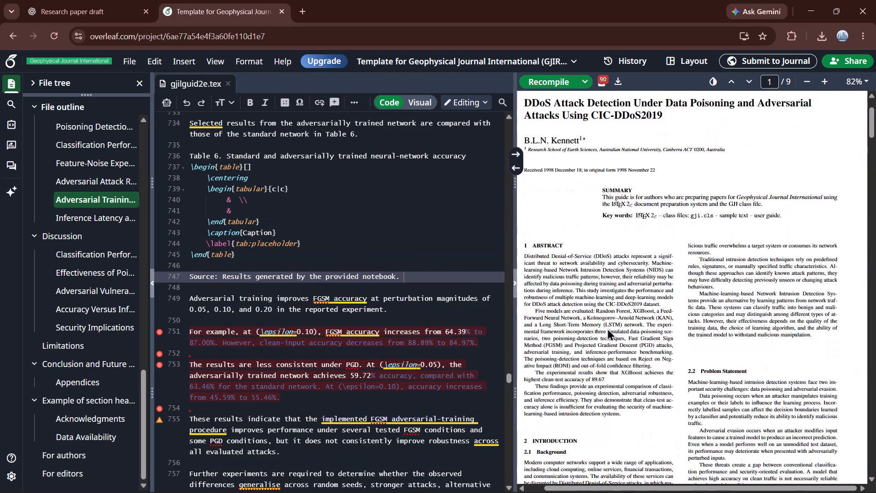
{"action": "scroll", "coordinate": [607, 328], "scroll_direction": "down", "scroll_amount": 2}
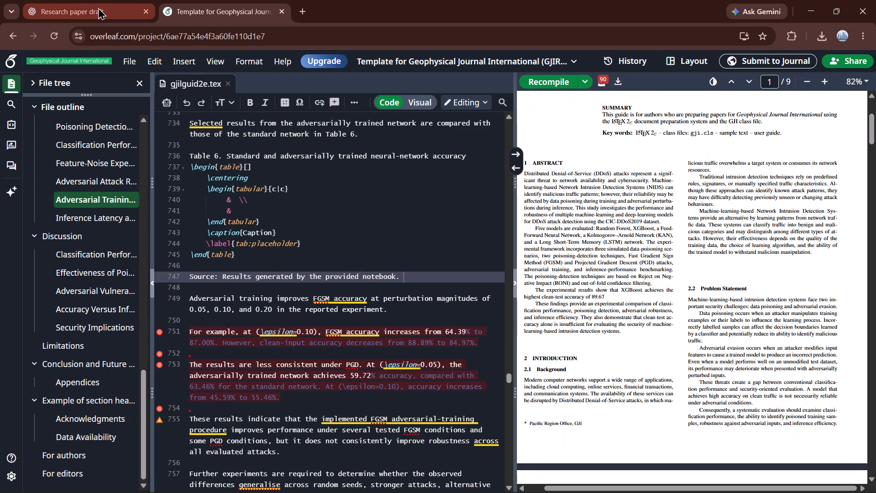
Open the previously downloaded Template_for_Geophysical_Journal_International__GJIRAS_.pdf and read its first page from the title through the Problem Statement.
{"action": "left_click", "coordinate": [814, 37]}
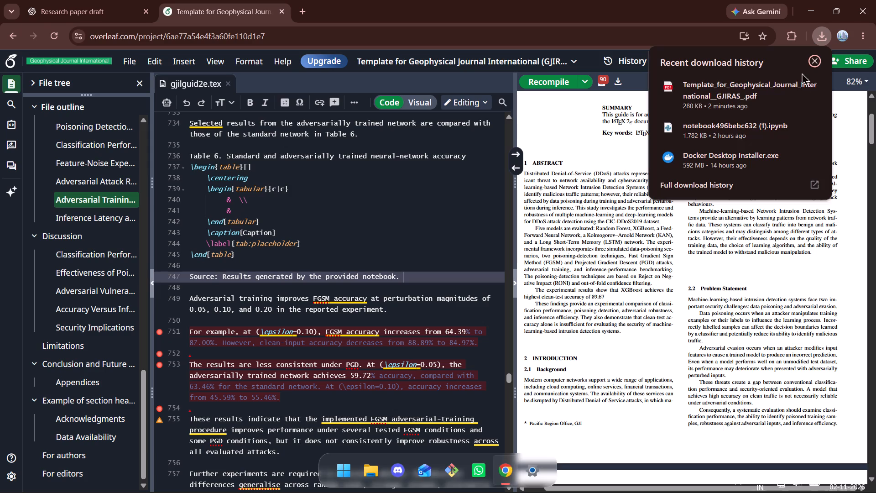
{"action": "left_click", "coordinate": [819, 87]}
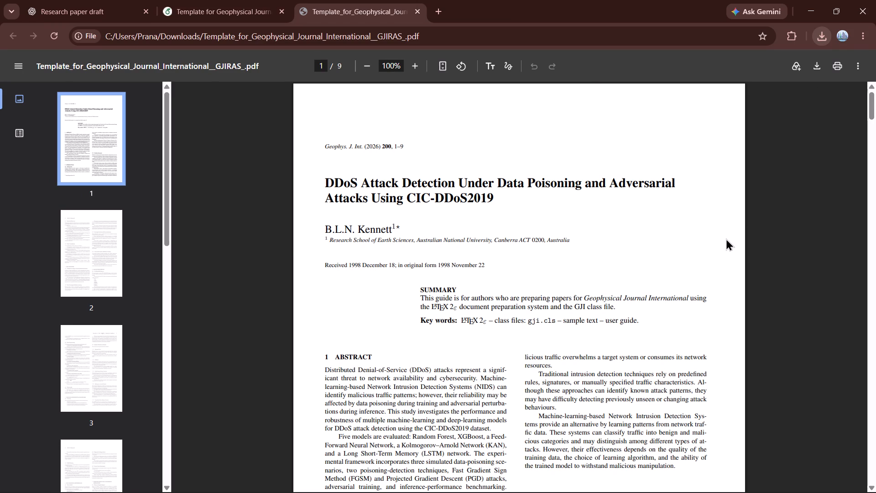
{"action": "scroll", "coordinate": [726, 238], "scroll_direction": "down", "scroll_amount": 2}
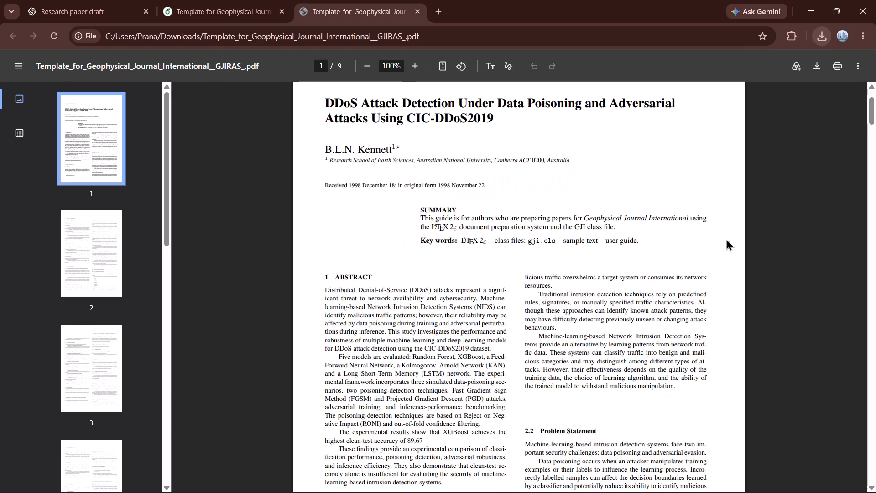
{"action": "scroll", "coordinate": [726, 238], "scroll_direction": "down", "scroll_amount": 1}
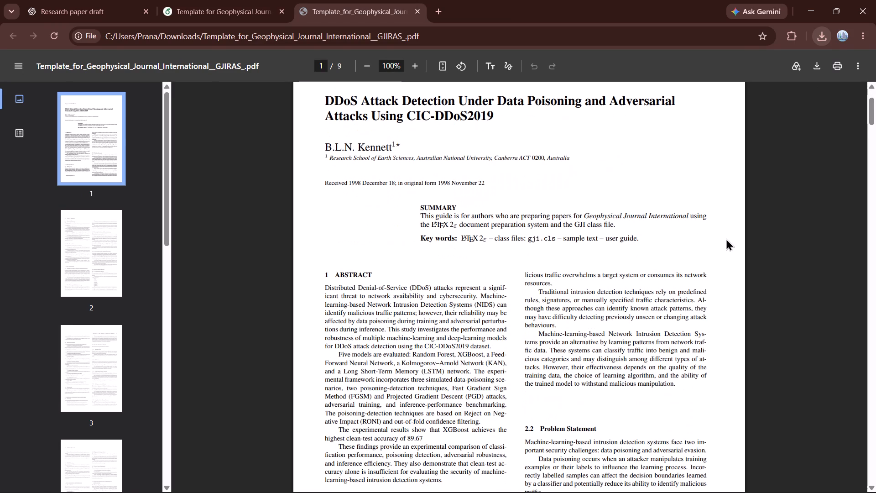
{"action": "scroll", "coordinate": [726, 238], "scroll_direction": "down", "scroll_amount": 1}
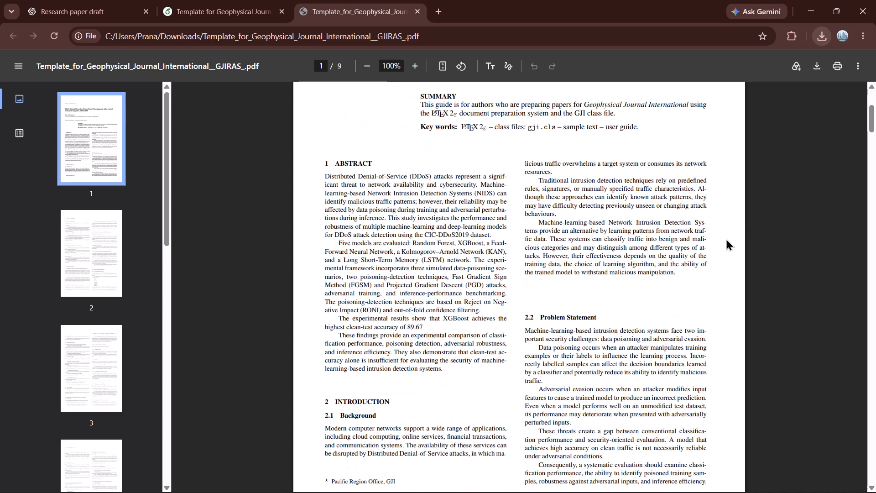
{"action": "scroll", "coordinate": [726, 238], "scroll_direction": "down", "scroll_amount": 3}
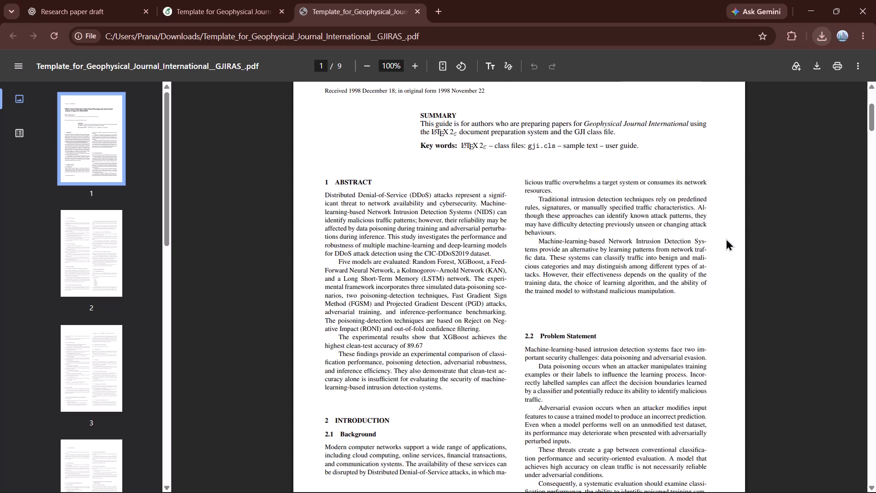
{"action": "scroll", "coordinate": [726, 238], "scroll_direction": "down", "scroll_amount": 2}
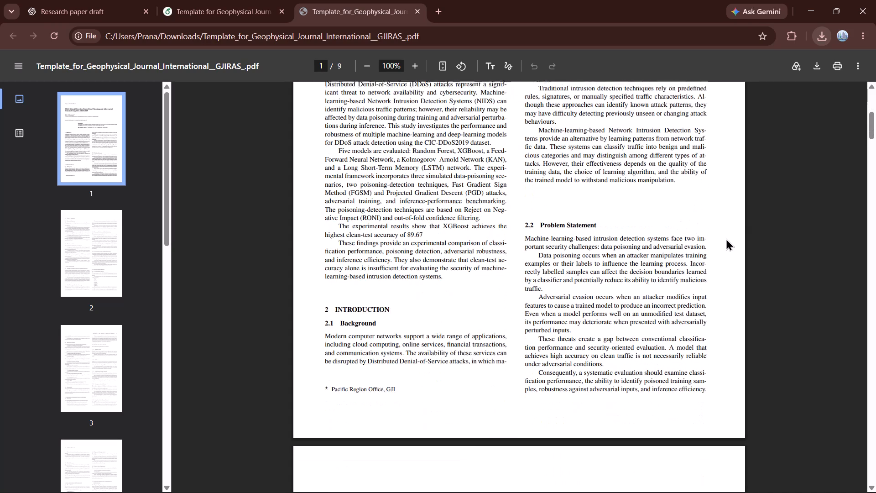
Read the downloaded PDF on to page 2, through Research Objectives and Main Contributions, and close it.
{"action": "scroll", "coordinate": [726, 238], "scroll_direction": "down", "scroll_amount": 2}
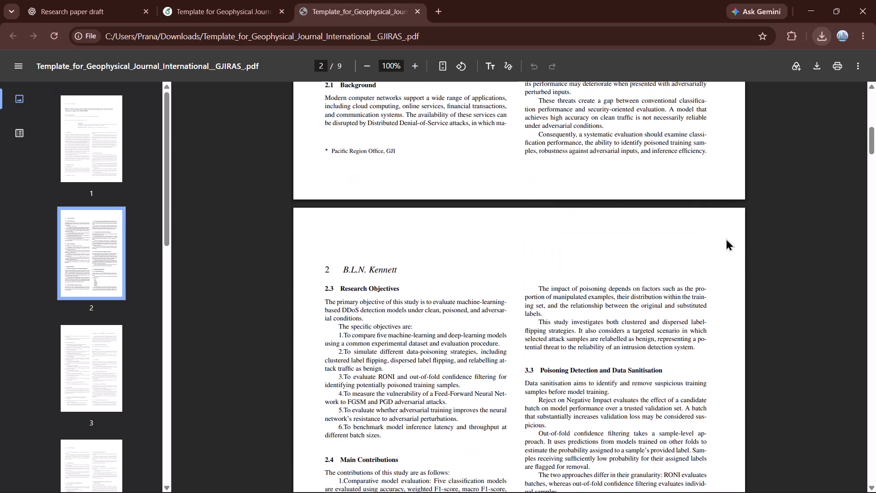
{"action": "scroll", "coordinate": [726, 238], "scroll_direction": "down", "scroll_amount": 2}
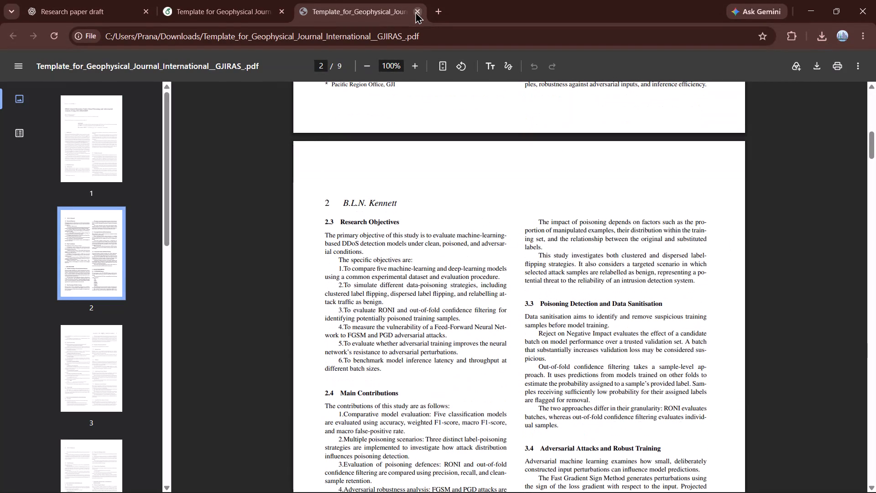
{"action": "left_click", "coordinate": [415, 11]}
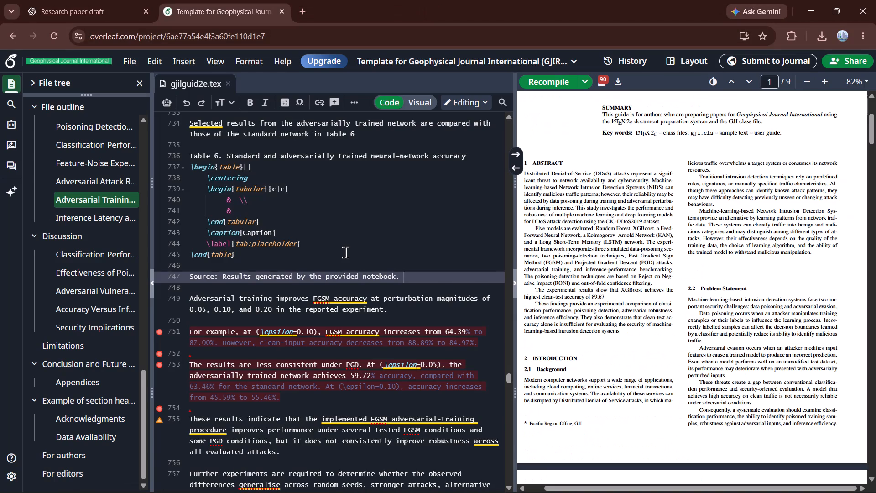
Clear the template's received and original-form dates from the \date command in the gjilguid2e.tex preamble, leaving its braces empty.
{"action": "scroll", "coordinate": [345, 252], "scroll_direction": "up", "scroll_amount": 5}
{"action": "left_click_drag", "start_coordinate": [511, 367], "coordinate": [497, 128]}
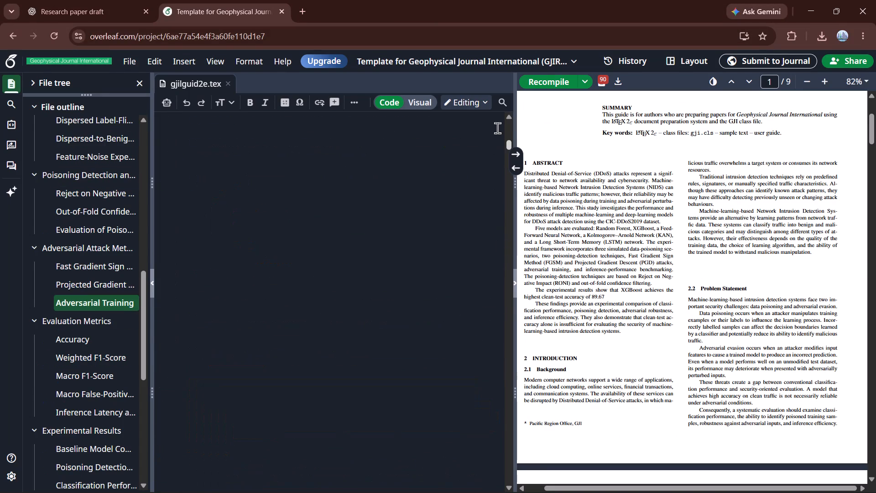
{"action": "scroll", "coordinate": [394, 349], "scroll_direction": "up", "scroll_amount": 2}
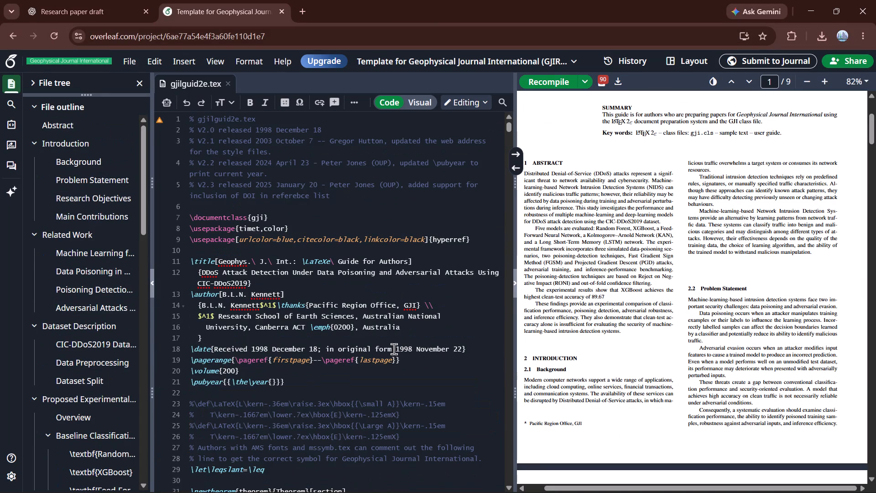
{"action": "scroll", "coordinate": [394, 349], "scroll_direction": "up", "scroll_amount": 1}
{"action": "left_click", "coordinate": [461, 350]}
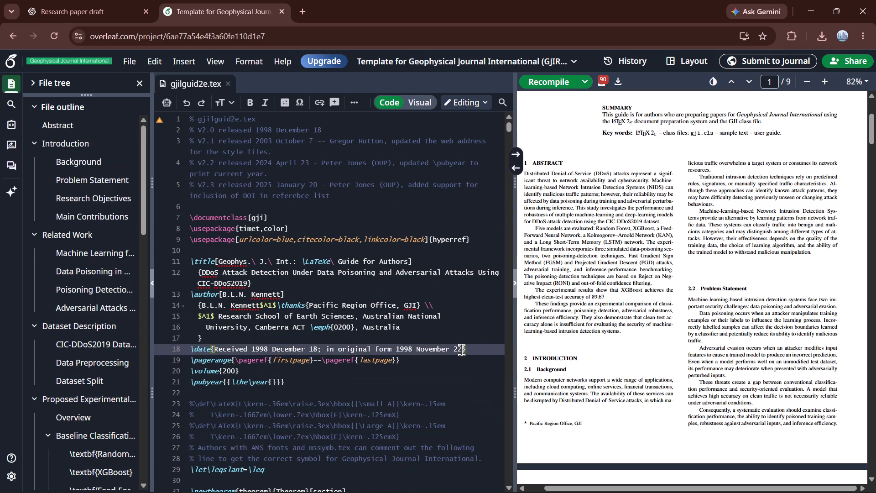
{"action": "key", "text": "BackSpace"}
{"action": "key", "text": "BackSpace"}
{"action": "key", "text": "BackSpace"}
{"action": "key", "text": "BackSpace"}
{"action": "key", "text": "BackSpace"}
{"action": "key", "text": "BackSpace"}
{"action": "key", "text": "BackSpace"}
{"action": "key", "text": "BackSpace"}
{"action": "key", "text": "BackSpace"}
{"action": "key", "text": "BackSpace"}
{"action": "key", "text": "BackSpace"}
{"action": "key", "text": "BackSpace"}
{"action": "key", "text": "BackSpace"}
{"action": "key", "text": "BackSpace"}
{"action": "key", "text": "BackSpace"}
{"action": "key", "text": "BackSpace"}
{"action": "key", "text": "BackSpace"}
{"action": "key", "text": "BackSpace"}
{"action": "key", "text": "BackSpace"}
{"action": "key", "text": "BackSpace"}
{"action": "key", "text": "BackSpace"}
{"action": "key", "text": "BackSpace"}
{"action": "key", "text": "BackSpace"}
{"action": "key", "text": "BackSpace"}
{"action": "key", "text": "BackSpace"}
{"action": "key", "text": "BackSpace"}
{"action": "key", "text": "BackSpace"}
{"action": "key", "text": "BackSpace"}
{"action": "key", "text": "BackSpace"}
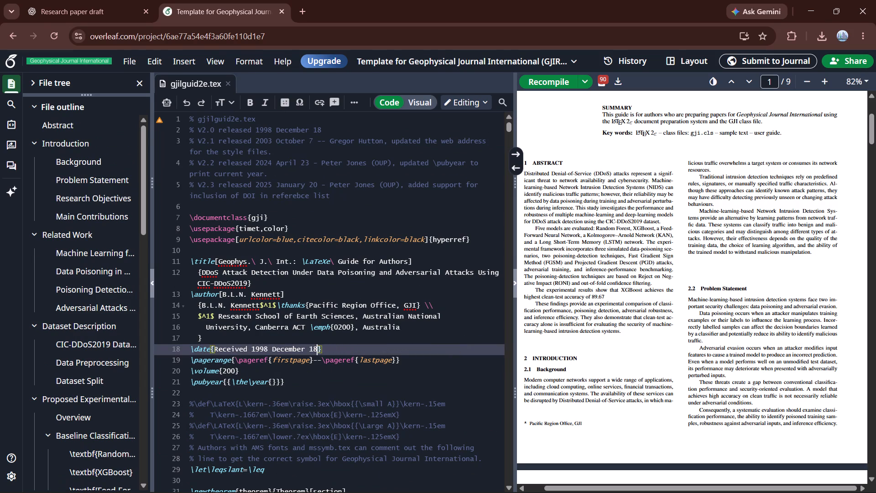
{"action": "key", "text": "BackSpace"}
{"action": "key", "text": "BackSpace"}
{"action": "key", "text": "BackSpace"}
{"action": "key", "text": "BackSpace"}
{"action": "key", "text": "BackSpace"}
{"action": "key", "text": "BackSpace"}
{"action": "key", "text": "BackSpace"}
{"action": "key", "text": "BackSpace"}
{"action": "key", "text": "BackSpace"}
{"action": "key", "text": "BackSpace"}
{"action": "key", "text": "BackSpace"}
{"action": "key", "text": "BackSpace"}
{"action": "key", "text": "BackSpace"}
{"action": "key", "text": "BackSpace"}
{"action": "key", "text": "BackSpace"}
{"action": "key", "text": "BackSpace"}
{"action": "key", "text": "BackSpace"}
{"action": "key", "text": "BackSpace"}
{"action": "key", "text": "BackSpace"}
{"action": "key", "text": "BackSpace"}
{"action": "key", "text": "BackSpace"}
{"action": "key", "text": "BackSpace"}
{"action": "key", "text": "BackSpace"}
{"action": "key", "text": "BackSpace"}
{"action": "key", "text": "BackSpace"}
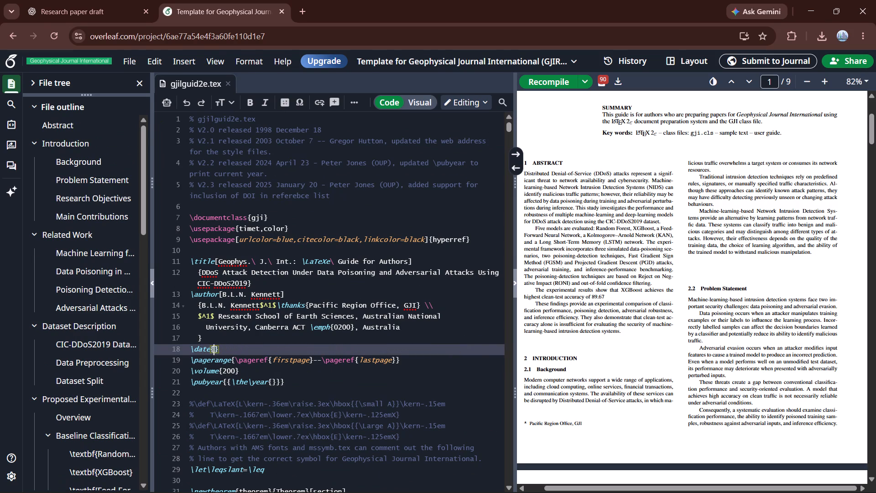
{"action": "scroll", "coordinate": [349, 318], "scroll_direction": "down", "scroll_amount": 1}
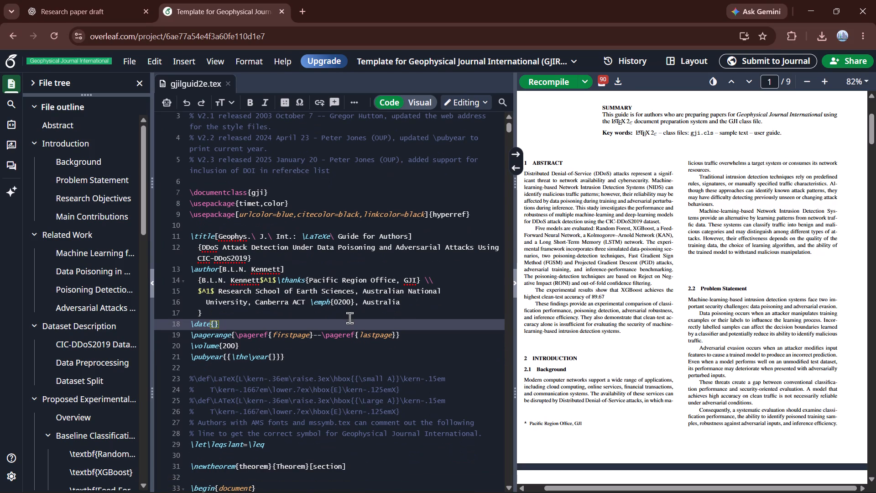
{"action": "scroll", "coordinate": [349, 318], "scroll_direction": "down", "scroll_amount": 4}
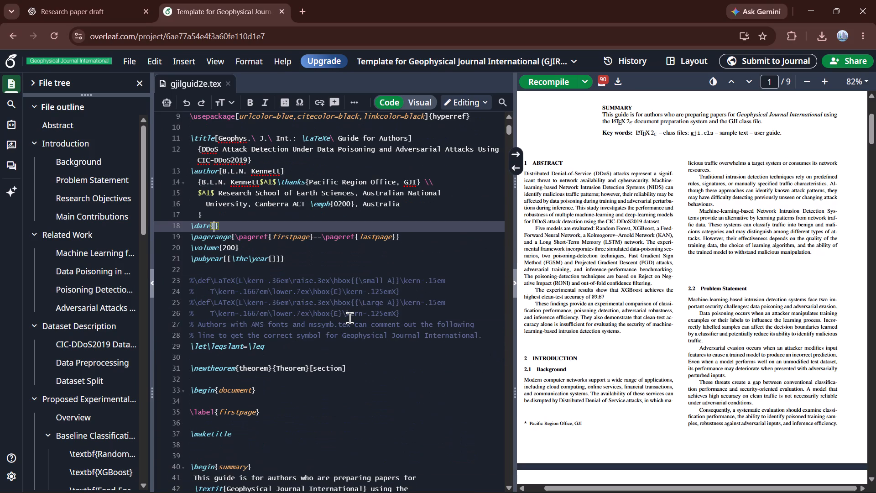
{"action": "scroll", "coordinate": [349, 318], "scroll_direction": "down", "scroll_amount": 2}
{"action": "scroll", "coordinate": [302, 418], "scroll_direction": "down", "scroll_amount": 1}
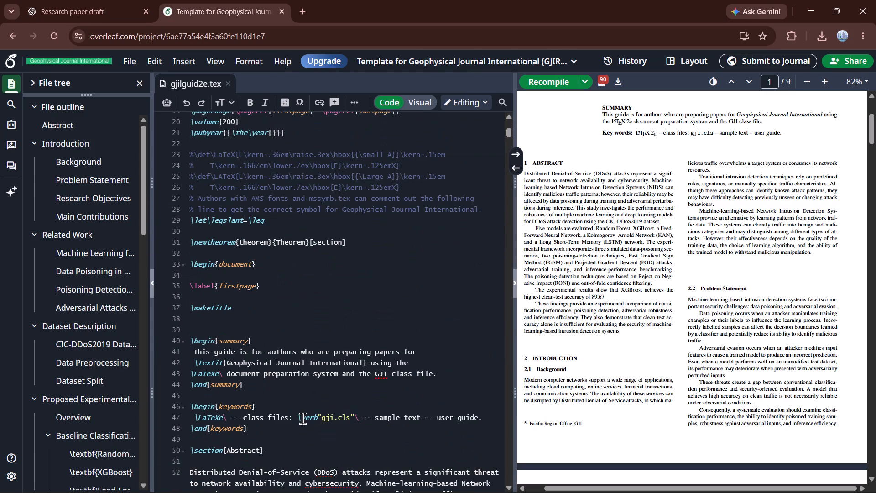
{"action": "scroll", "coordinate": [302, 418], "scroll_direction": "down", "scroll_amount": 1}
{"action": "scroll", "coordinate": [261, 415], "scroll_direction": "down", "scroll_amount": 1}
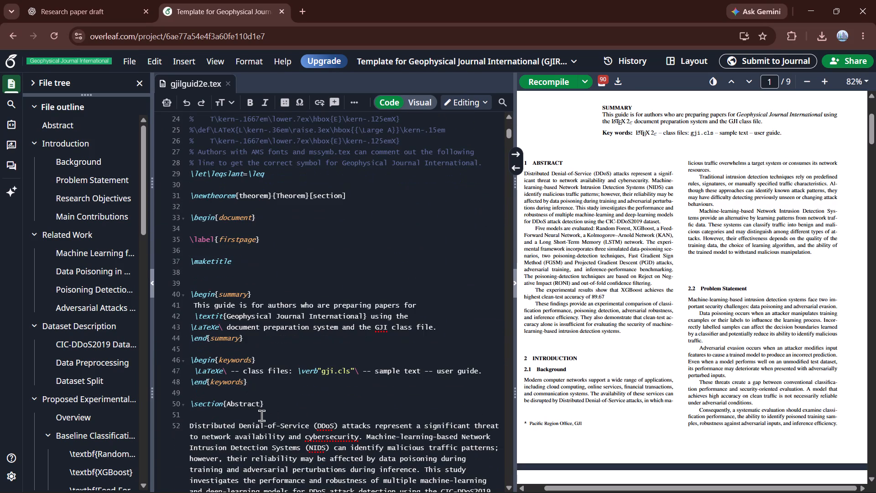
{"action": "scroll", "coordinate": [261, 415], "scroll_direction": "down", "scroll_amount": 2}
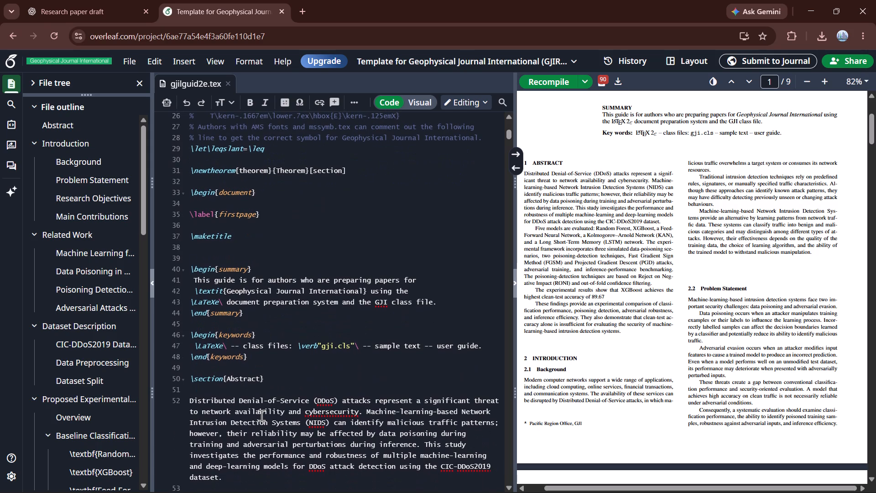
{"action": "scroll", "coordinate": [261, 415], "scroll_direction": "down", "scroll_amount": 1}
{"action": "scroll", "coordinate": [261, 415], "scroll_direction": "up", "scroll_amount": 1}
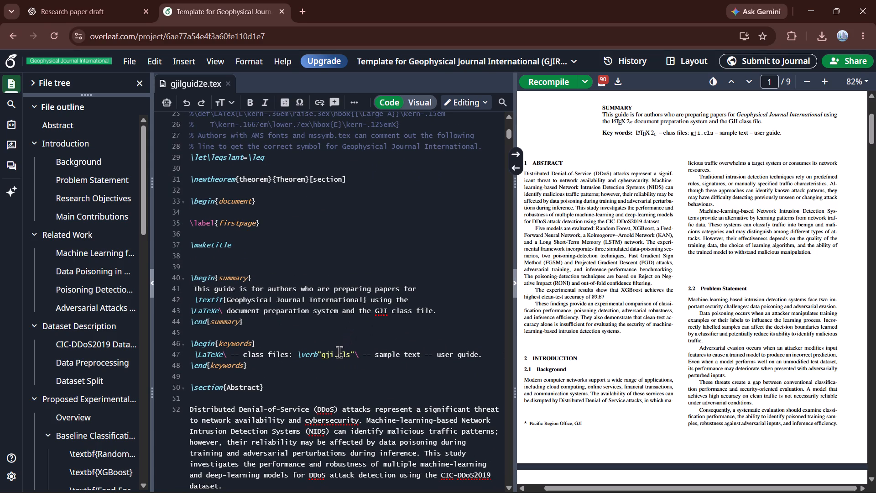
{"action": "left_click", "coordinate": [231, 357]}
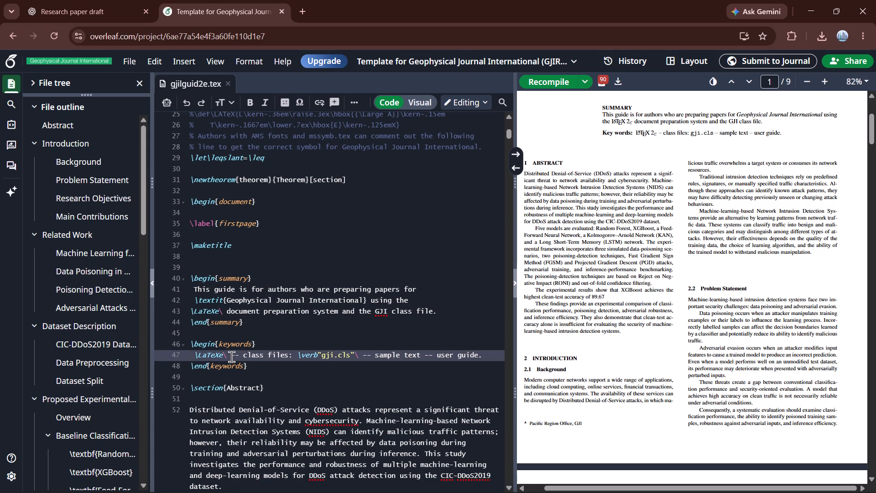
{"action": "left_click_drag", "start_coordinate": [482, 355], "coordinate": [477, 355]}
{"action": "left_click_drag", "start_coordinate": [477, 355], "coordinate": [231, 357]}
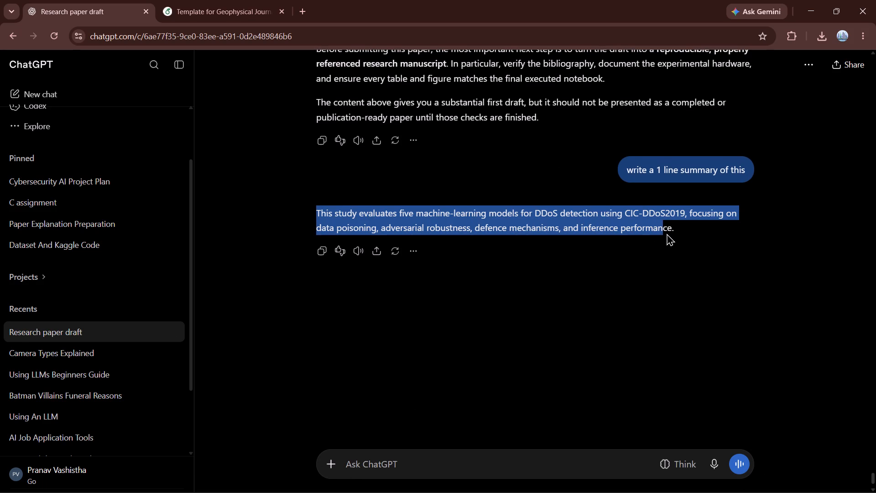
{"action": "left_click_drag", "start_coordinate": [667, 233], "coordinate": [679, 233]}
{"action": "key", "text": "ctrl+c"}
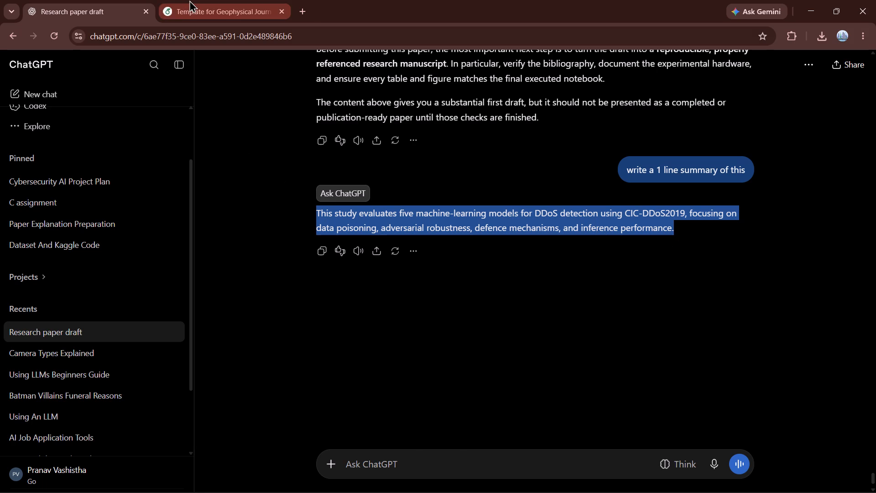
{"action": "left_click", "coordinate": [189, 0]}
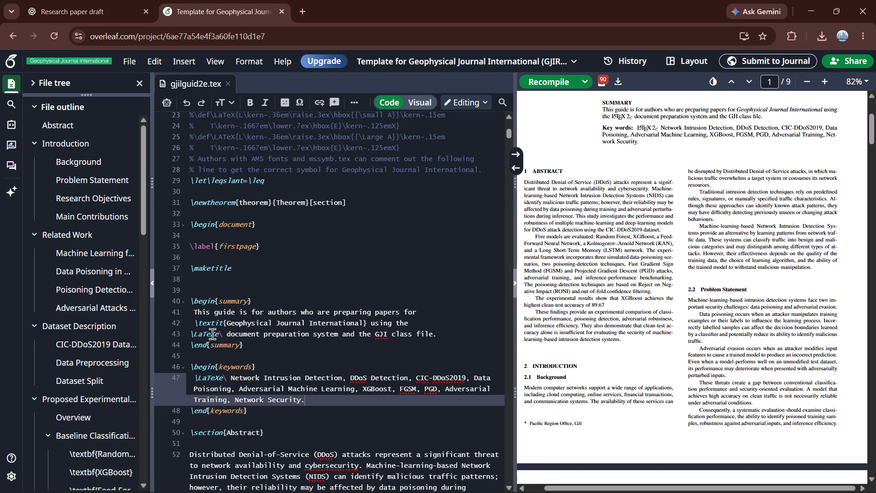
{"action": "scroll", "coordinate": [242, 352], "scroll_direction": "down", "scroll_amount": 1}
{"action": "left_click", "coordinate": [297, 374]}
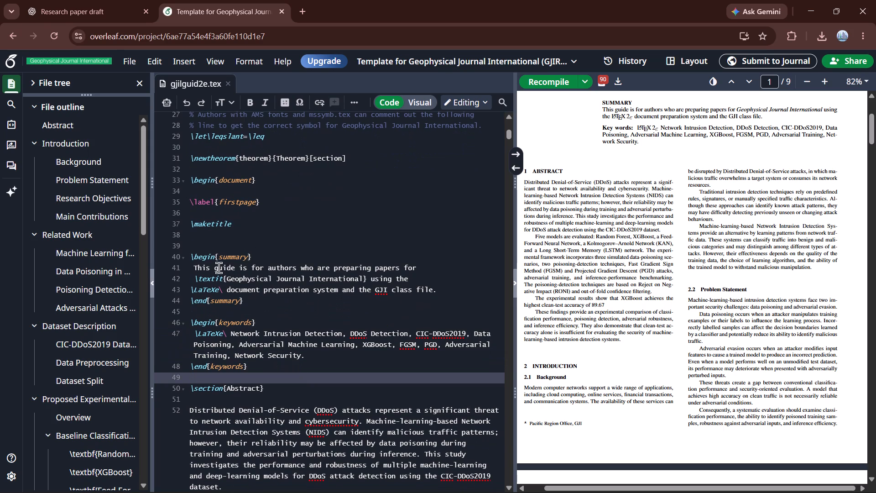
{"action": "left_click_drag", "start_coordinate": [196, 267], "coordinate": [244, 267]}
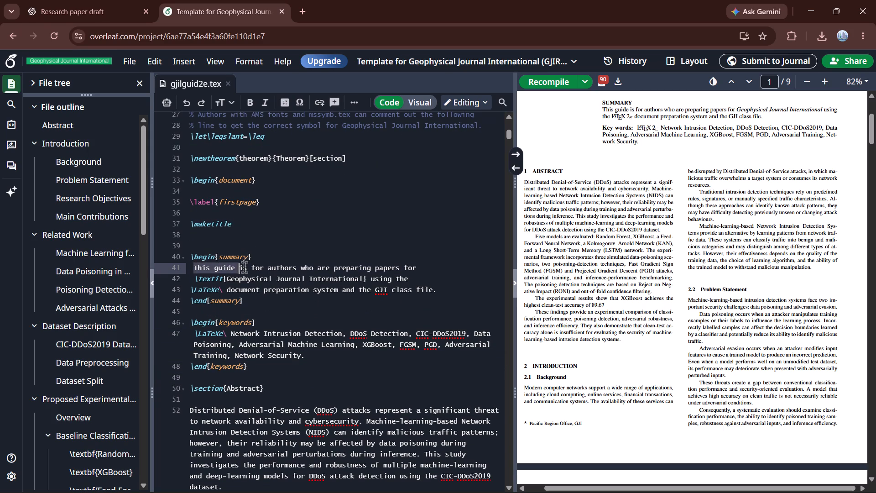
{"action": "left_click_drag", "start_coordinate": [244, 267], "coordinate": [395, 265]}
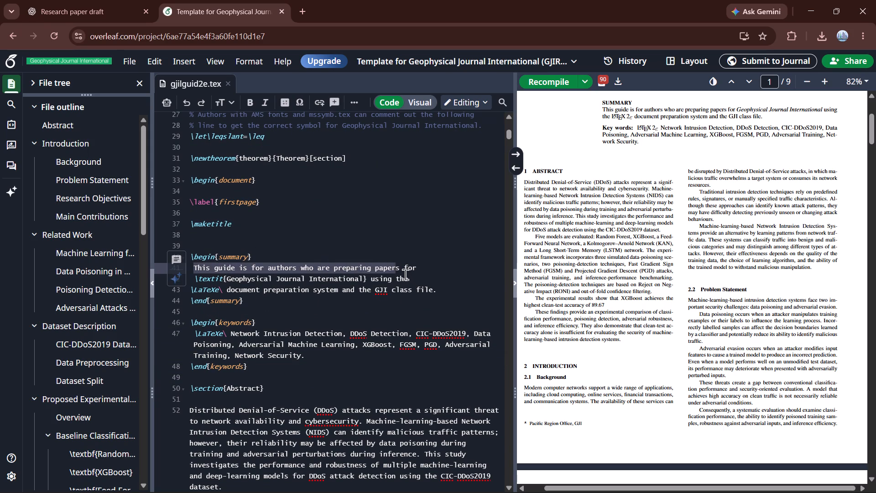
{"action": "left_click", "coordinate": [408, 277]}
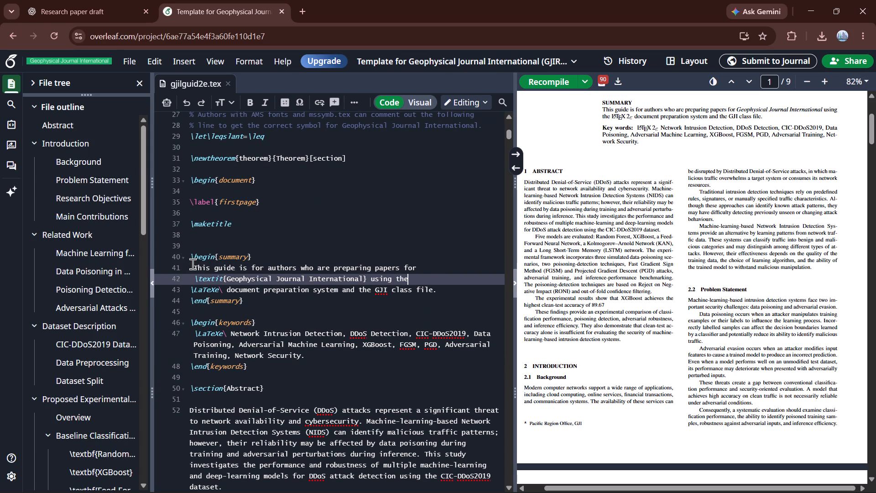
{"action": "left_click_drag", "start_coordinate": [193, 264], "coordinate": [406, 265]}
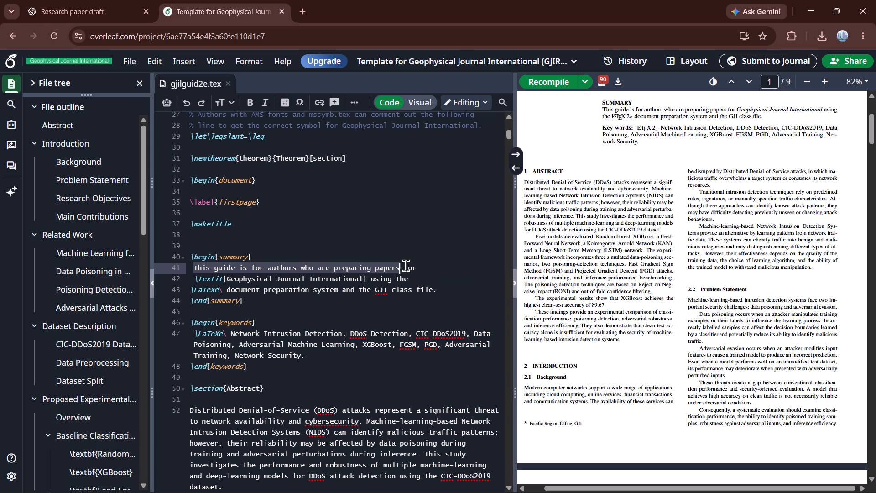
{"action": "left_click_drag", "start_coordinate": [406, 265], "coordinate": [416, 266]}
{"action": "key", "text": "BackSpace"}
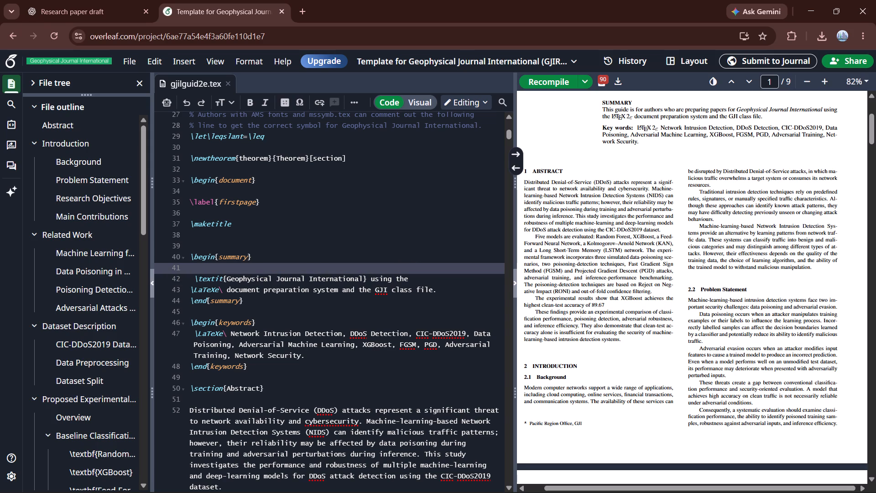
{"action": "key", "text": "ctrl+v"}
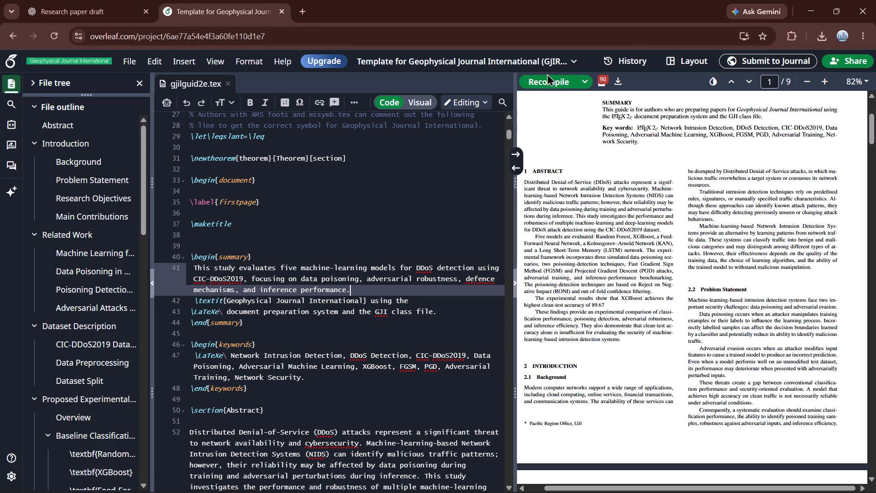
{"action": "left_click", "coordinate": [547, 75]}
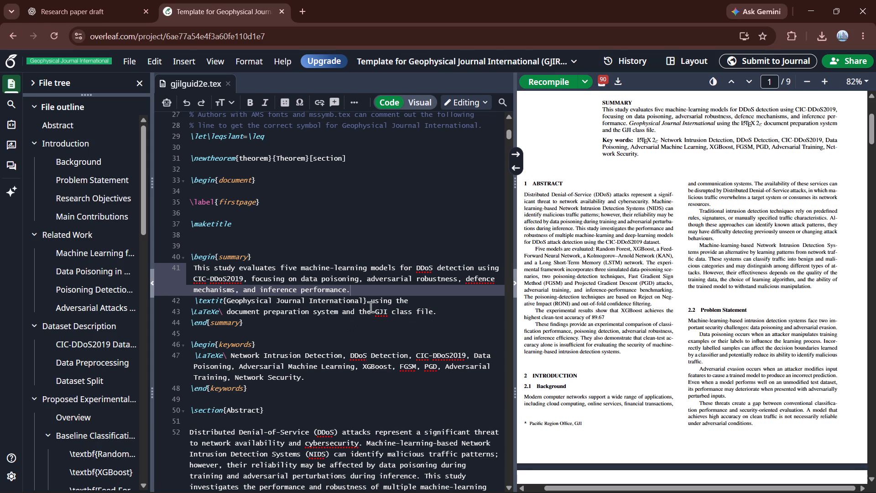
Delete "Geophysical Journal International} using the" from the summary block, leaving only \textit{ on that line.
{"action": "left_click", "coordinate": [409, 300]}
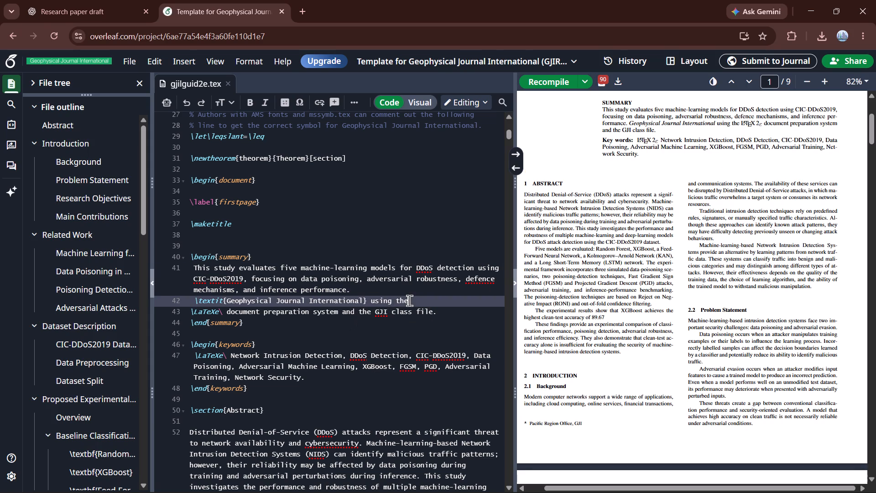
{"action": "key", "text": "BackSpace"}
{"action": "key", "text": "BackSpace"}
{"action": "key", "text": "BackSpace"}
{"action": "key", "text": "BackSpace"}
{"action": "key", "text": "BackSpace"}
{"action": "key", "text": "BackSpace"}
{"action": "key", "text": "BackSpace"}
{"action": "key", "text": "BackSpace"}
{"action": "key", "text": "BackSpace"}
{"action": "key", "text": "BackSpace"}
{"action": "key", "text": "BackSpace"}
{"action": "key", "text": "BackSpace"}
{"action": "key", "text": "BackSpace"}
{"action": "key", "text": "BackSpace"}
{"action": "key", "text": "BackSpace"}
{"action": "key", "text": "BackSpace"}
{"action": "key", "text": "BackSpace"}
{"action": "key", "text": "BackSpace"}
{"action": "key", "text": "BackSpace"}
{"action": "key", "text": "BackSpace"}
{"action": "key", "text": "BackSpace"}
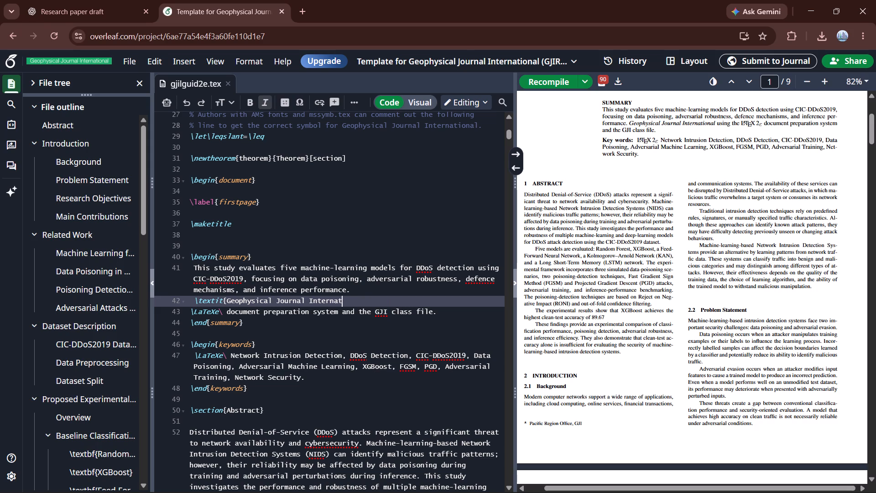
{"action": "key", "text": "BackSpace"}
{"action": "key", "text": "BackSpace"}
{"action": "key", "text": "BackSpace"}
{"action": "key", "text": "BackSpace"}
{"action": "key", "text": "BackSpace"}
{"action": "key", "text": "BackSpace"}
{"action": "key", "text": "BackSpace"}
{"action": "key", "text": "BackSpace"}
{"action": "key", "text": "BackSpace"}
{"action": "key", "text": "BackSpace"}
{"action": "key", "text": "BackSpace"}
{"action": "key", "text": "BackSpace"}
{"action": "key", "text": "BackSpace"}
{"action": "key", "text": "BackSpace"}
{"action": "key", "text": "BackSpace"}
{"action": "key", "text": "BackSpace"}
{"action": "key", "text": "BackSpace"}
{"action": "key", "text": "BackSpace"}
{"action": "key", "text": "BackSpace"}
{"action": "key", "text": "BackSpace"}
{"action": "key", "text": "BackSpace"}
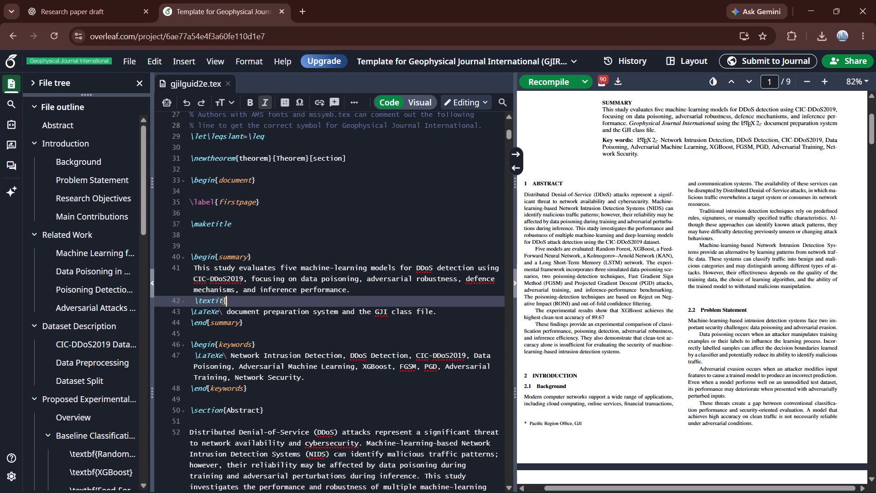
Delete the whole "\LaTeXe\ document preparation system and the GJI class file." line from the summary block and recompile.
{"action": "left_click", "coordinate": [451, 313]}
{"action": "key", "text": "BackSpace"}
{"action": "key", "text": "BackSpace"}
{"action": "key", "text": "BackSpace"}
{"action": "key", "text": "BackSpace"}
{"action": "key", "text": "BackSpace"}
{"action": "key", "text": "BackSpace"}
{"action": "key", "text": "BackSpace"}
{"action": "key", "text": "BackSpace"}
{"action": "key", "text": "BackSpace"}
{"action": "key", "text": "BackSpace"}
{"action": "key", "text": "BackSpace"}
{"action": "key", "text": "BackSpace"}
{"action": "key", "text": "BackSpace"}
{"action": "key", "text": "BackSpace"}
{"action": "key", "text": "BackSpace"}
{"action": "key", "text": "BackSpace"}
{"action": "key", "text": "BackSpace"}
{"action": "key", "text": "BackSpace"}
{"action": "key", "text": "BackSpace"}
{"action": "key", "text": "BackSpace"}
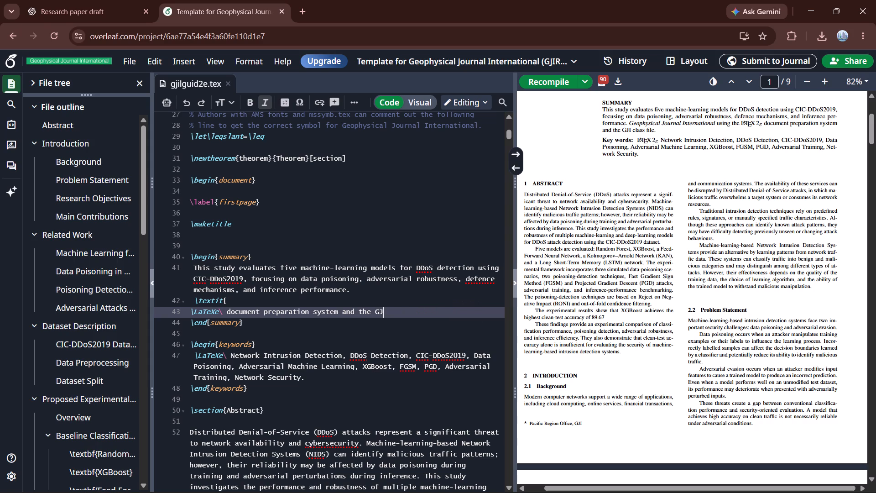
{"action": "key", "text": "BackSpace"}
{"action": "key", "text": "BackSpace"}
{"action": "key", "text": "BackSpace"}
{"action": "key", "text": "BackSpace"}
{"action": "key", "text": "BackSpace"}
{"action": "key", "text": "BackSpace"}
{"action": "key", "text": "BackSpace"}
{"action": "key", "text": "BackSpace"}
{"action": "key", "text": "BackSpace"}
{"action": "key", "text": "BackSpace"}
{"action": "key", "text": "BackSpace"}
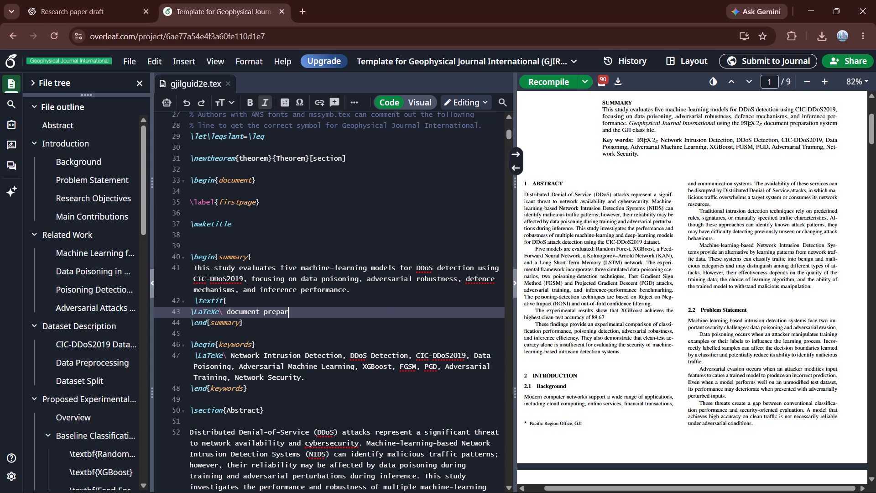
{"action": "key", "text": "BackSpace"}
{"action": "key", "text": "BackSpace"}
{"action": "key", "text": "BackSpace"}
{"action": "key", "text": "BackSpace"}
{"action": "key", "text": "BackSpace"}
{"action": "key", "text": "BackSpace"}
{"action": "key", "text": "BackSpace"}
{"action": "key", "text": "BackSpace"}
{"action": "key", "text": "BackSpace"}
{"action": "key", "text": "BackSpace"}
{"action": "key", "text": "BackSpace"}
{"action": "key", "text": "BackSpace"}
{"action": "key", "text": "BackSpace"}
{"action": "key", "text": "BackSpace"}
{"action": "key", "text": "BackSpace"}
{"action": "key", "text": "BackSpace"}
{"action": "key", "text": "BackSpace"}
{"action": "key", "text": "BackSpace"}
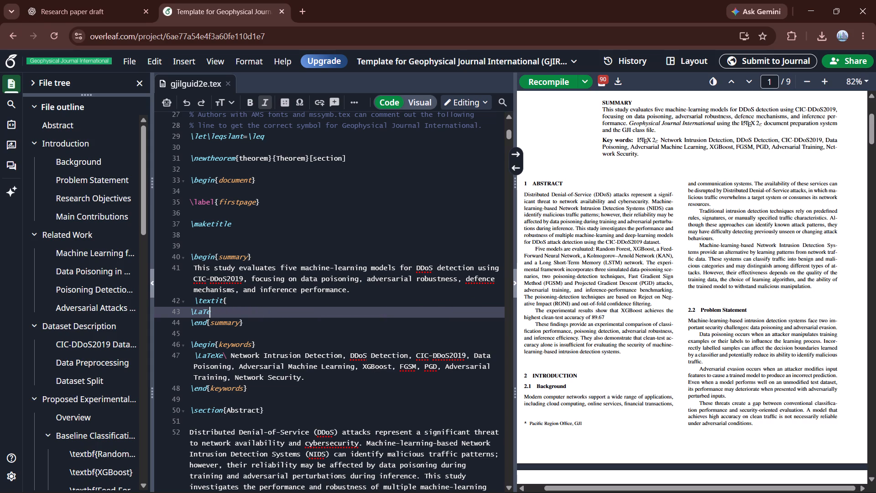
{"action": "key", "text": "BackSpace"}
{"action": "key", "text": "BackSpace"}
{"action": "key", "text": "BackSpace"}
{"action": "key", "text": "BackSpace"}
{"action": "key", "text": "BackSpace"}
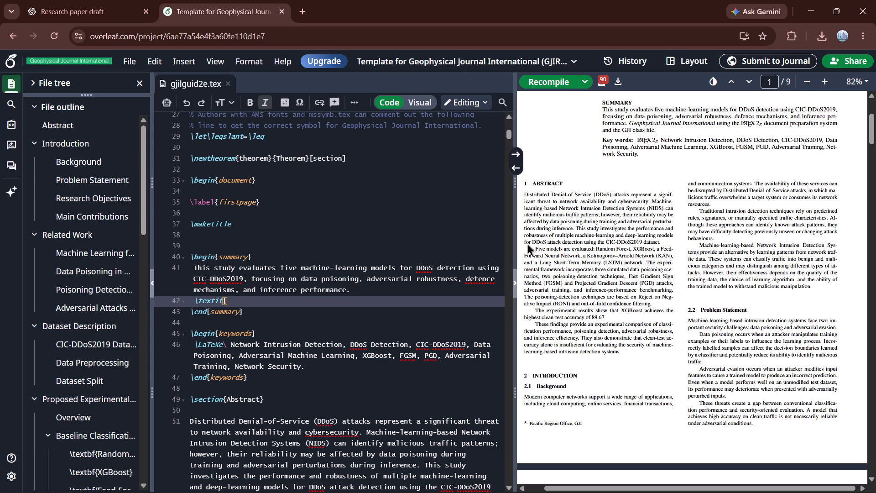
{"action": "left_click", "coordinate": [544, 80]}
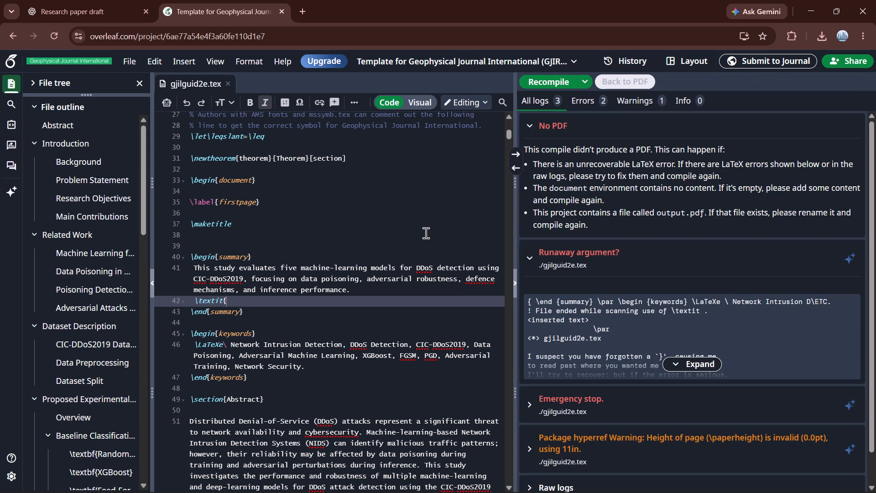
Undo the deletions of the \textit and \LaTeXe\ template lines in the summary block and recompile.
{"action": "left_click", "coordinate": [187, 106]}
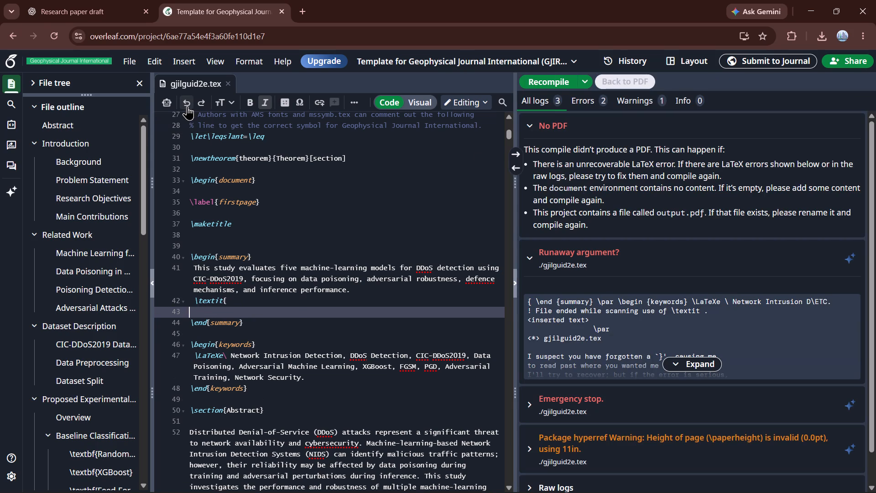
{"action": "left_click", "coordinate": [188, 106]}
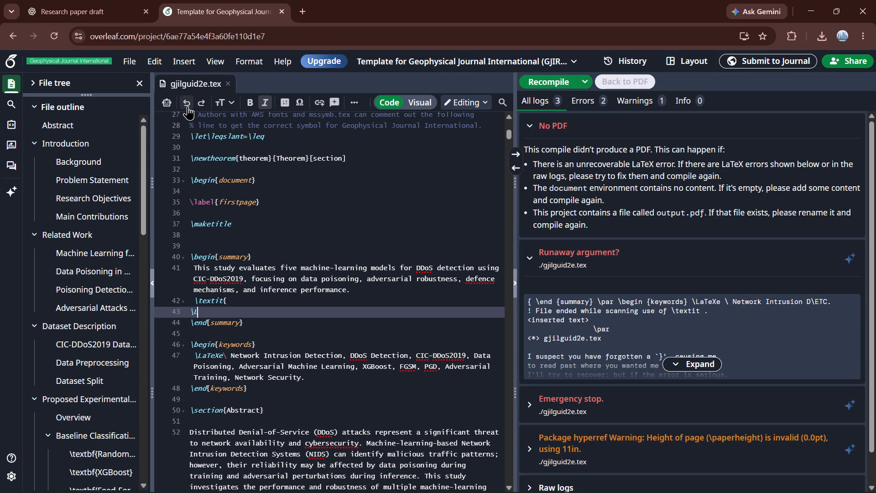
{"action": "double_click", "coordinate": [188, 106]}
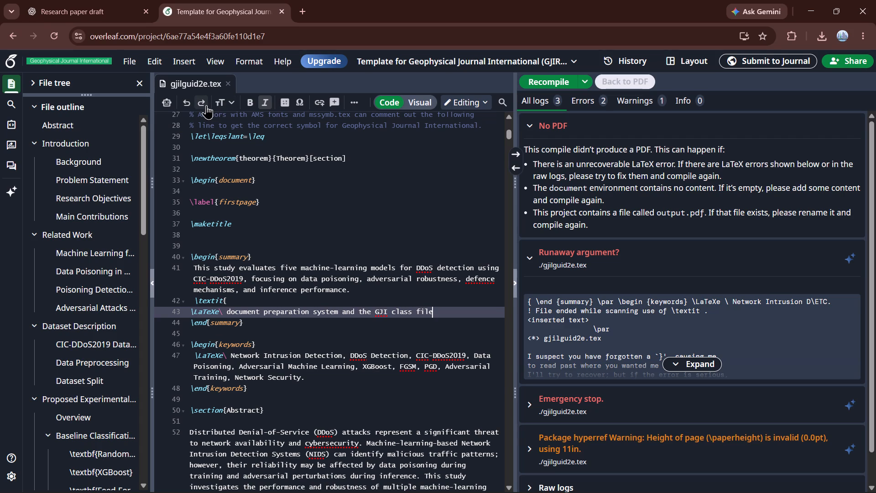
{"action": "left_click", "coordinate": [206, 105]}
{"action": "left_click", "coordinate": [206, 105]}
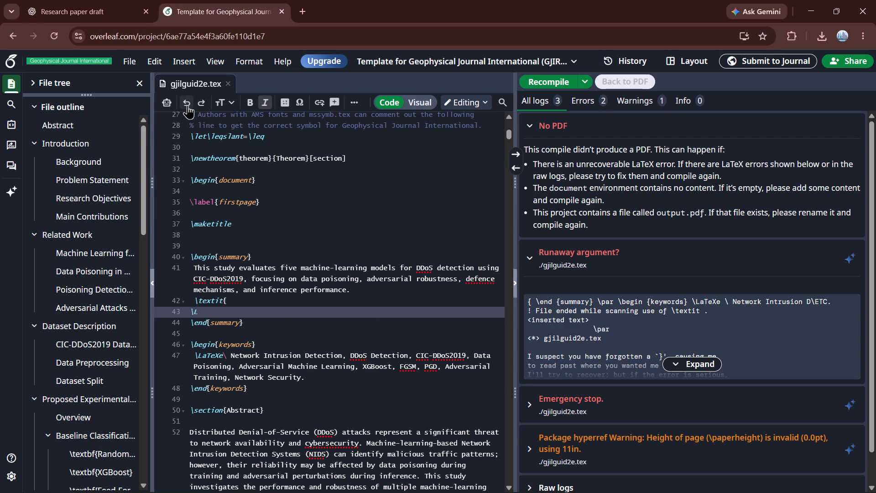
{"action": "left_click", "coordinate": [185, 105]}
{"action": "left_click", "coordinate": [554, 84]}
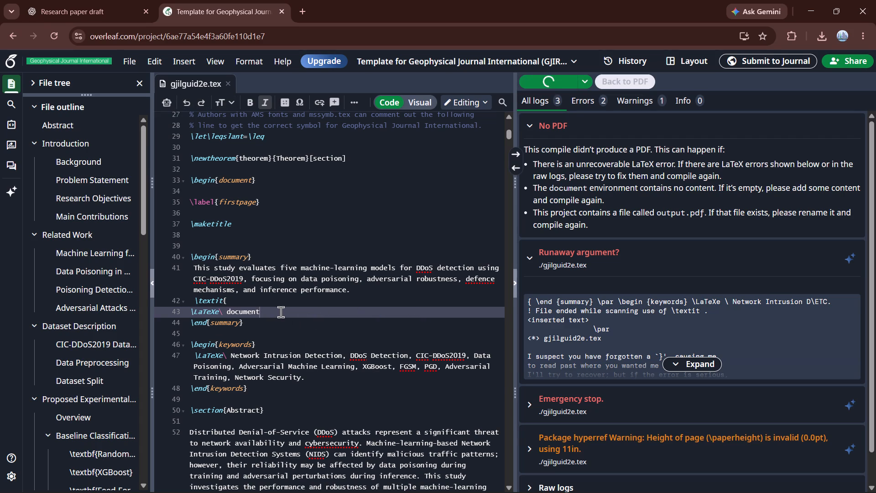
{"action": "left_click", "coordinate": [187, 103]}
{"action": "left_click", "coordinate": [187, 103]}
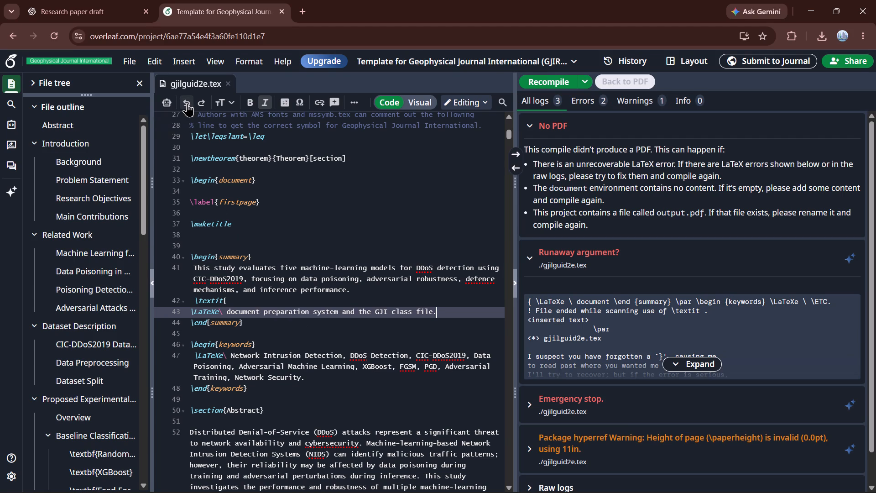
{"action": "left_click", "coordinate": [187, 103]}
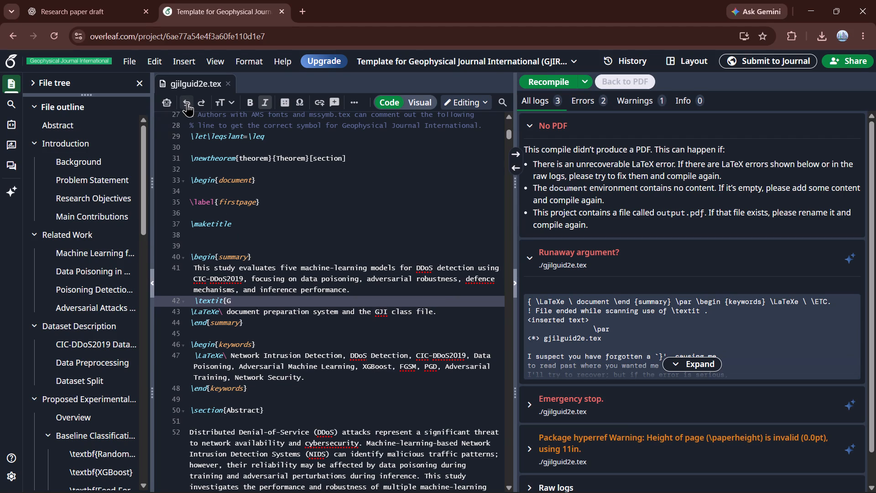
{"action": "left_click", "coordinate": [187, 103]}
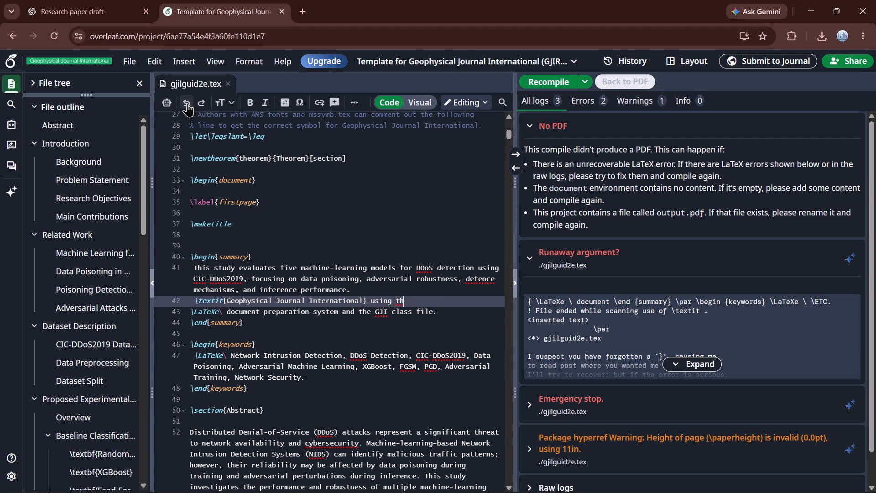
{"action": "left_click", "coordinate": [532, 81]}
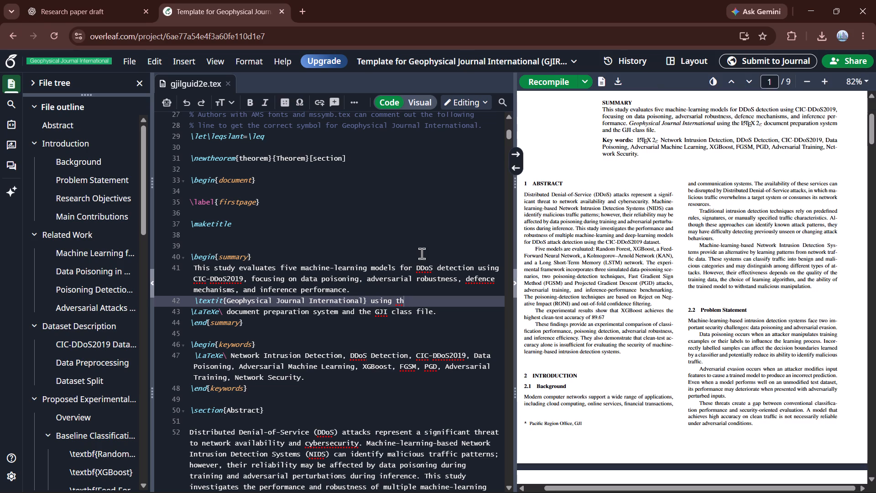
Delete "Geophysical Journal International" and "using th" from the summary block's \textit line, leaving an empty, closed \textit{}.
{"action": "left_click", "coordinate": [419, 302]}
{"action": "key", "text": "BackSpace"}
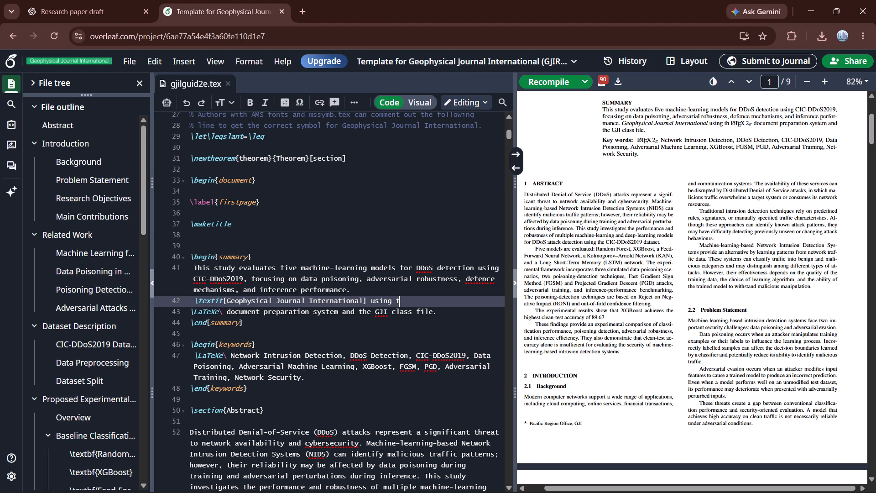
{"action": "key", "text": "BackSpace"}
{"action": "key", "text": "BackSpace"}
{"action": "key", "text": "BackSpace"}
{"action": "key", "text": "BackSpace"}
{"action": "key", "text": "BackSpace"}
{"action": "key", "text": "BackSpace"}
{"action": "key", "text": "BackSpace"}
{"action": "key", "text": "BackSpace"}
{"action": "key", "text": "BackSpace"}
{"action": "key", "text": "BackSpace"}
{"action": "key", "text": "BackSpace"}
{"action": "key", "text": "BackSpace"}
{"action": "key", "text": "BackSpace"}
{"action": "key", "text": "BackSpace"}
{"action": "key", "text": "BackSpace"}
{"action": "key", "text": "BackSpace"}
{"action": "key", "text": "BackSpace"}
{"action": "key", "text": "BackSpace"}
{"action": "key", "text": "BackSpace"}
{"action": "key", "text": "BackSpace"}
{"action": "key", "text": "BackSpace"}
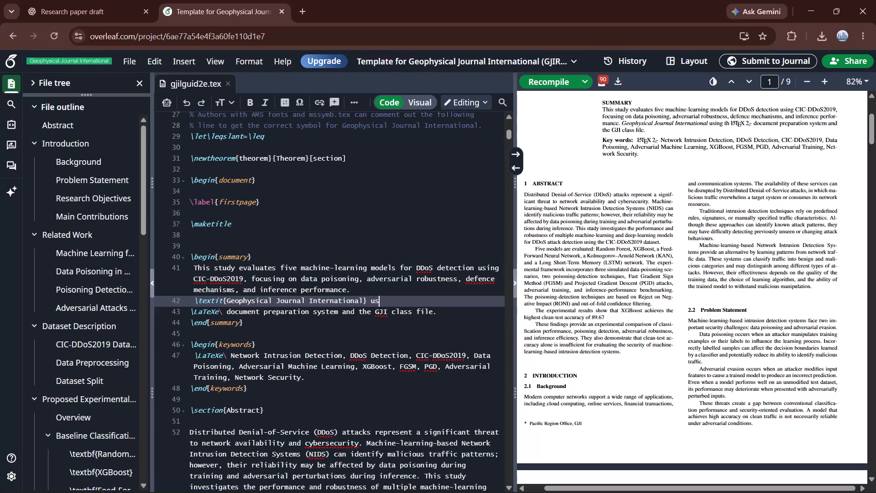
{"action": "key", "text": "BackSpace"}
{"action": "key", "text": "BackSpace"}
{"action": "key", "text": "BackSpace"}
{"action": "key", "text": "BackSpace"}
{"action": "key", "text": "BackSpace"}
{"action": "key", "text": "BackSpace"}
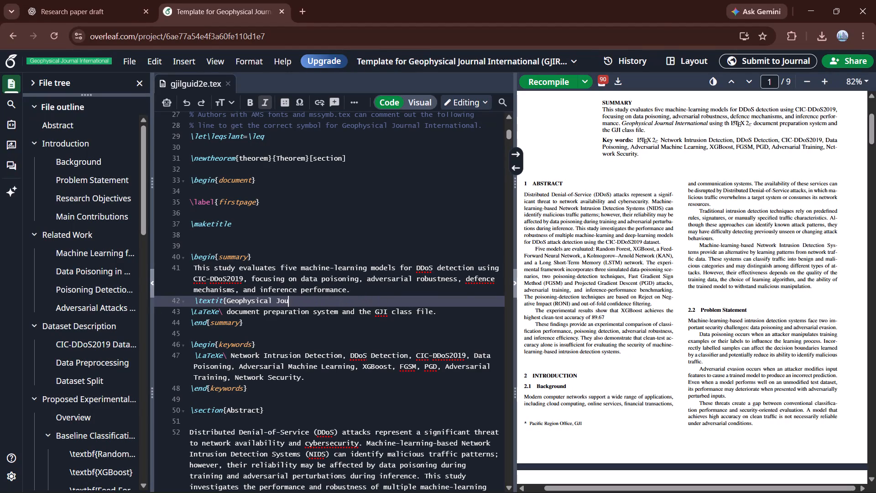
{"action": "key", "text": "BackSpace"}
{"action": "key", "text": "BackSpace"}
{"action": "key", "text": "BackSpace"}
{"action": "key", "text": "BackSpace"}
{"action": "key", "text": "BackSpace"}
{"action": "key", "text": "BackSpace"}
{"action": "key", "text": "BackSpace"}
{"action": "key", "text": "BackSpace"}
{"action": "key", "text": "BackSpace"}
{"action": "key", "text": "BackSpace"}
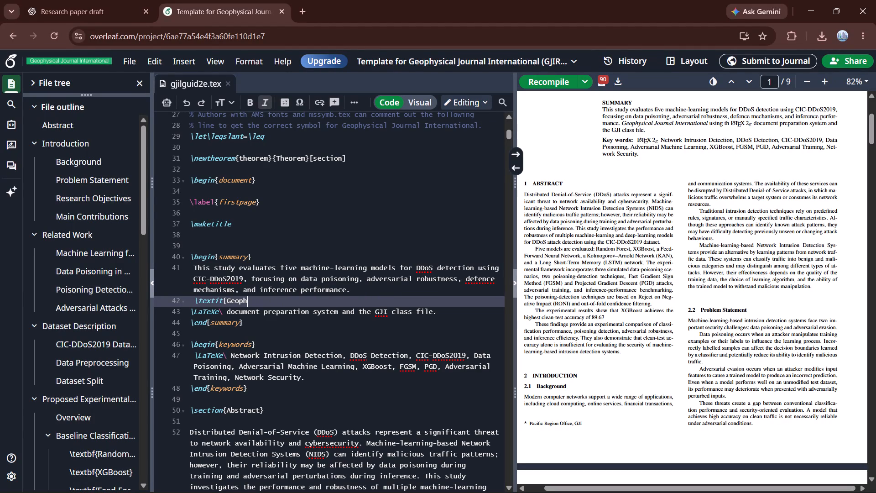
{"action": "key", "text": "BackSpace"}
{"action": "key", "text": "BackSpace"}
{"action": "key", "text": "BackSpace"}
{"action": "key", "text": "BackSpace"}
{"action": "key", "text": "BackSpace"}
{"action": "key", "text": "shift+braceright"}
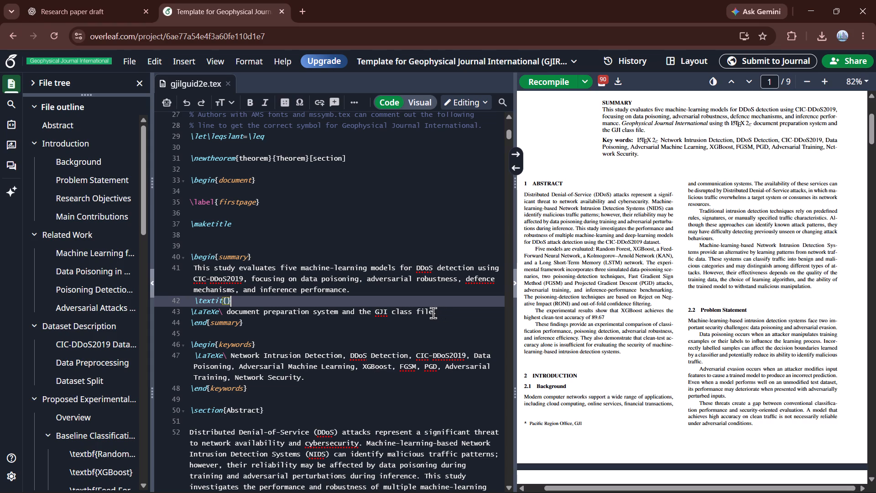
Delete "document preparation system and the GJI class file." after \LaTeXe\ in the summary block, keeping the command, and recompile.
{"action": "left_click", "coordinate": [437, 313]}
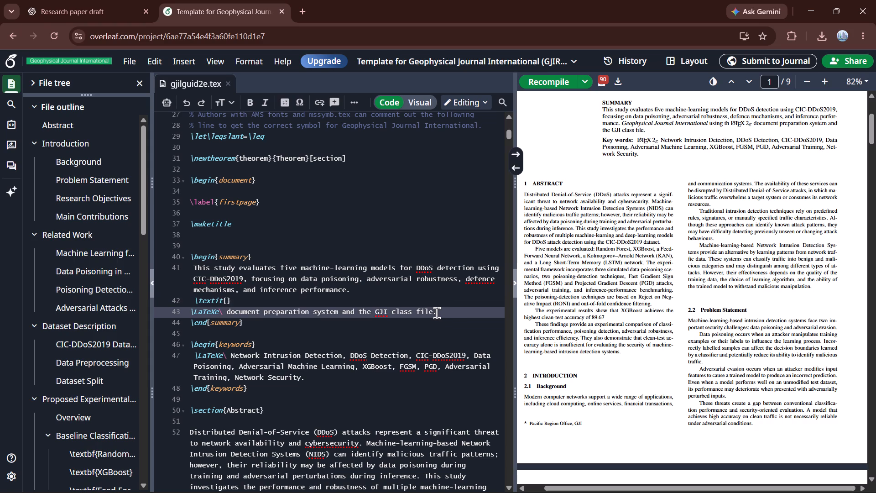
{"action": "key", "text": "BackSpace"}
{"action": "key", "text": "BackSpace"}
{"action": "key", "text": "BackSpace"}
{"action": "key", "text": "BackSpace"}
{"action": "key", "text": "BackSpace"}
{"action": "key", "text": "BackSpace"}
{"action": "key", "text": "BackSpace"}
{"action": "key", "text": "BackSpace"}
{"action": "key", "text": "BackSpace"}
{"action": "key", "text": "BackSpace"}
{"action": "key", "text": "BackSpace"}
{"action": "key", "text": "BackSpace"}
{"action": "key", "text": "BackSpace"}
{"action": "key", "text": "BackSpace"}
{"action": "key", "text": "BackSpace"}
{"action": "key", "text": "BackSpace"}
{"action": "key", "text": "BackSpace"}
{"action": "key", "text": "BackSpace"}
{"action": "key", "text": "BackSpace"}
{"action": "key", "text": "BackSpace"}
{"action": "key", "text": "BackSpace"}
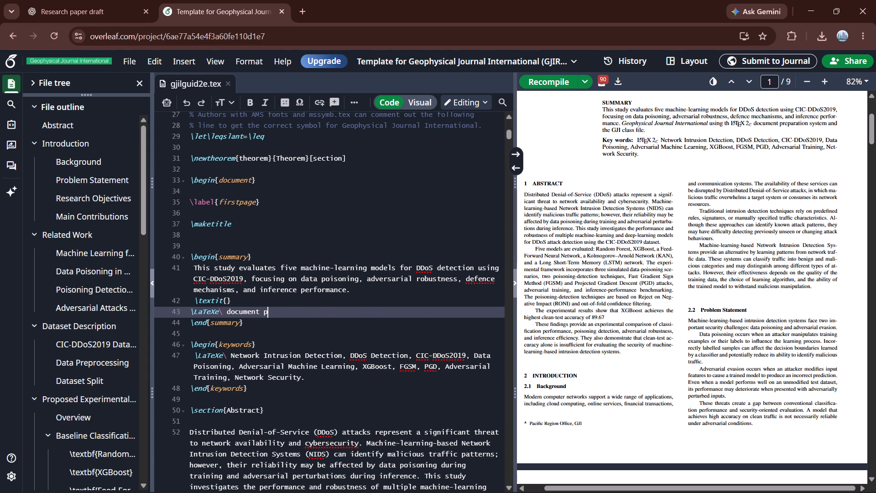
{"action": "key", "text": "BackSpace"}
{"action": "key", "text": "BackSpace"}
{"action": "key", "text": "BackSpace"}
{"action": "key", "text": "BackSpace"}
{"action": "key", "text": "BackSpace"}
{"action": "key", "text": "BackSpace"}
{"action": "key", "text": "BackSpace"}
{"action": "key", "text": "BackSpace"}
{"action": "key", "text": "BackSpace"}
{"action": "key", "text": "BackSpace"}
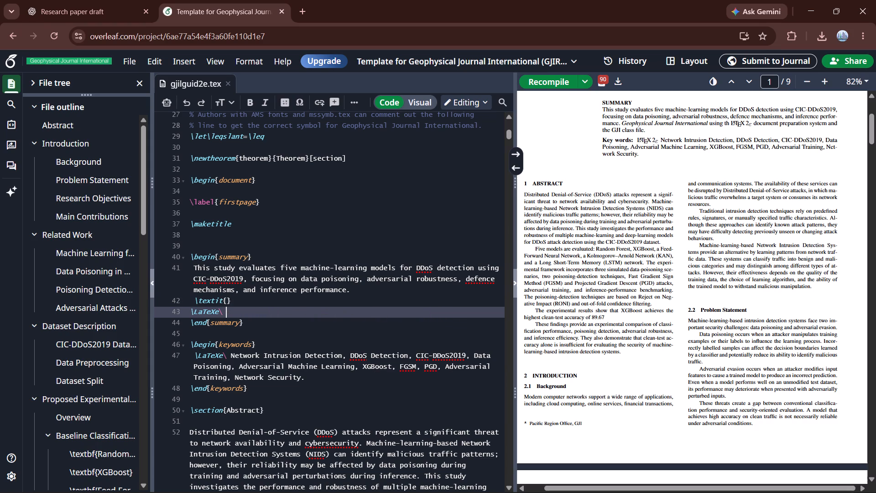
{"action": "left_click", "coordinate": [559, 77]}
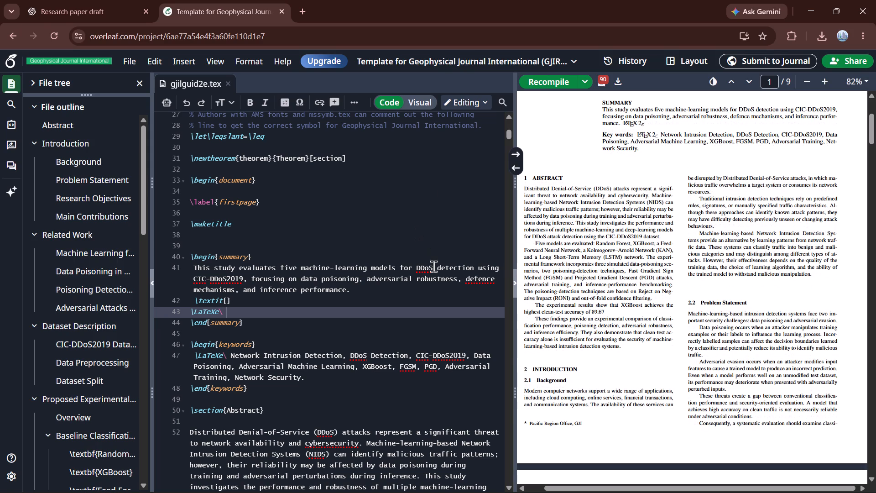
Delete the template affiliation "Research School of Earth Sciences, Australian National University, Canberra..." after $^1$ in the author block and recompile.
{"action": "scroll", "coordinate": [433, 266], "scroll_direction": "up", "scroll_amount": 1}
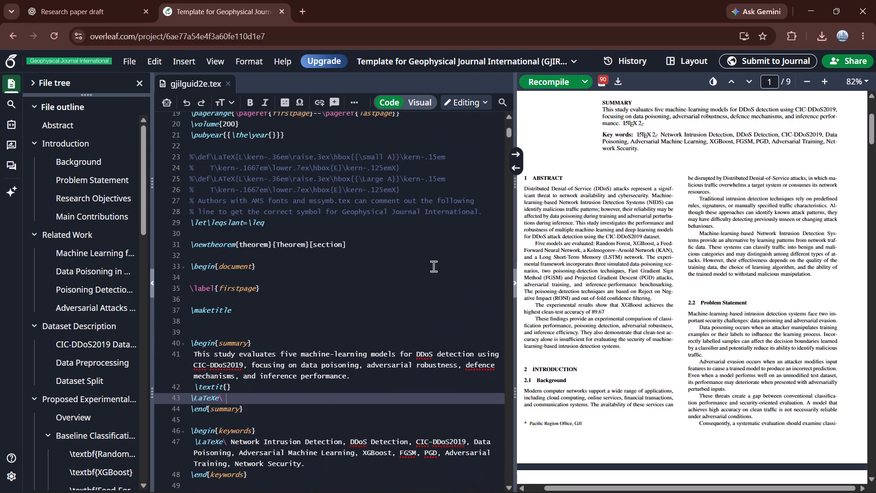
{"action": "scroll", "coordinate": [433, 266], "scroll_direction": "up", "scroll_amount": 1}
{"action": "scroll", "coordinate": [629, 238], "scroll_direction": "up", "scroll_amount": 3}
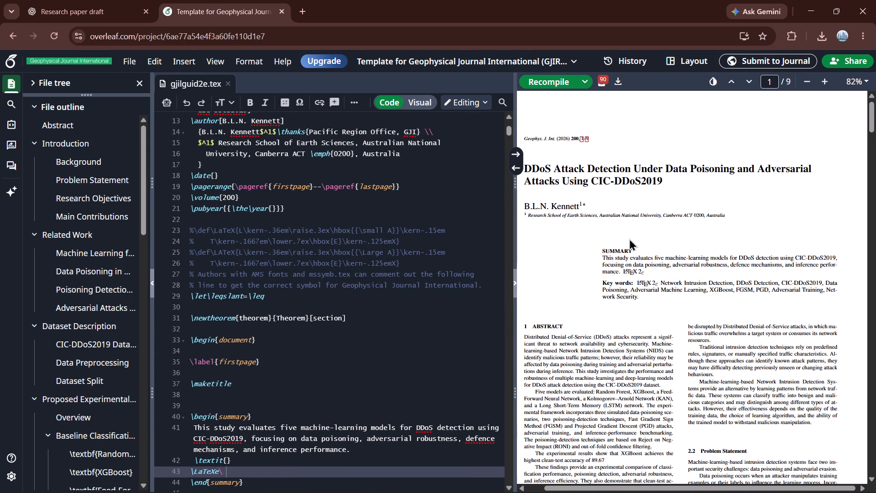
{"action": "scroll", "coordinate": [358, 279], "scroll_direction": "up", "scroll_amount": 1}
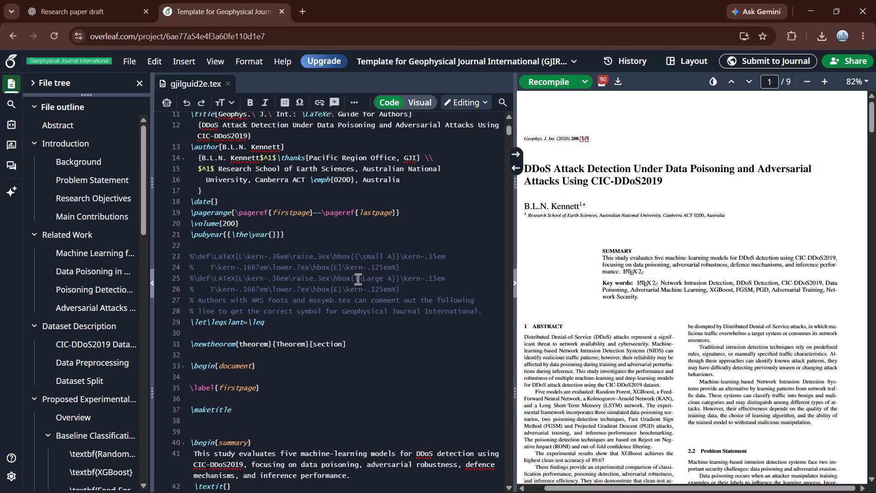
{"action": "scroll", "coordinate": [358, 279], "scroll_direction": "up", "scroll_amount": 1}
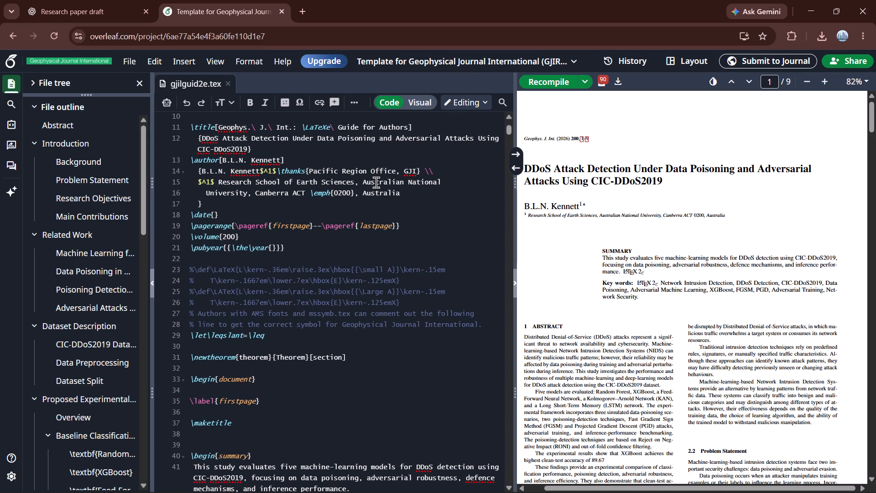
{"action": "left_click", "coordinate": [219, 181]}
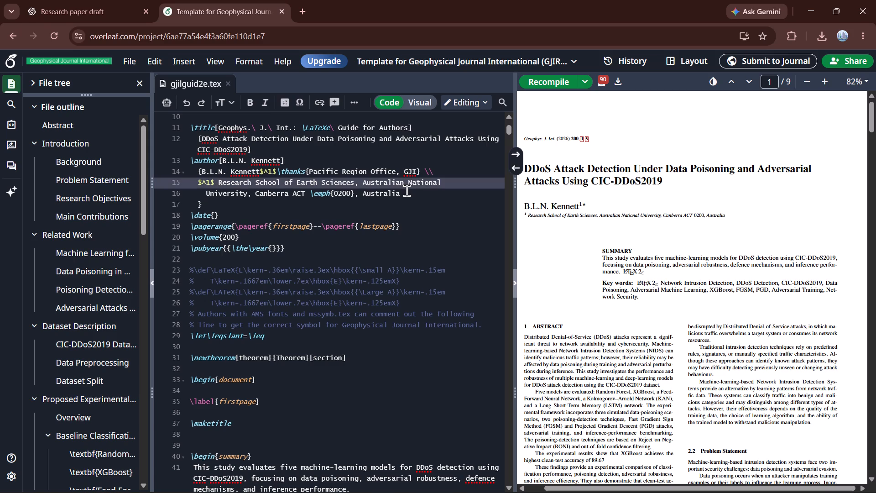
{"action": "left_click_drag", "start_coordinate": [218, 182], "coordinate": [402, 194]}
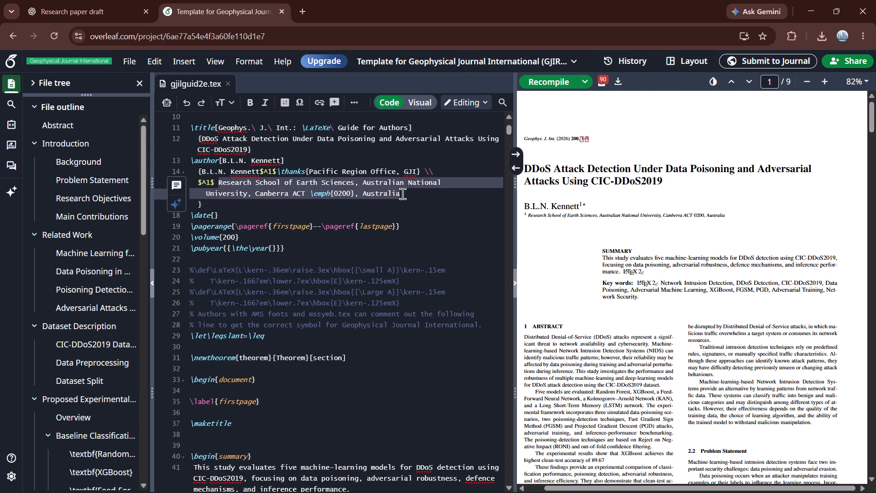
{"action": "key", "text": "BackSpace"}
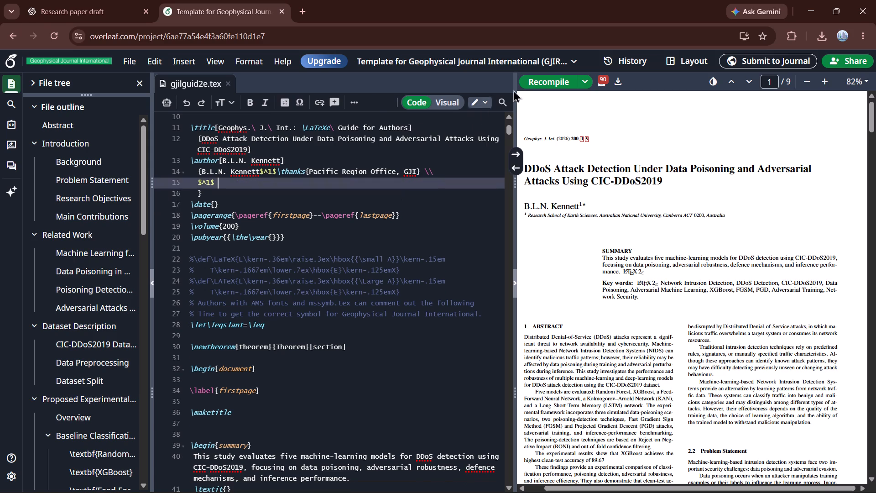
{"action": "left_click", "coordinate": [529, 88]}
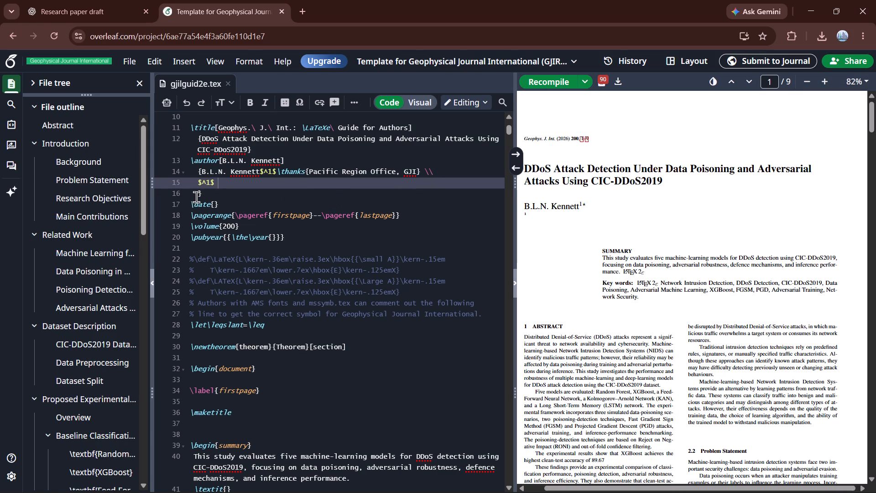
Clear "Pacific Region Office, GJI" from the author's \thanks{} braces and recompile.
{"action": "left_click", "coordinate": [416, 172]}
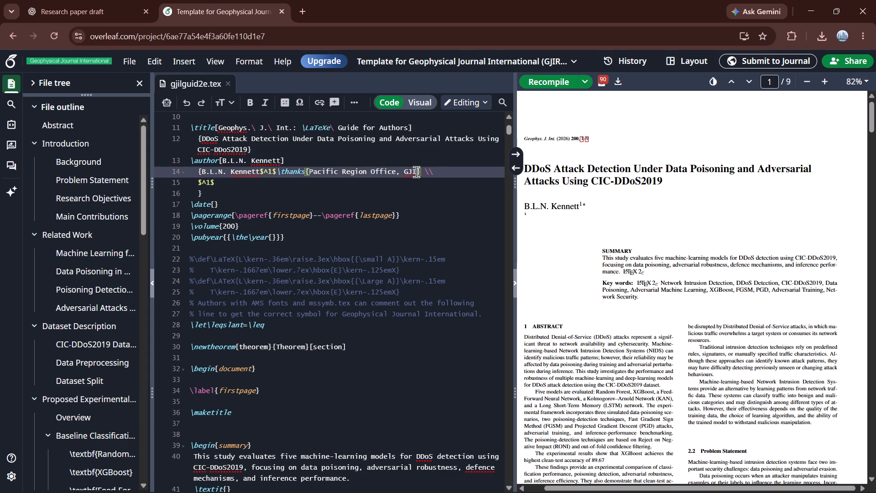
{"action": "key", "text": "BackSpace"}
{"action": "key", "text": "BackSpace"}
{"action": "key", "text": "BackSpace"}
{"action": "key", "text": "BackSpace"}
{"action": "key", "text": "BackSpace"}
{"action": "key", "text": "BackSpace"}
{"action": "key", "text": "BackSpace"}
{"action": "key", "text": "BackSpace"}
{"action": "key", "text": "BackSpace"}
{"action": "key", "text": "BackSpace"}
{"action": "key", "text": "BackSpace"}
{"action": "key", "text": "BackSpace"}
{"action": "key", "text": "BackSpace"}
{"action": "key", "text": "BackSpace"}
{"action": "key", "text": "BackSpace"}
{"action": "key", "text": "BackSpace"}
{"action": "key", "text": "BackSpace"}
{"action": "key", "text": "BackSpace"}
{"action": "key", "text": "BackSpace"}
{"action": "key", "text": "BackSpace"}
{"action": "key", "text": "BackSpace"}
{"action": "key", "text": "BackSpace"}
{"action": "key", "text": "BackSpace"}
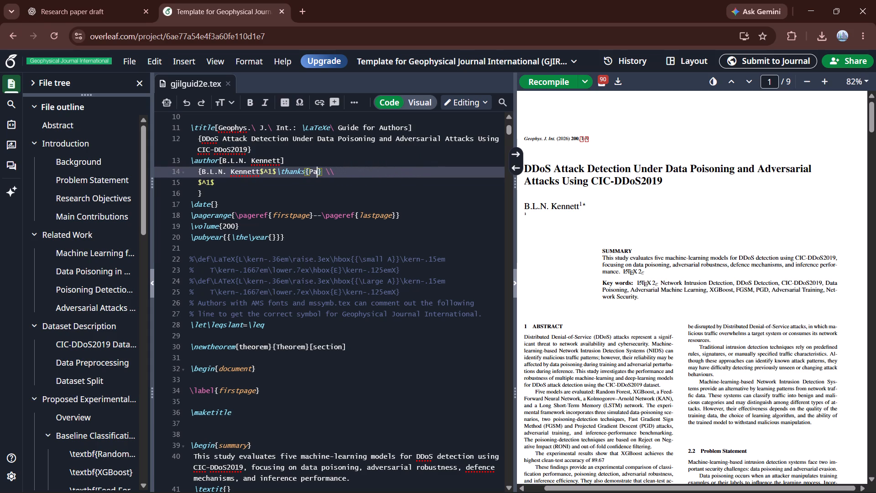
{"action": "key", "text": "BackSpace"}
{"action": "key", "text": "BackSpace"}
{"action": "left_click", "coordinate": [549, 86]}
Delete the words "Geophys.", "J." and "Int." from the short title in the \title square brackets, keeping the backslashes and colon.
{"action": "scroll", "coordinate": [318, 226], "scroll_direction": "down", "scroll_amount": 2}
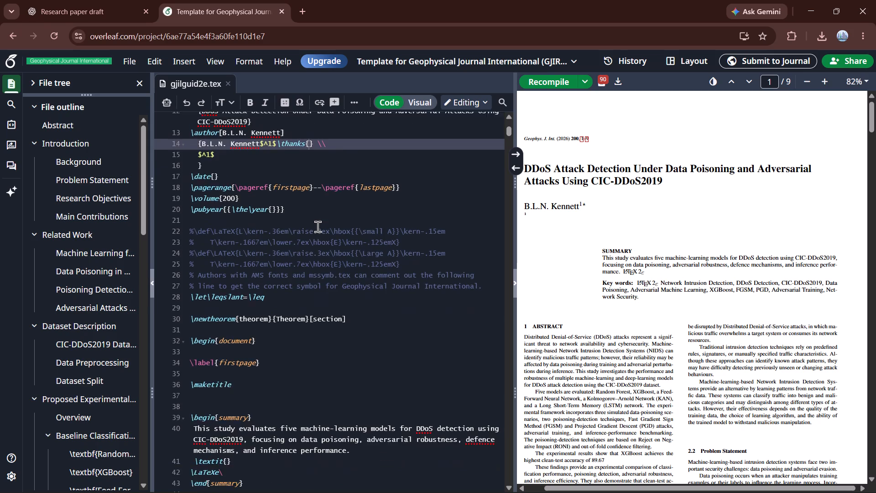
{"action": "scroll", "coordinate": [318, 226], "scroll_direction": "down", "scroll_amount": 4}
{"action": "scroll", "coordinate": [318, 226], "scroll_direction": "up", "scroll_amount": 4}
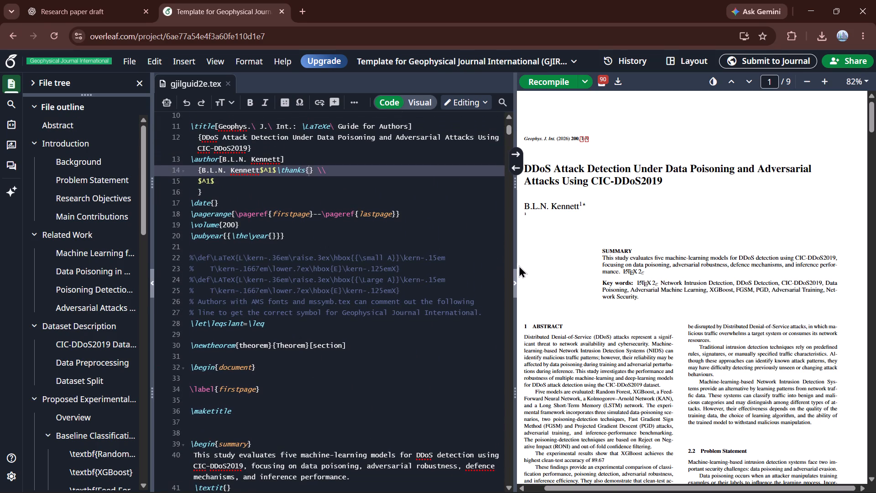
{"action": "scroll", "coordinate": [621, 278], "scroll_direction": "up", "scroll_amount": 3}
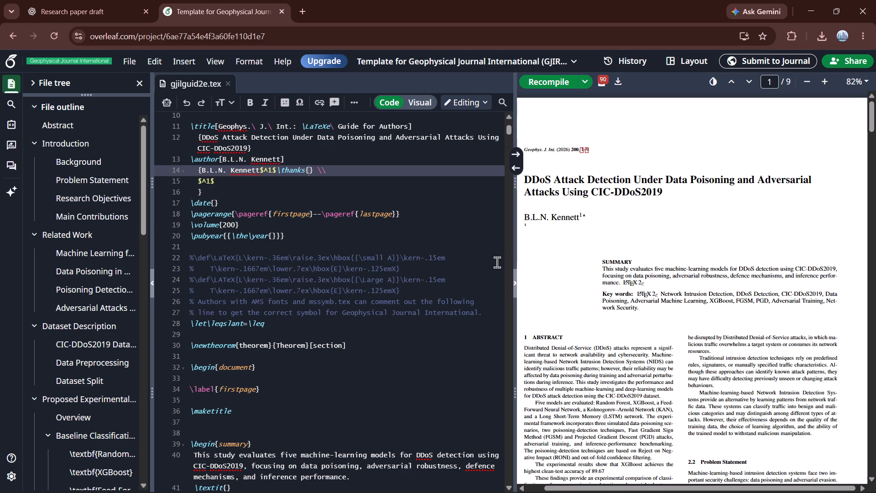
{"action": "scroll", "coordinate": [497, 262], "scroll_direction": "up", "scroll_amount": 1}
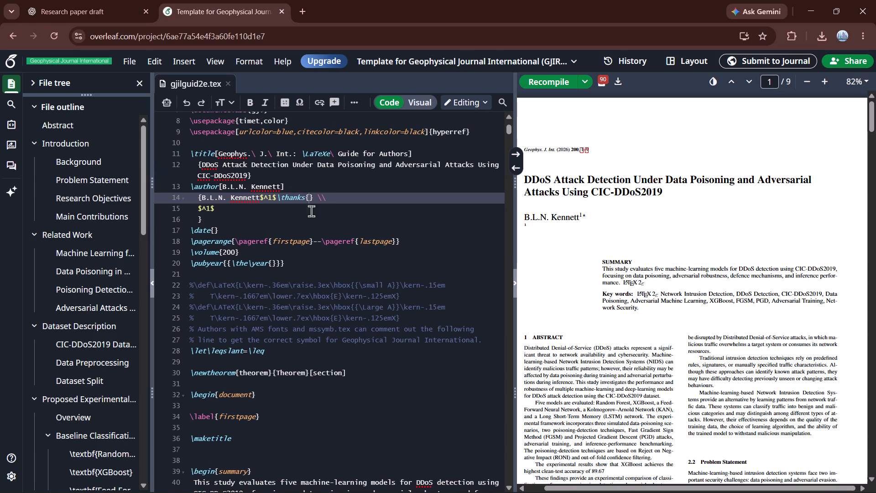
{"action": "scroll", "coordinate": [281, 196], "scroll_direction": "up", "scroll_amount": 2}
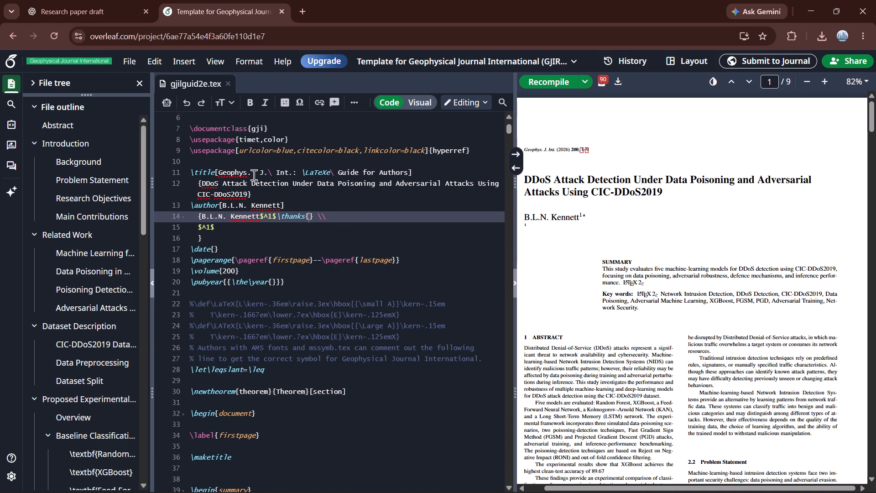
{"action": "left_click", "coordinate": [250, 175]}
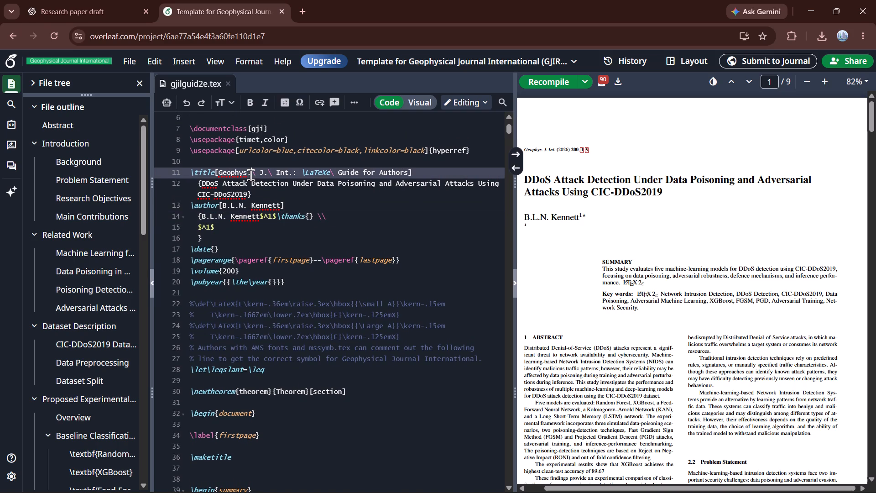
{"action": "key", "text": "BackSpace"}
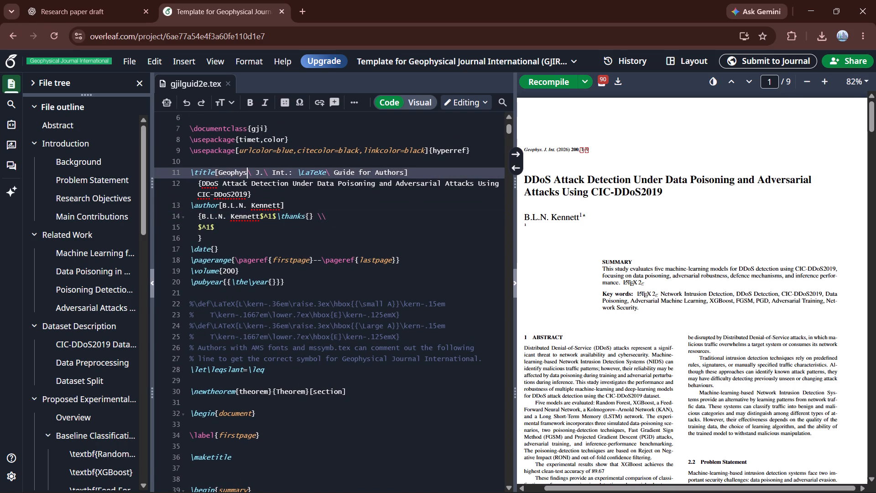
{"action": "key", "text": "BackSpace"}
{"action": "key", "text": "BackSpace"}
{"action": "key", "text": "BackSpace"}
{"action": "key", "text": "BackSpace"}
{"action": "key", "text": "BackSpace"}
{"action": "key", "text": "BackSpace"}
{"action": "key", "text": "BackSpace"}
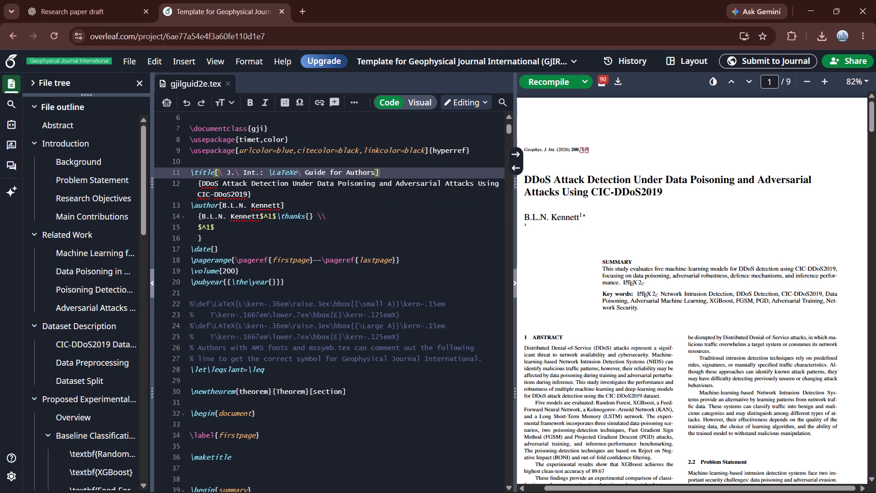
{"action": "key", "text": "Right"}
{"action": "key", "text": "Right"}
{"action": "key", "text": "Right"}
{"action": "key", "text": "Right"}
{"action": "key", "text": "BackSpace"}
{"action": "key", "text": "BackSpace"}
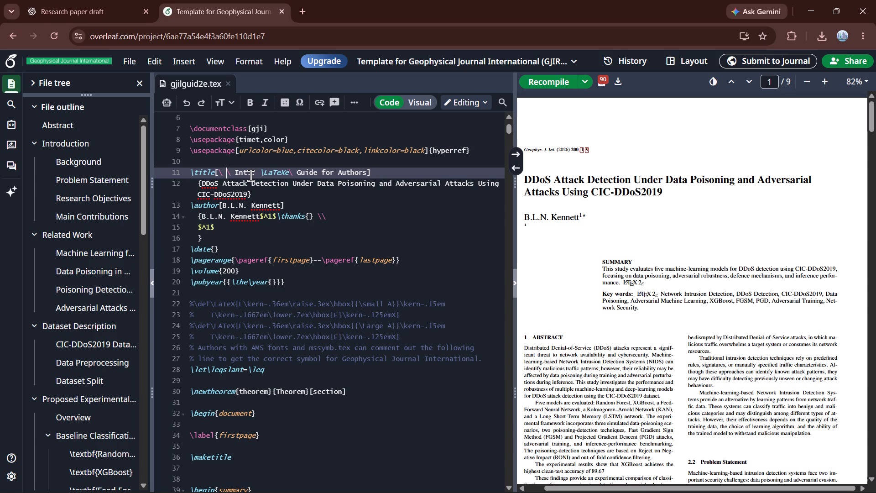
{"action": "left_click", "coordinate": [250, 175]}
{"action": "key", "text": "BackSpace"}
{"action": "key", "text": "BackSpace"}
{"action": "key", "text": "BackSpace"}
{"action": "key", "text": "BackSpace"}
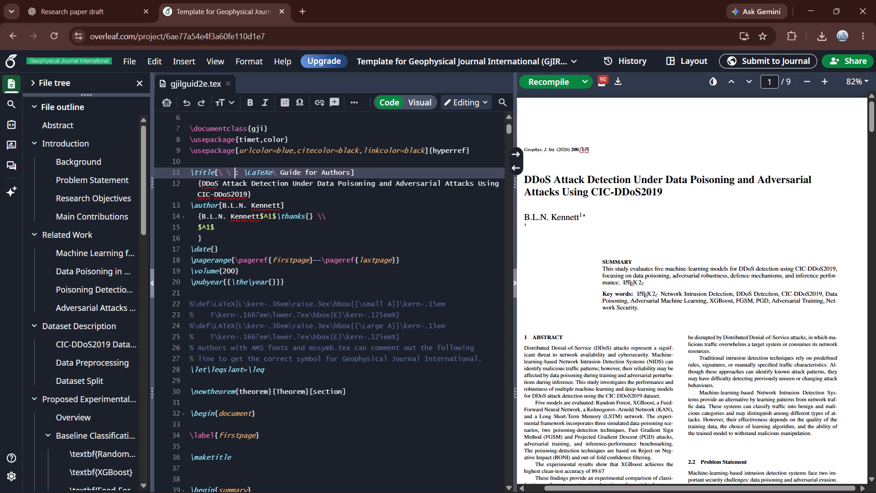
Delete "Guide for Authors" after \LaTeXe\ in the short title's square brackets, keeping the command, and recompile.
{"action": "left_click", "coordinate": [349, 175]}
{"action": "key", "text": "BackSpace"}
{"action": "key", "text": "BackSpace"}
{"action": "key", "text": "BackSpace"}
{"action": "key", "text": "BackSpace"}
{"action": "key", "text": "BackSpace"}
{"action": "key", "text": "BackSpace"}
{"action": "key", "text": "BackSpace"}
{"action": "key", "text": "BackSpace"}
{"action": "key", "text": "BackSpace"}
{"action": "key", "text": "BackSpace"}
{"action": "key", "text": "BackSpace"}
{"action": "key", "text": "BackSpace"}
{"action": "key", "text": "BackSpace"}
{"action": "key", "text": "BackSpace"}
{"action": "key", "text": "BackSpace"}
{"action": "key", "text": "BackSpace"}
{"action": "key", "text": "BackSpace"}
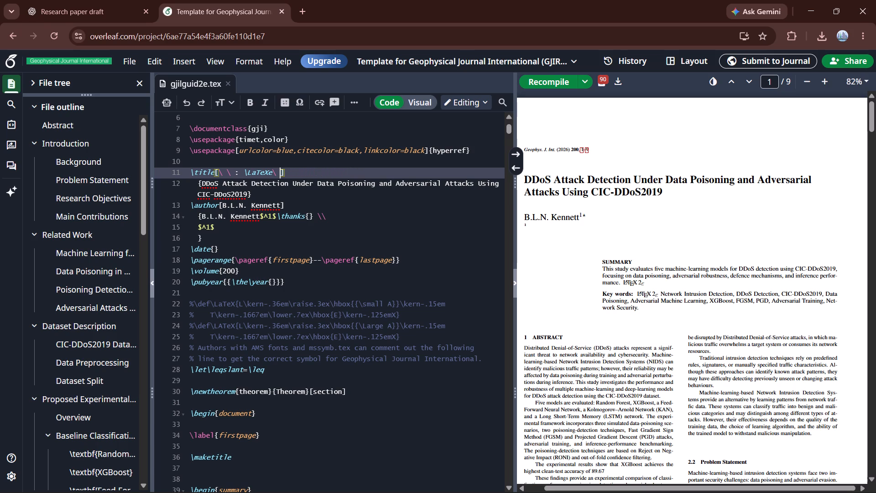
{"action": "left_click", "coordinate": [537, 88]}
{"action": "left_click", "coordinate": [556, 82]}
Examine the running headers and body text on the first four pages of the recompiled PDF preview.
{"action": "scroll", "coordinate": [619, 327], "scroll_direction": "down", "scroll_amount": 4}
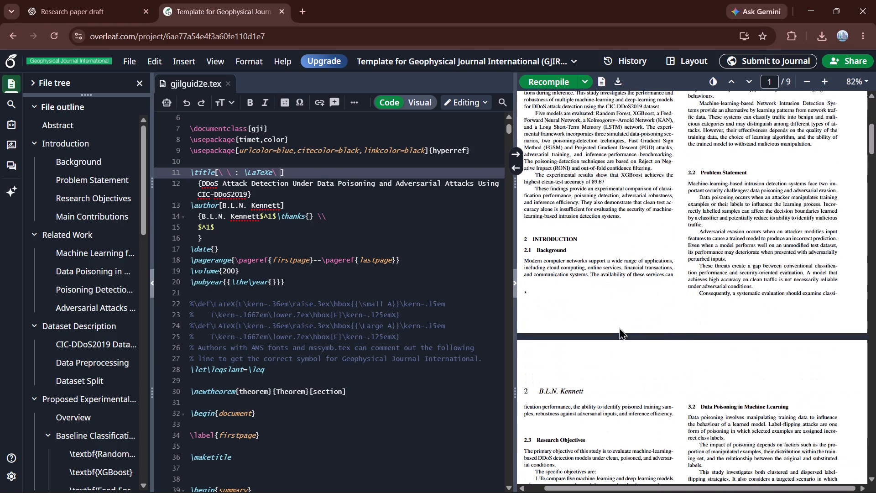
{"action": "scroll", "coordinate": [619, 327], "scroll_direction": "down", "scroll_amount": 5}
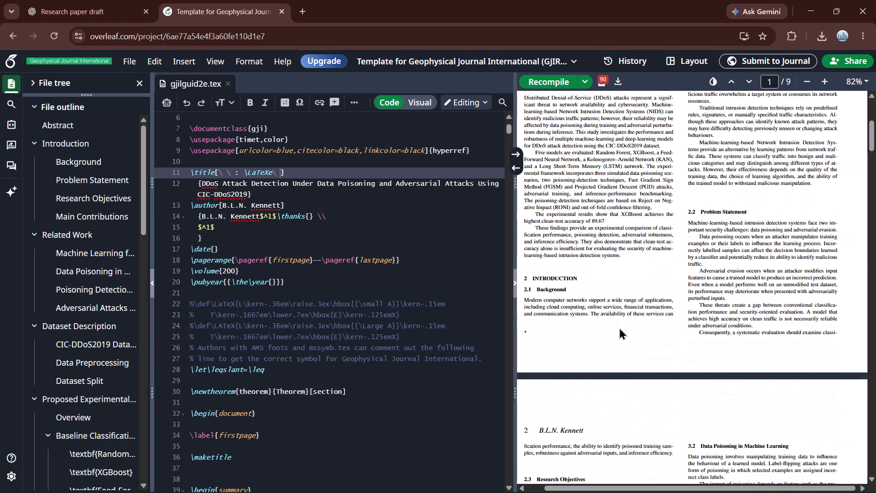
{"action": "scroll", "coordinate": [619, 327], "scroll_direction": "down", "scroll_amount": 1}
{"action": "scroll", "coordinate": [619, 327], "scroll_direction": "up", "scroll_amount": 3}
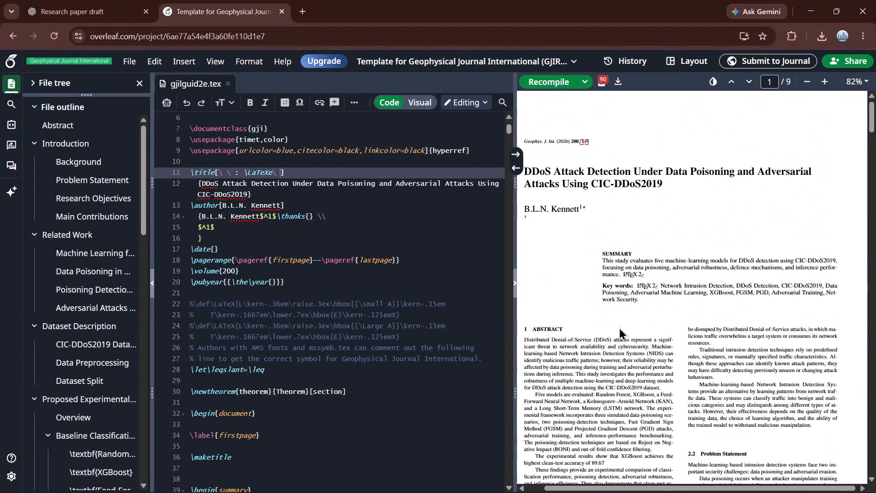
{"action": "scroll", "coordinate": [619, 327], "scroll_direction": "down", "scroll_amount": 8}
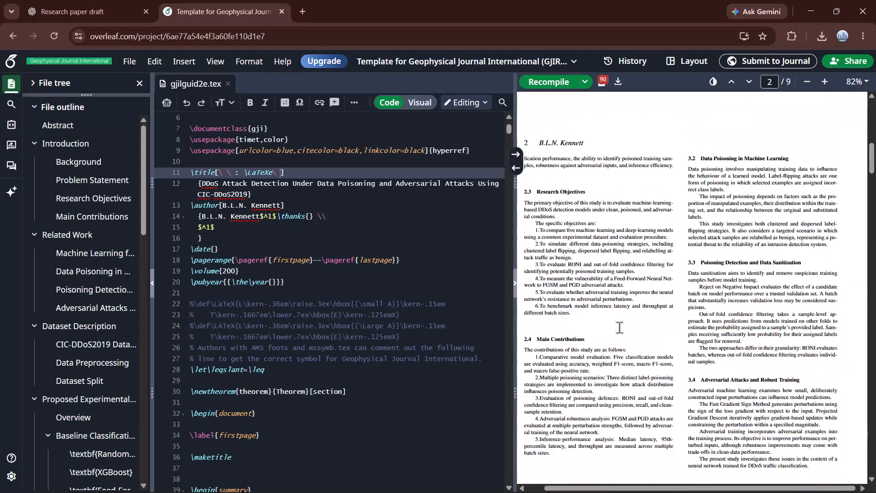
{"action": "scroll", "coordinate": [619, 327], "scroll_direction": "down", "scroll_amount": 4}
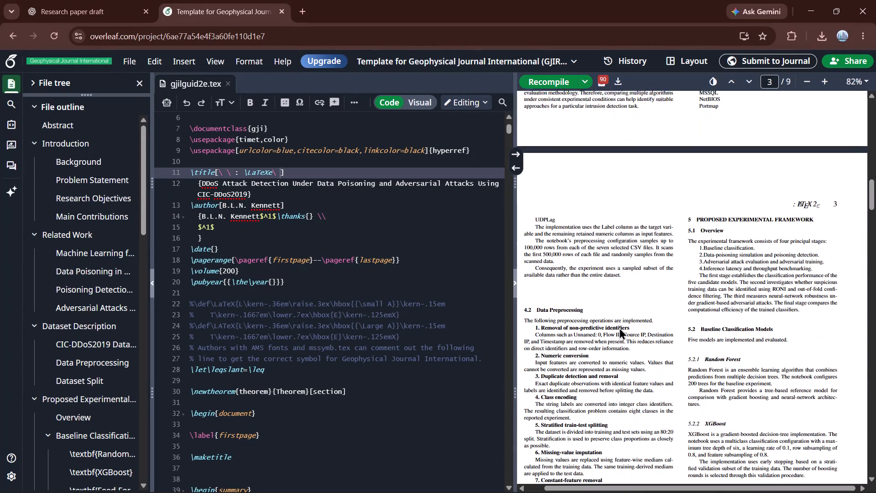
{"action": "scroll", "coordinate": [619, 327], "scroll_direction": "down", "scroll_amount": 5}
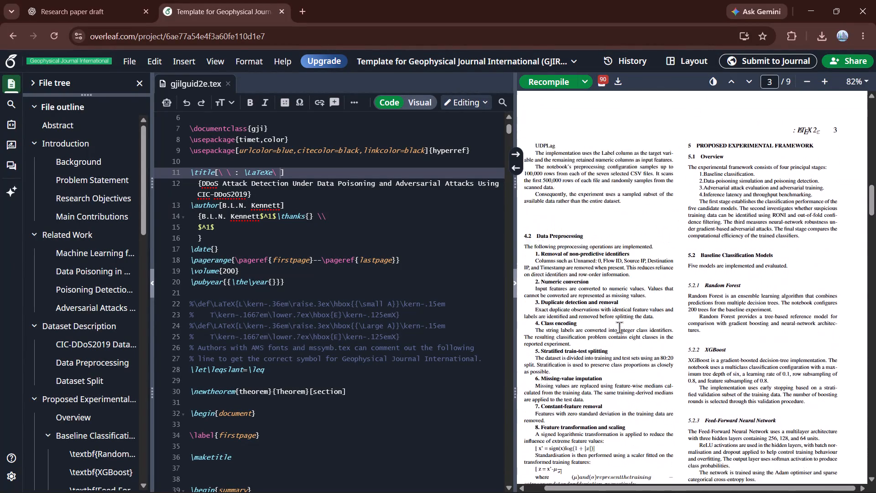
{"action": "scroll", "coordinate": [619, 327], "scroll_direction": "down", "scroll_amount": 4}
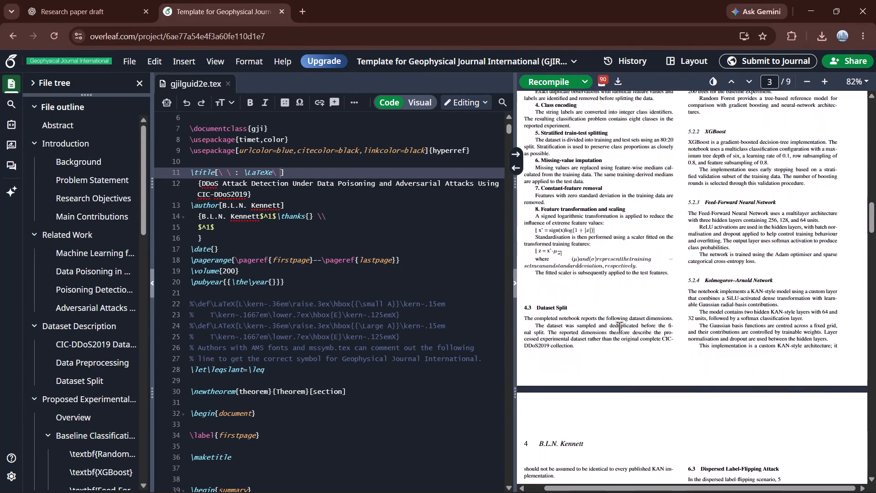
{"action": "scroll", "coordinate": [619, 327], "scroll_direction": "down", "scroll_amount": 2}
{"action": "scroll", "coordinate": [619, 327], "scroll_direction": "up", "scroll_amount": 4}
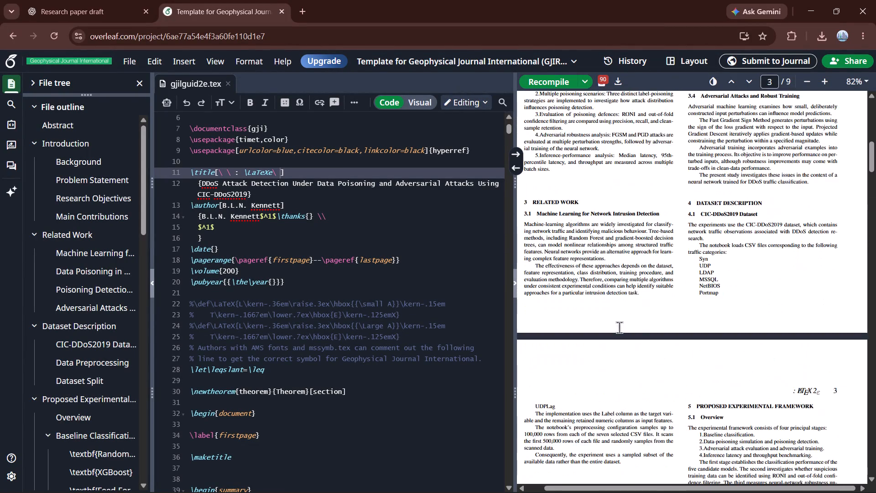
{"action": "scroll", "coordinate": [365, 278], "scroll_direction": "up", "scroll_amount": 2}
{"action": "scroll", "coordinate": [298, 367], "scroll_direction": "down", "scroll_amount": 1}
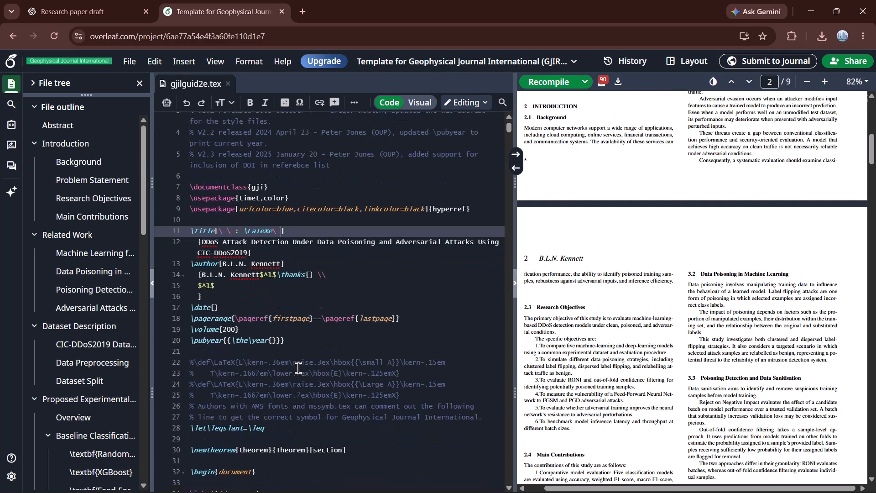
Look through the LaTeX source from the preamble and title block down to the Related Work section.
{"action": "scroll", "coordinate": [298, 367], "scroll_direction": "down", "scroll_amount": 1}
{"action": "scroll", "coordinate": [298, 367], "scroll_direction": "up", "scroll_amount": 1}
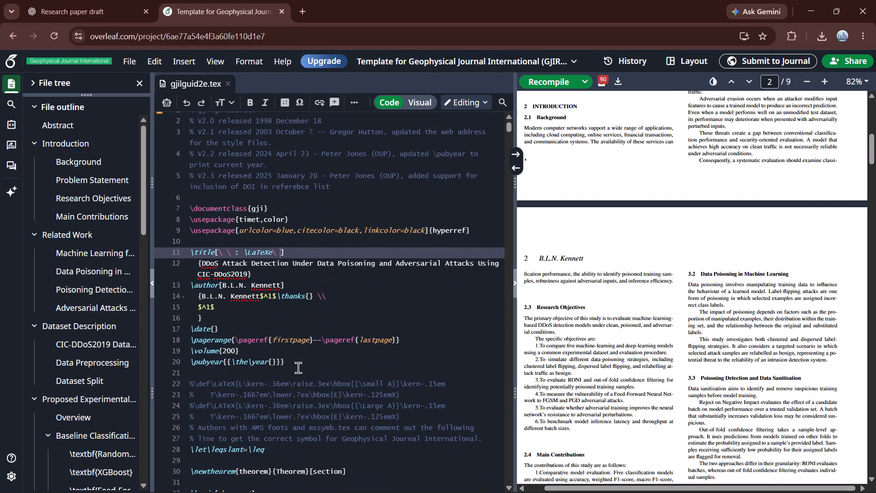
{"action": "scroll", "coordinate": [298, 367], "scroll_direction": "up", "scroll_amount": 3}
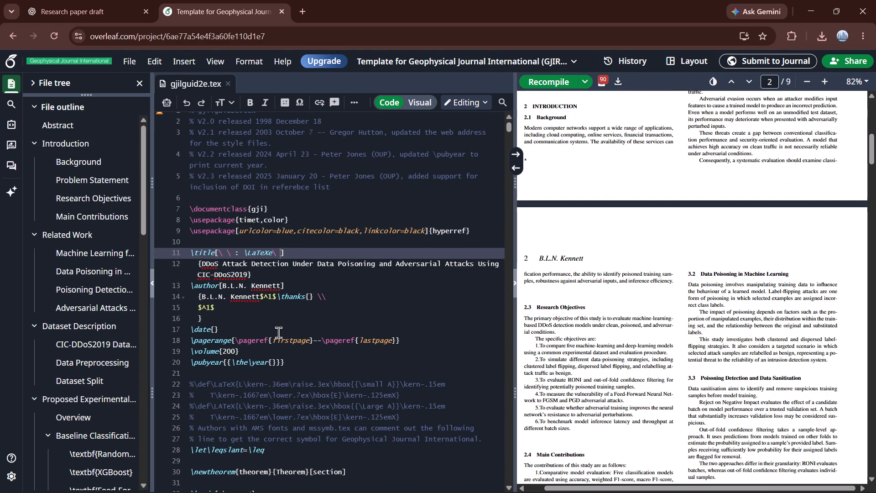
{"action": "scroll", "coordinate": [278, 332], "scroll_direction": "up", "scroll_amount": 2}
{"action": "scroll", "coordinate": [323, 338], "scroll_direction": "down", "scroll_amount": 5}
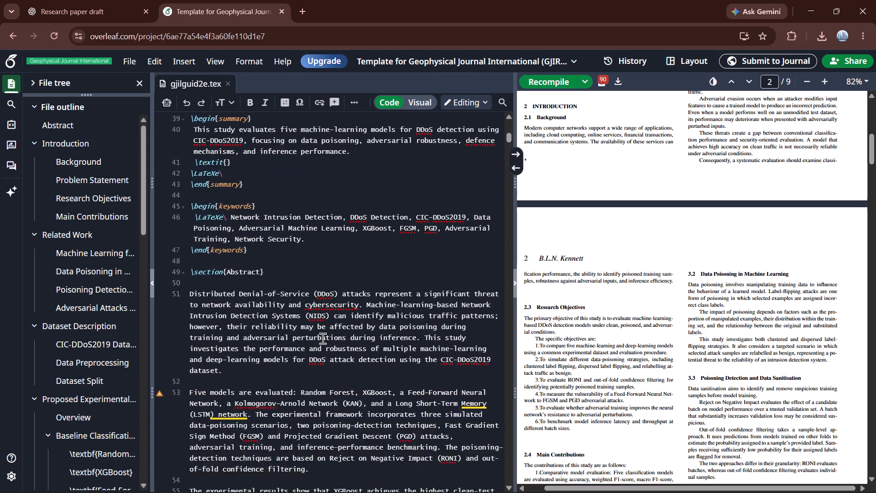
{"action": "scroll", "coordinate": [323, 338], "scroll_direction": "down", "scroll_amount": 7}
{"action": "scroll", "coordinate": [323, 338], "scroll_direction": "right", "scroll_amount": 1}
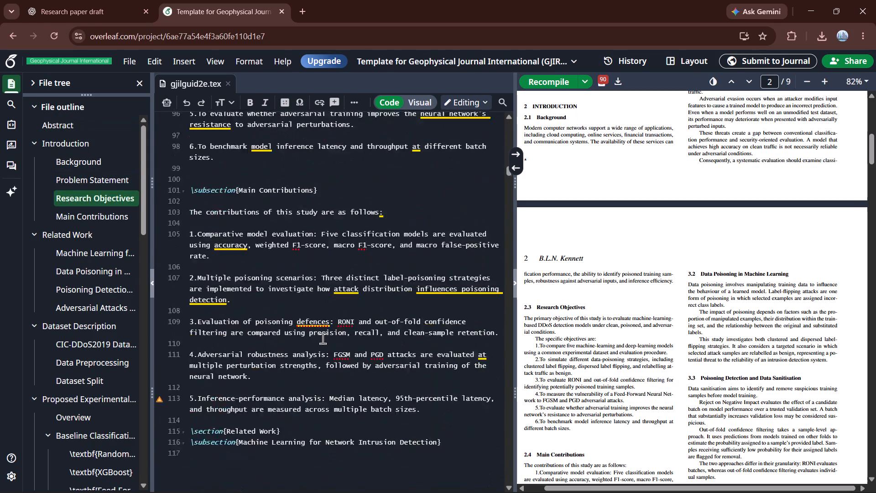
{"action": "scroll", "coordinate": [323, 338], "scroll_direction": "right", "scroll_amount": 1}
{"action": "scroll", "coordinate": [323, 338], "scroll_direction": "up", "scroll_amount": 3}
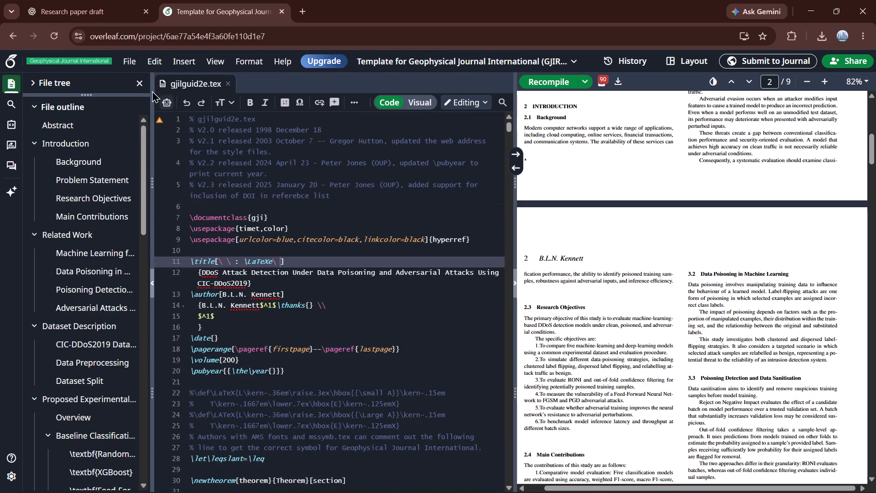
Download the compiled paper as a PDF and open the downloaded copy in the browser.
{"action": "left_click", "coordinate": [130, 56]}
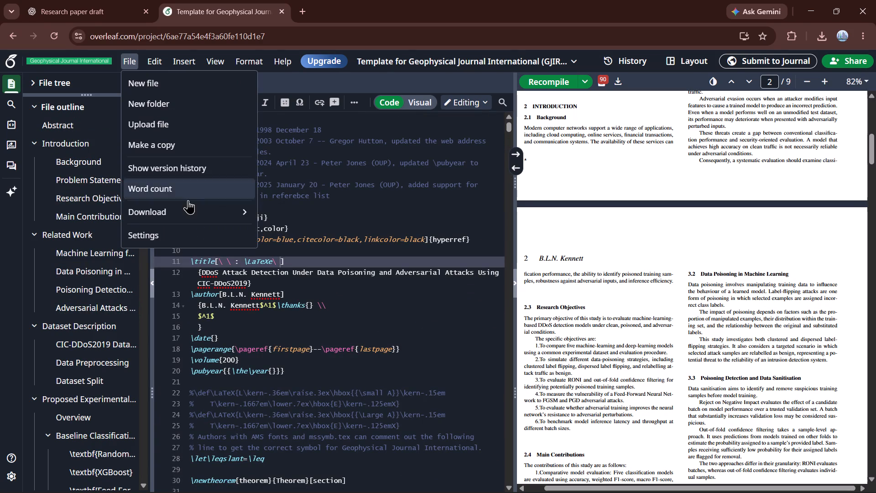
{"action": "left_click", "coordinate": [284, 233]}
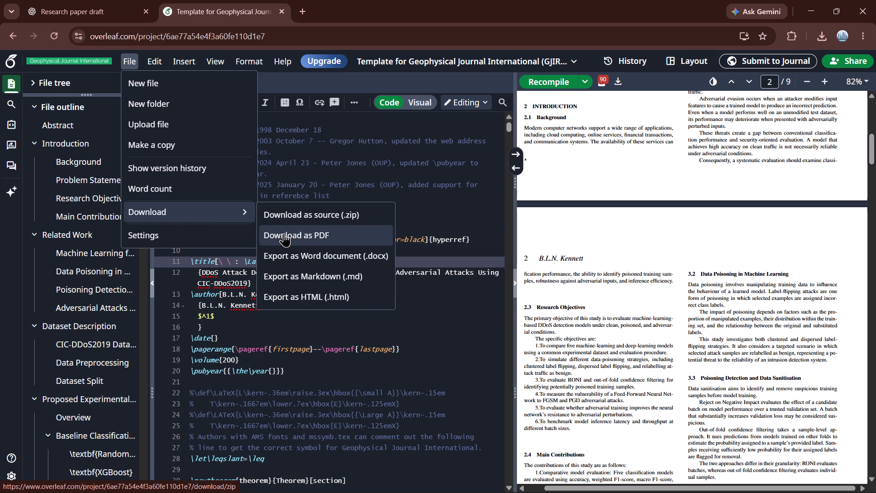
{"action": "left_click", "coordinate": [818, 37]}
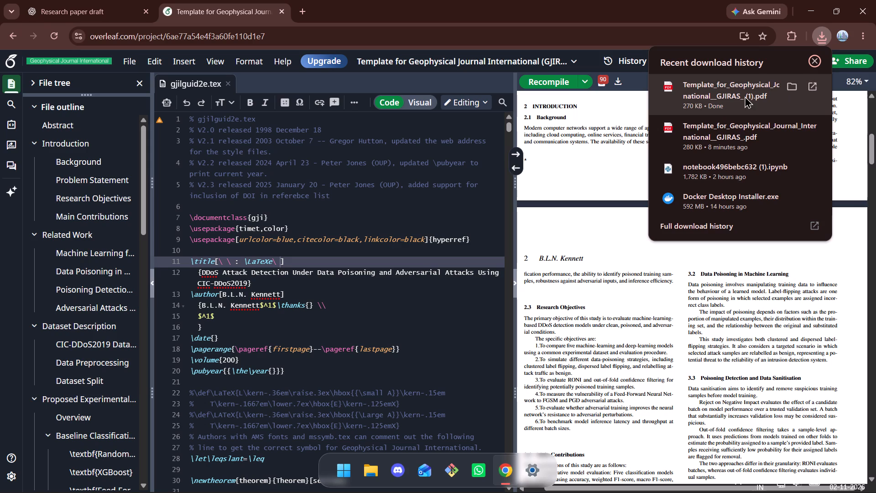
{"action": "left_click", "coordinate": [811, 90]}
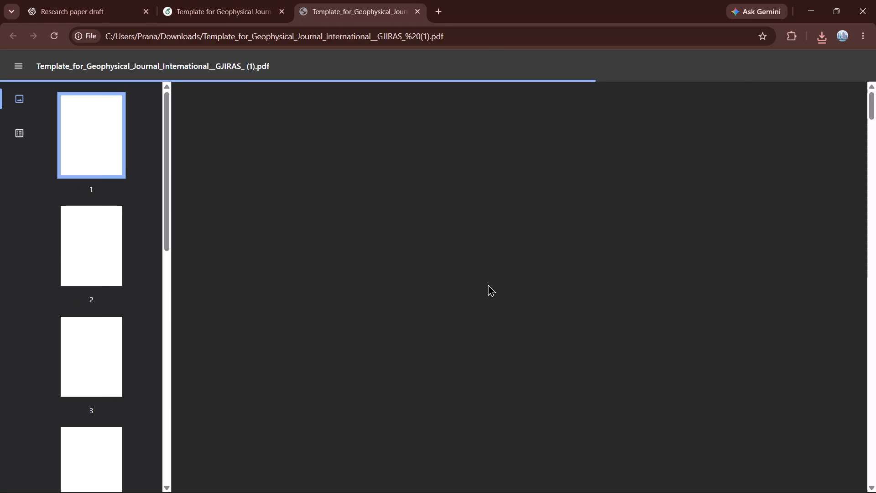
Review the downloaded PDF from the title page through page 8, checking the page headers, equations, tables and section text.
{"action": "scroll", "coordinate": [488, 284], "scroll_direction": "down", "scroll_amount": 1}
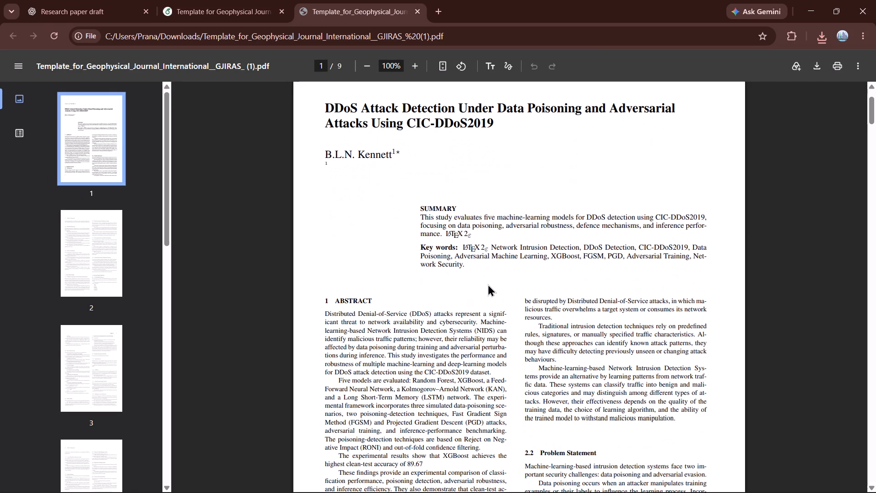
{"action": "scroll", "coordinate": [488, 284], "scroll_direction": "down", "scroll_amount": 3}
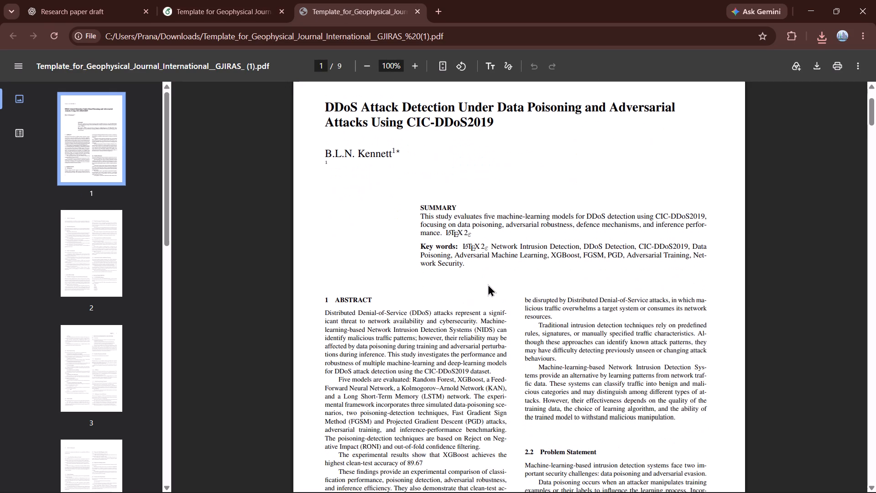
{"action": "scroll", "coordinate": [488, 284], "scroll_direction": "down", "scroll_amount": 5}
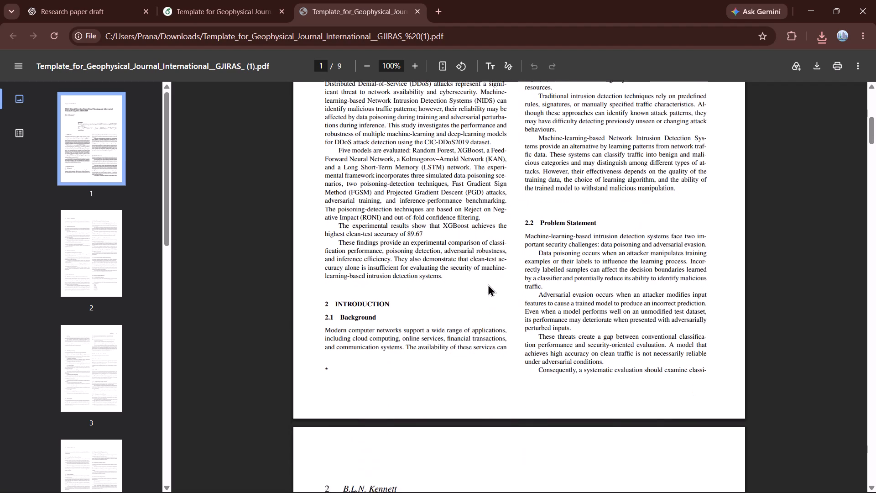
{"action": "scroll", "coordinate": [488, 284], "scroll_direction": "down", "scroll_amount": 4}
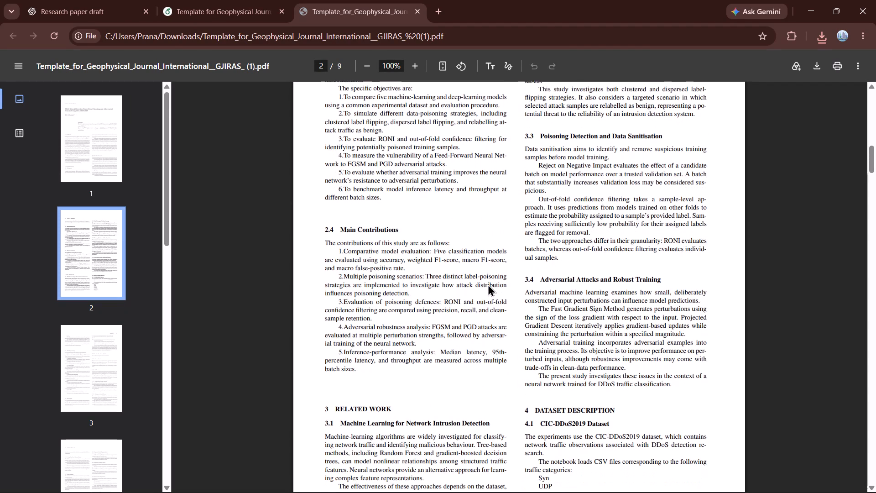
{"action": "scroll", "coordinate": [488, 284], "scroll_direction": "down", "scroll_amount": 1}
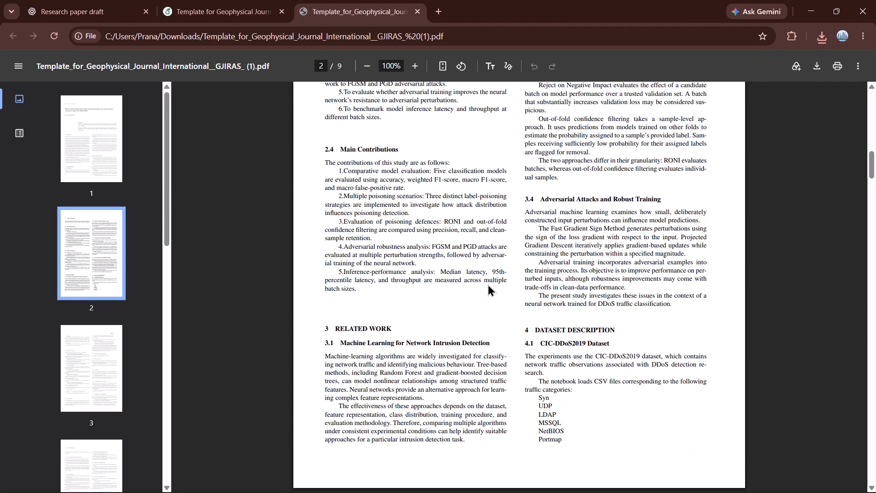
{"action": "scroll", "coordinate": [488, 284], "scroll_direction": "down", "scroll_amount": 1}
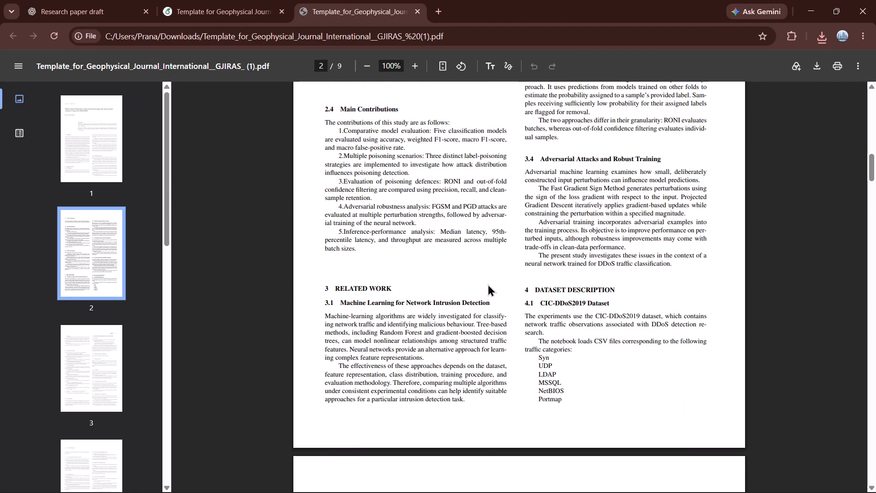
{"action": "scroll", "coordinate": [488, 284], "scroll_direction": "down", "scroll_amount": 1}
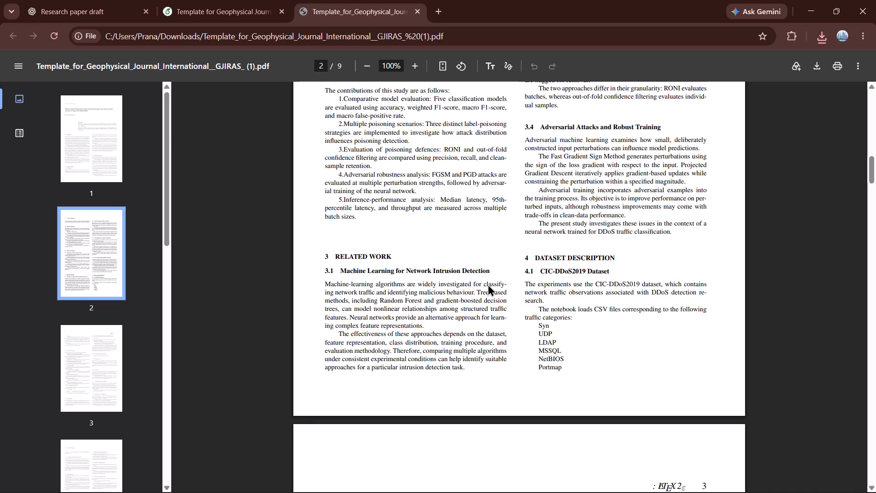
{"action": "scroll", "coordinate": [488, 284], "scroll_direction": "down", "scroll_amount": 16}
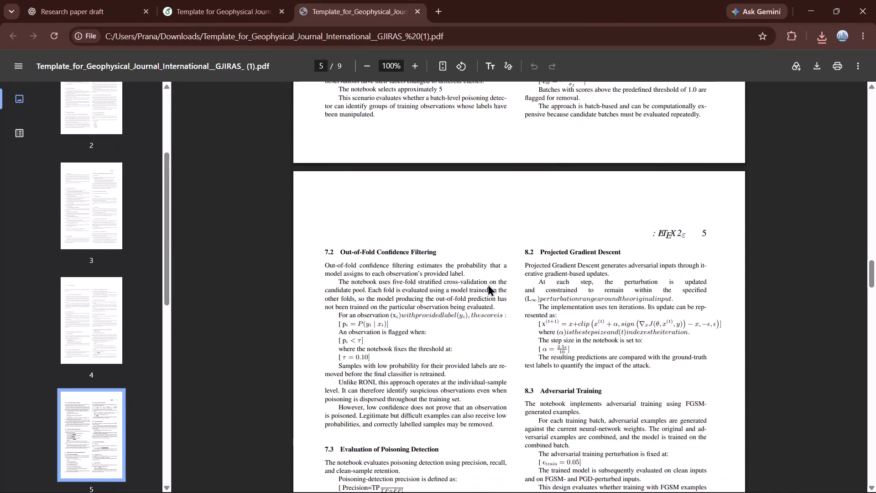
{"action": "scroll", "coordinate": [488, 284], "scroll_direction": "down", "scroll_amount": 7}
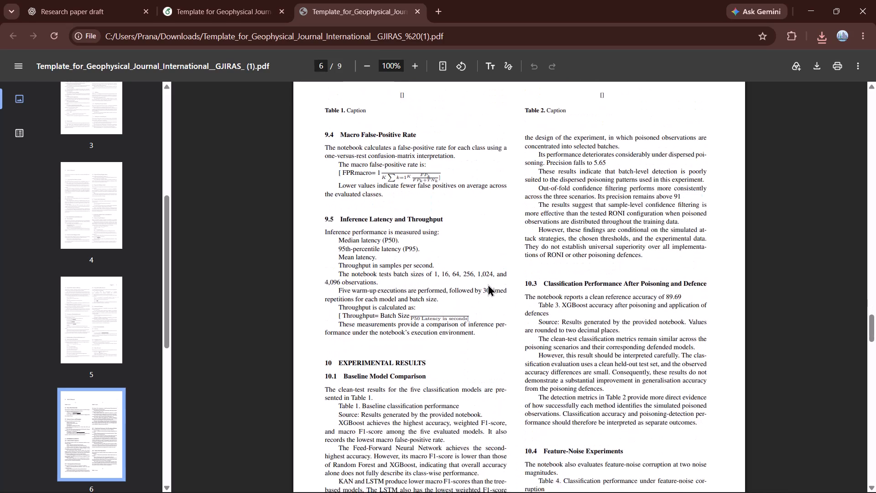
{"action": "scroll", "coordinate": [488, 284], "scroll_direction": "down", "scroll_amount": 6}
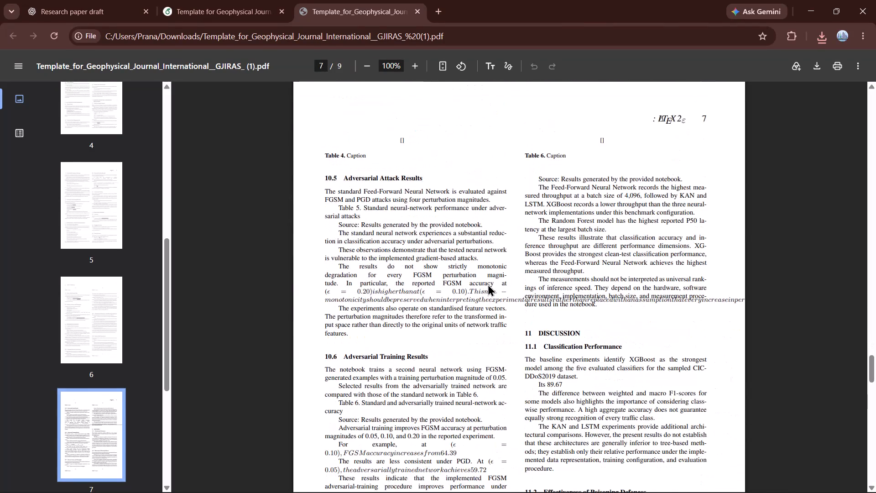
{"action": "scroll", "coordinate": [488, 284], "scroll_direction": "down", "scroll_amount": 4}
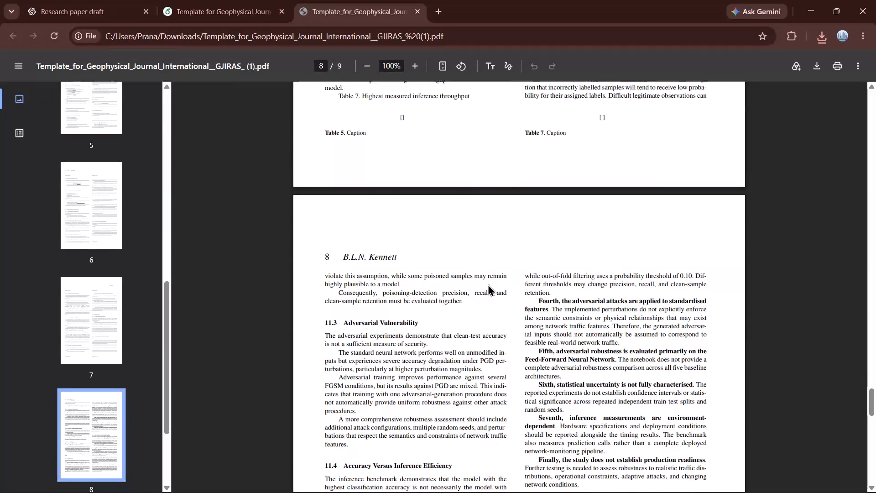
{"action": "scroll", "coordinate": [488, 284], "scroll_direction": "up", "scroll_amount": 1}
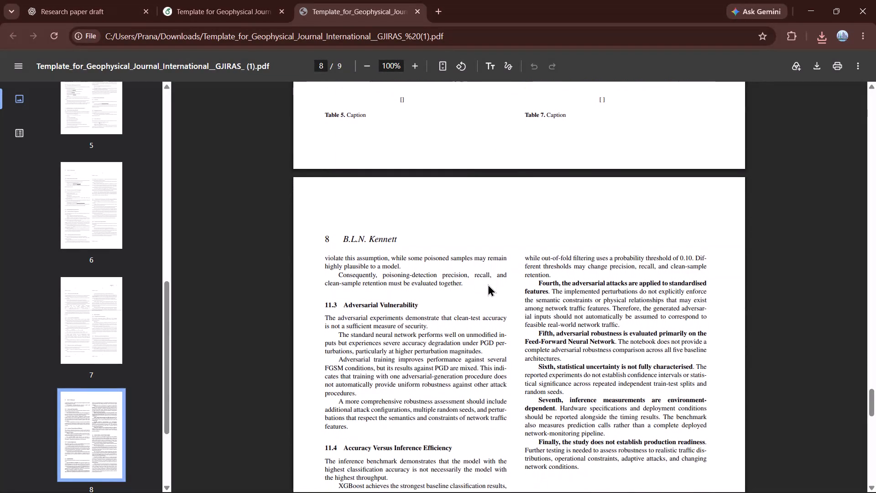
{"action": "scroll", "coordinate": [488, 284], "scroll_direction": "up", "scroll_amount": 1}
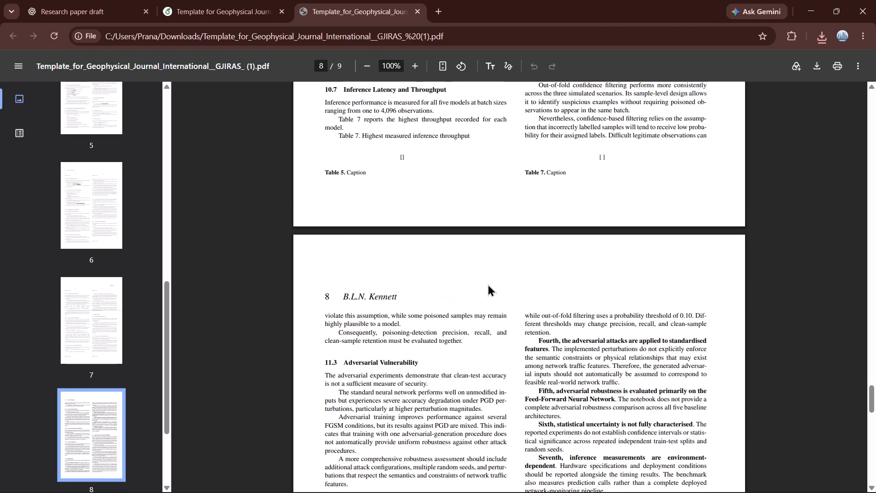
Review pages 7 and 8 of the downloaded PDF, checking the adversarial results, inference latency and discussion sections and their table captions.
{"action": "scroll", "coordinate": [488, 284], "scroll_direction": "up", "scroll_amount": 6}
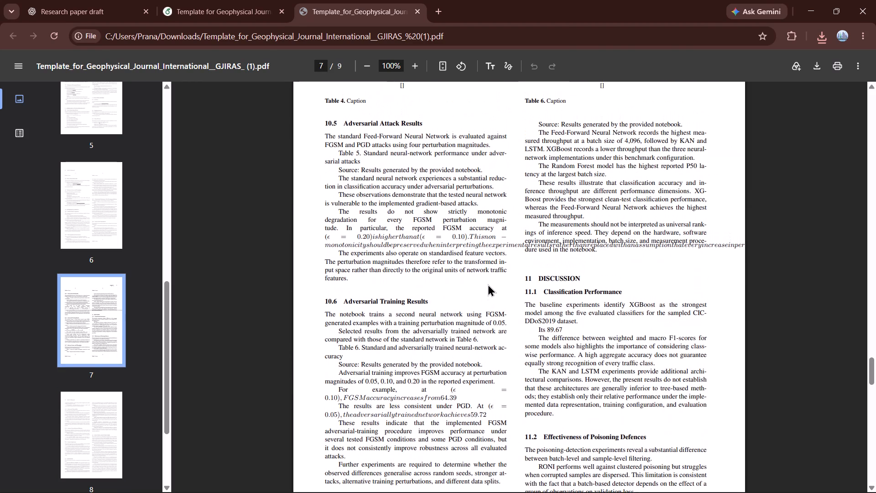
{"action": "scroll", "coordinate": [488, 284], "scroll_direction": "down", "scroll_amount": 1}
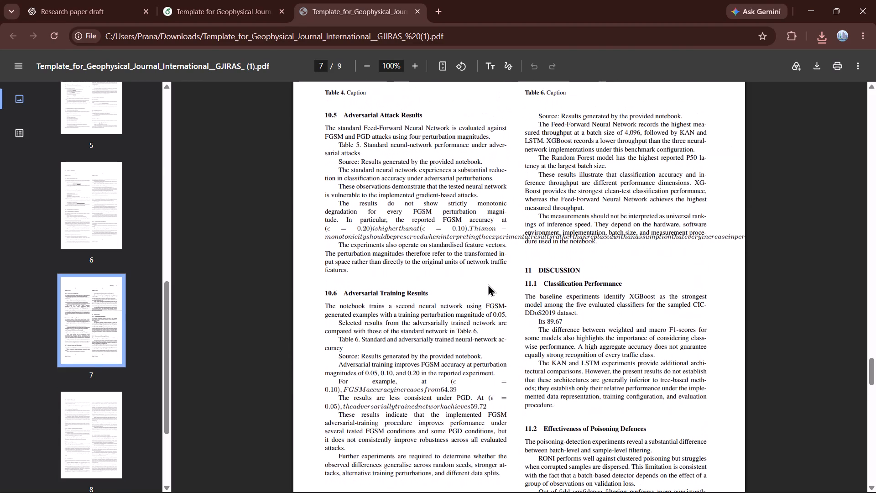
{"action": "scroll", "coordinate": [488, 284], "scroll_direction": "down", "scroll_amount": 3}
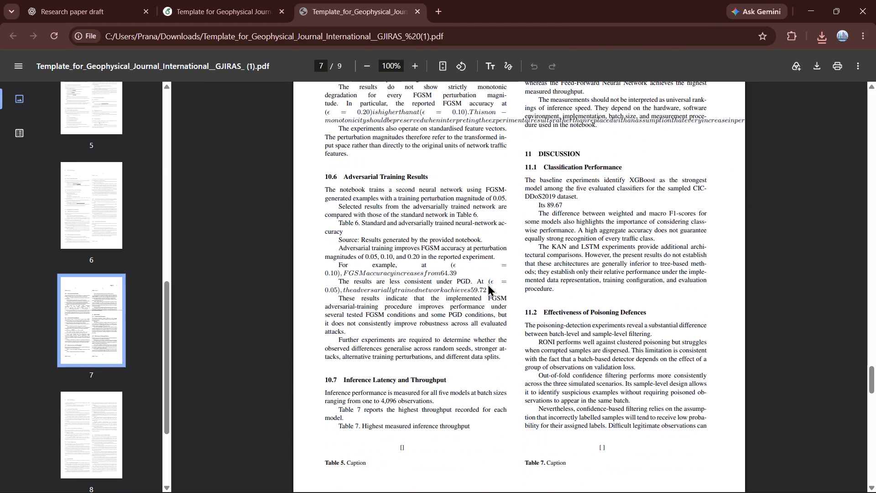
{"action": "scroll", "coordinate": [488, 284], "scroll_direction": "down", "scroll_amount": 2}
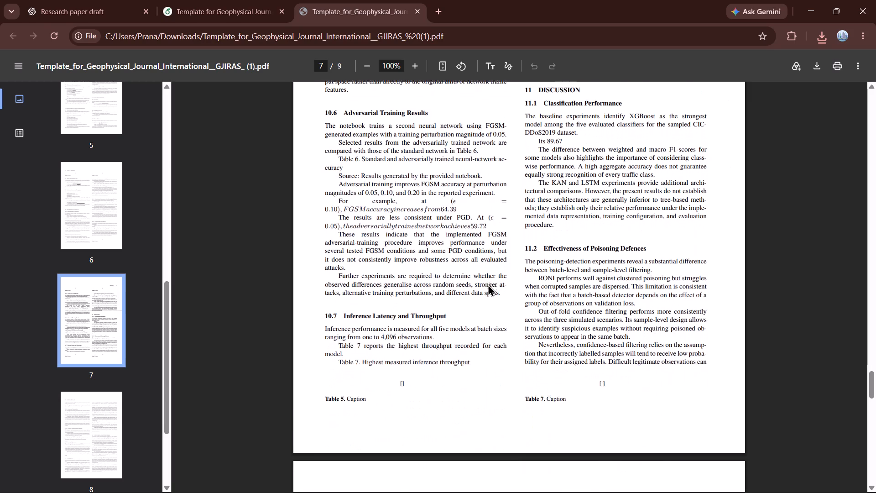
{"action": "scroll", "coordinate": [488, 284], "scroll_direction": "down", "scroll_amount": 3}
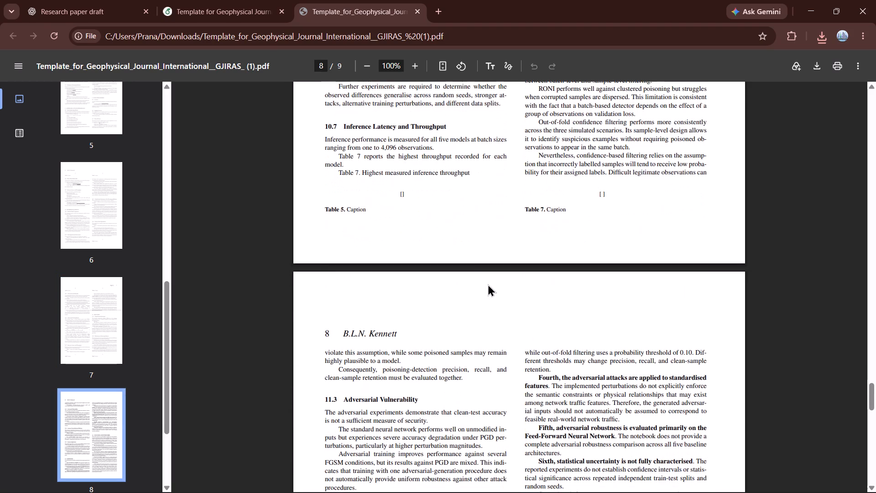
{"action": "scroll", "coordinate": [488, 284], "scroll_direction": "down", "scroll_amount": 2}
Examine page 9 of the PDF, checking the closing text, appendices, acknowledgments, data availability and references sections.
{"action": "scroll", "coordinate": [488, 284], "scroll_direction": "down", "scroll_amount": 4}
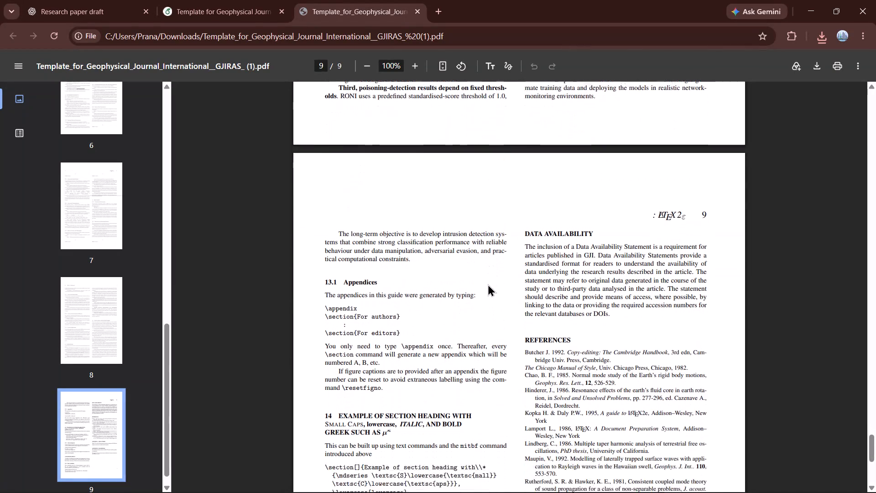
{"action": "scroll", "coordinate": [488, 284], "scroll_direction": "down", "scroll_amount": 3}
{"action": "scroll", "coordinate": [488, 284], "scroll_direction": "up", "scroll_amount": 1}
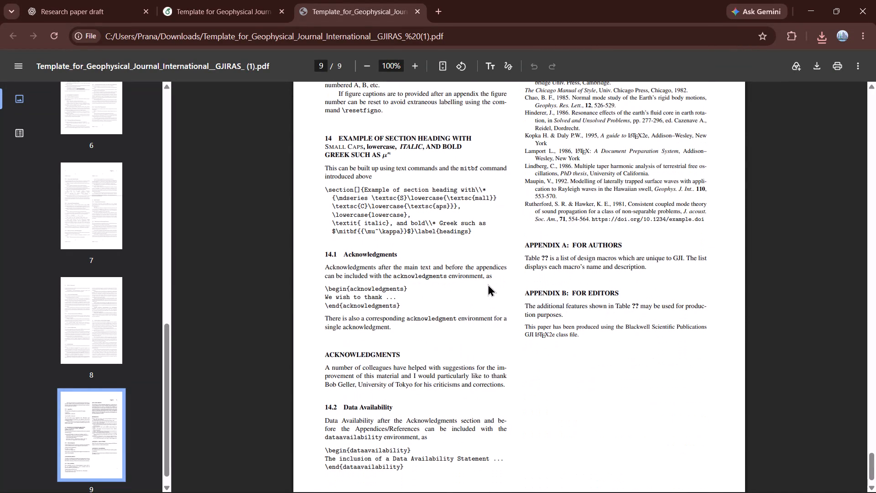
{"action": "scroll", "coordinate": [488, 284], "scroll_direction": "up", "scroll_amount": 2}
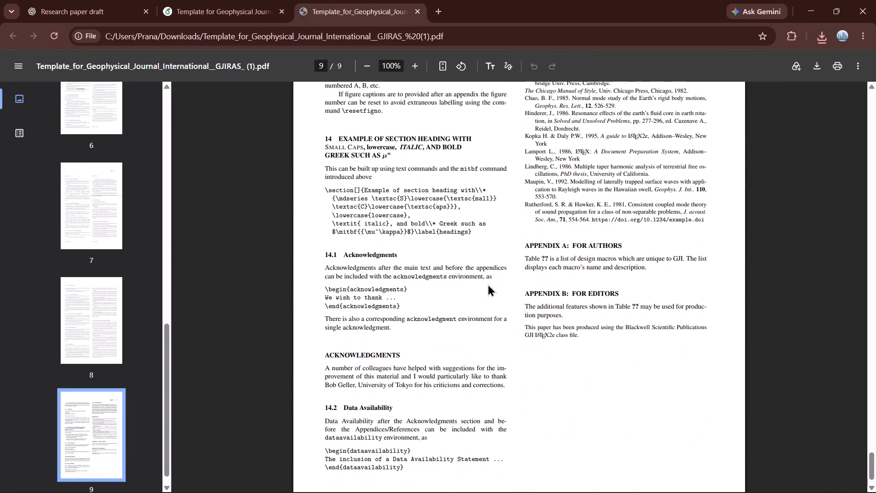
{"action": "scroll", "coordinate": [488, 284], "scroll_direction": "up", "scroll_amount": 3}
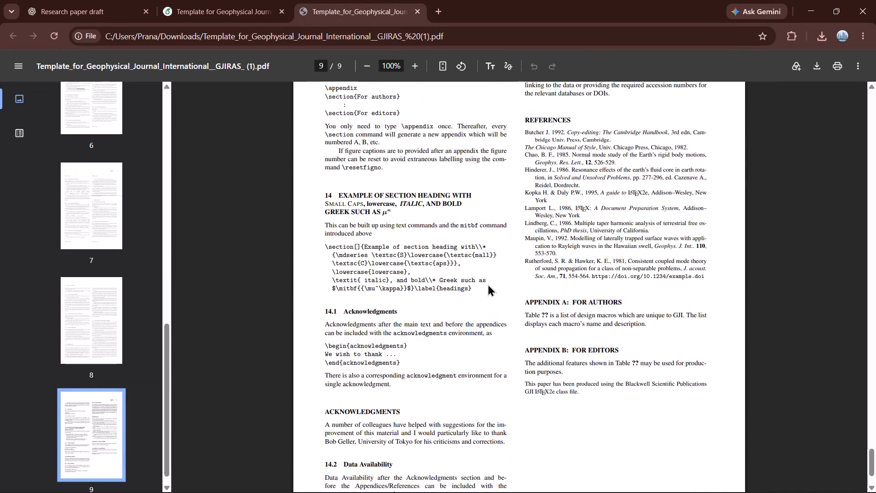
{"action": "scroll", "coordinate": [488, 284], "scroll_direction": "up", "scroll_amount": 2}
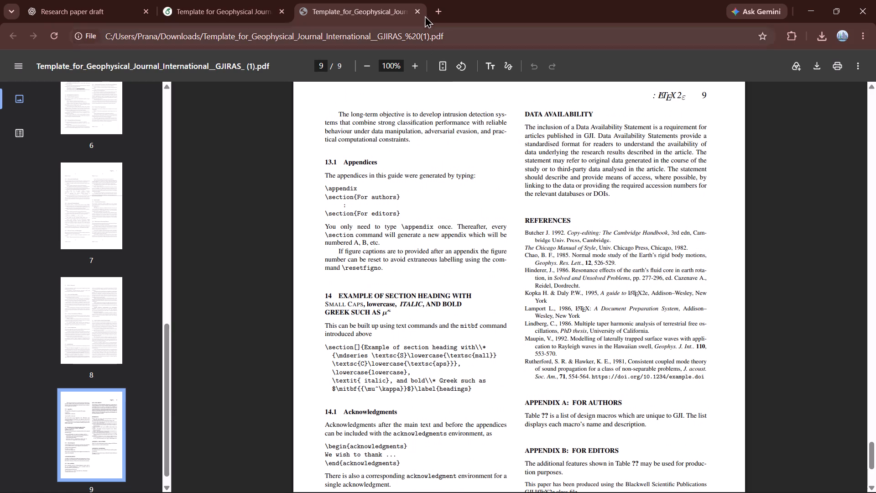
Close the downloaded PDF, the Research paper draft chat and the Overleaf project, leaving only a new blank browser tab.
{"action": "left_click", "coordinate": [421, 8]}
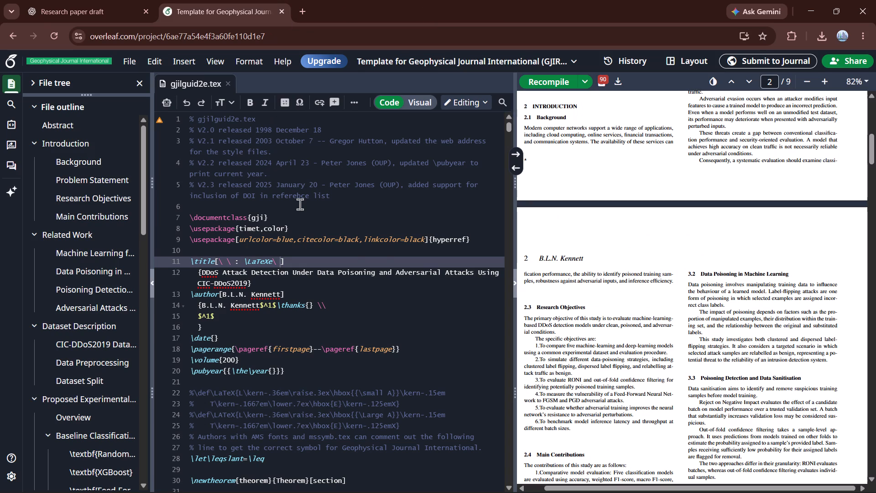
{"action": "scroll", "coordinate": [300, 204], "scroll_direction": "down", "scroll_amount": 3}
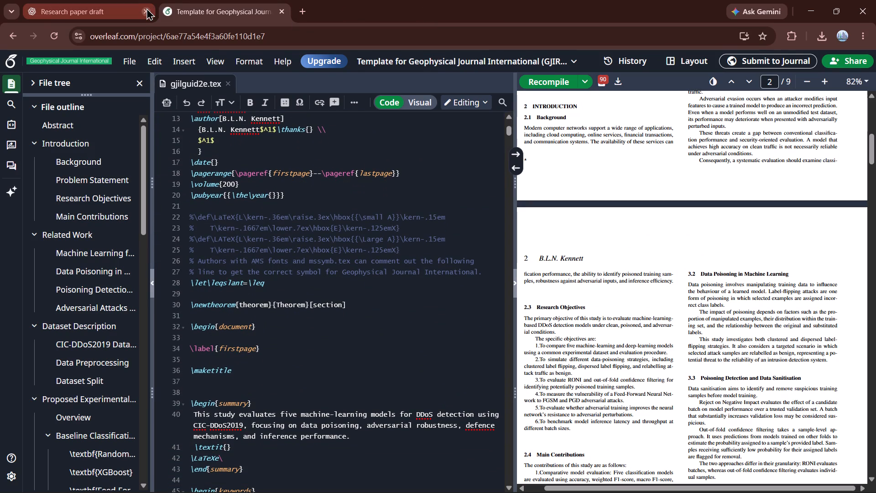
{"action": "left_click", "coordinate": [146, 8]}
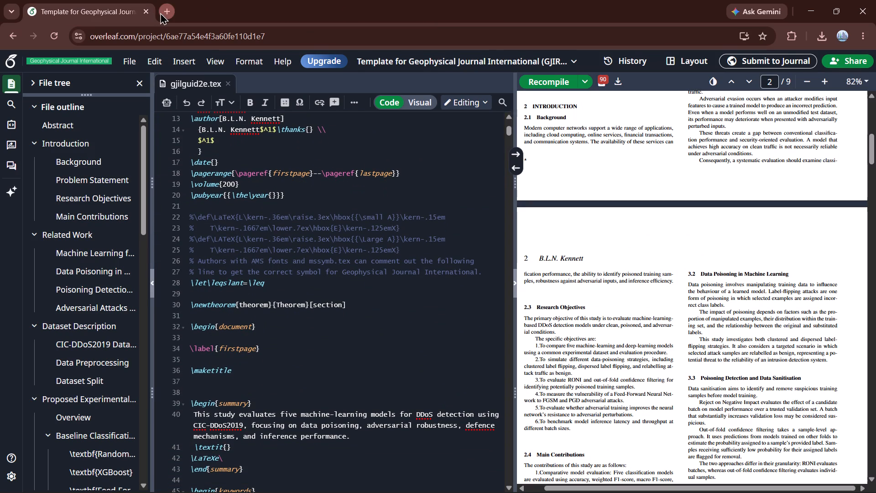
{"action": "left_click", "coordinate": [160, 12]}
{"action": "left_click", "coordinate": [143, 12]}
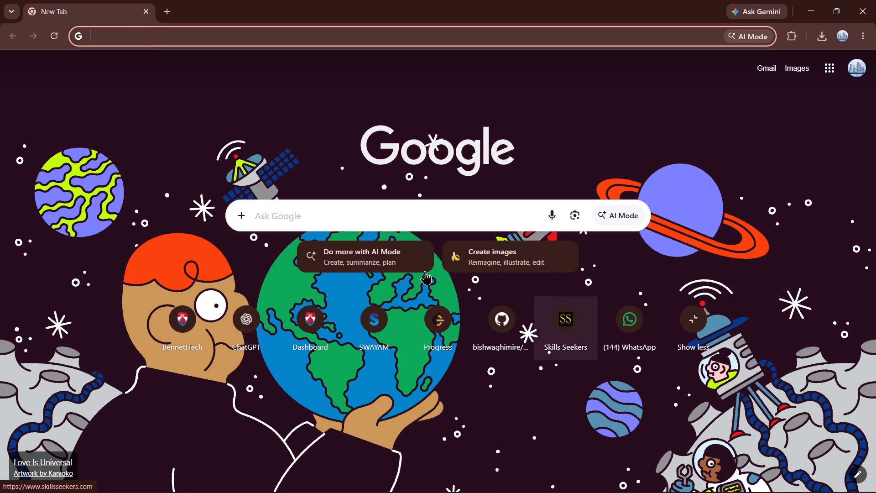
Search the web for overleaf, open its project list and reopen the Template for Geophysical Journal International project.
{"action": "type", "text": "over"}
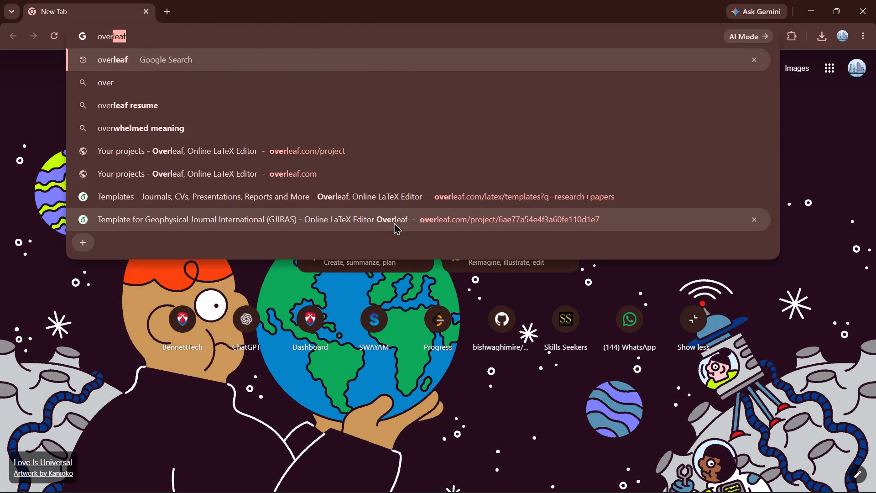
{"action": "key", "text": "Return"}
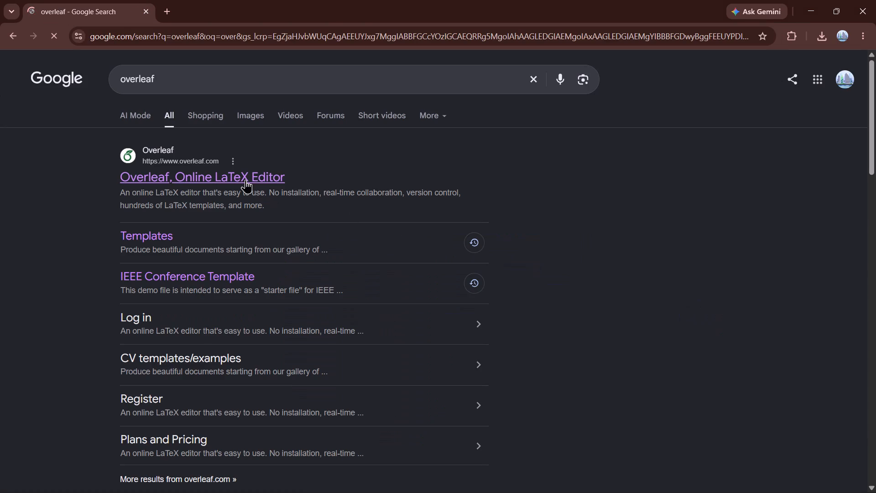
{"action": "left_click", "coordinate": [245, 179]}
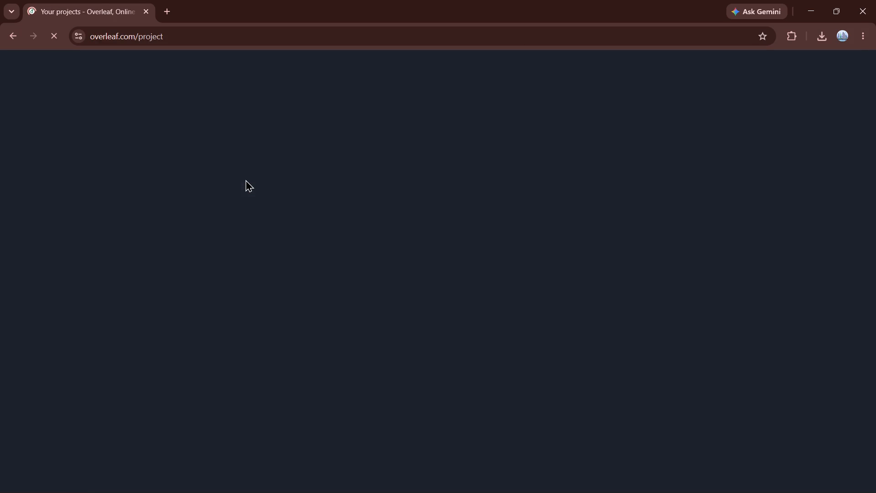
{"action": "double_click", "coordinate": [265, 205]}
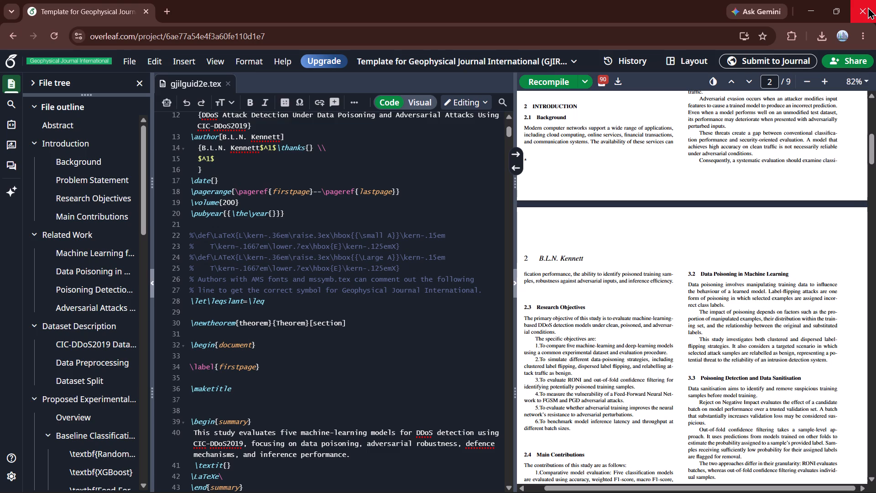
Close the browser window.
{"action": "left_click", "coordinate": [868, 7]}
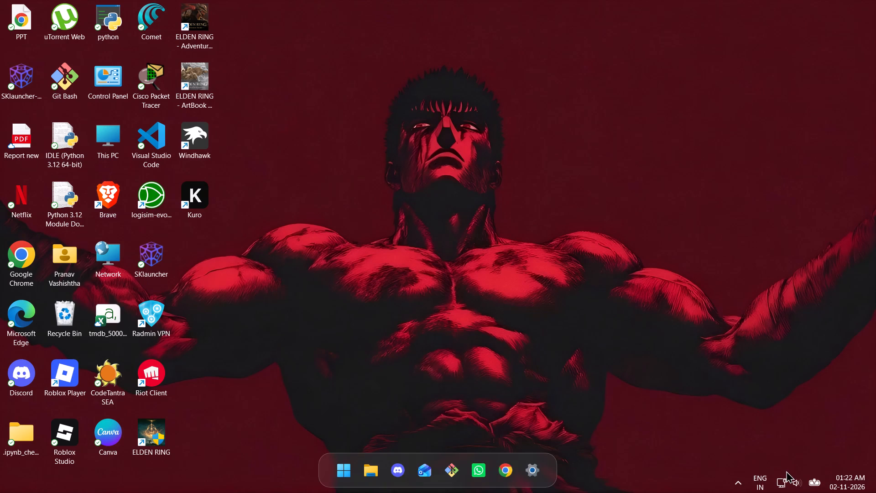
Turn off Bluetooth in the system quick settings.
{"action": "left_click", "coordinate": [786, 471]}
{"action": "left_click", "coordinate": [789, 483]}
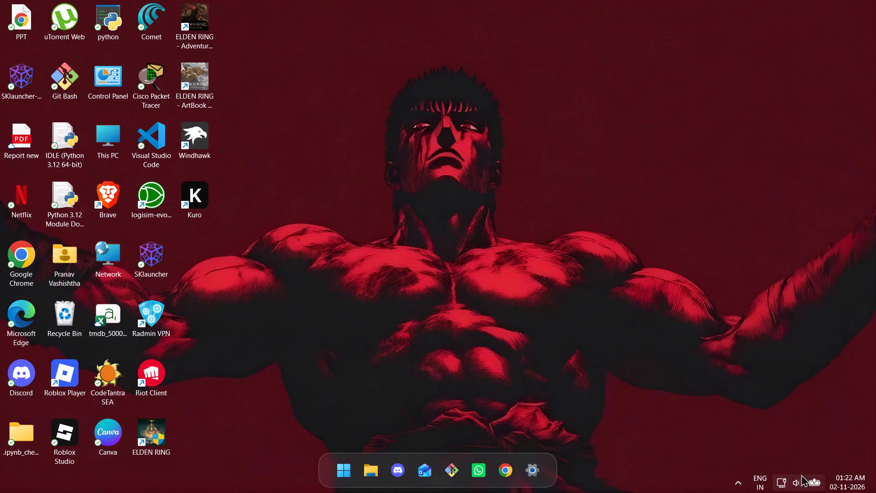
{"action": "left_click", "coordinate": [801, 476]}
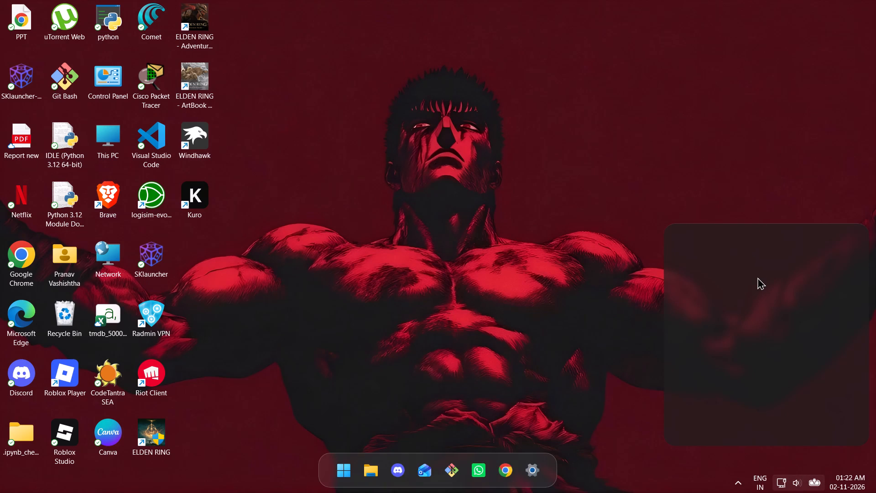
{"action": "left_click", "coordinate": [756, 253]}
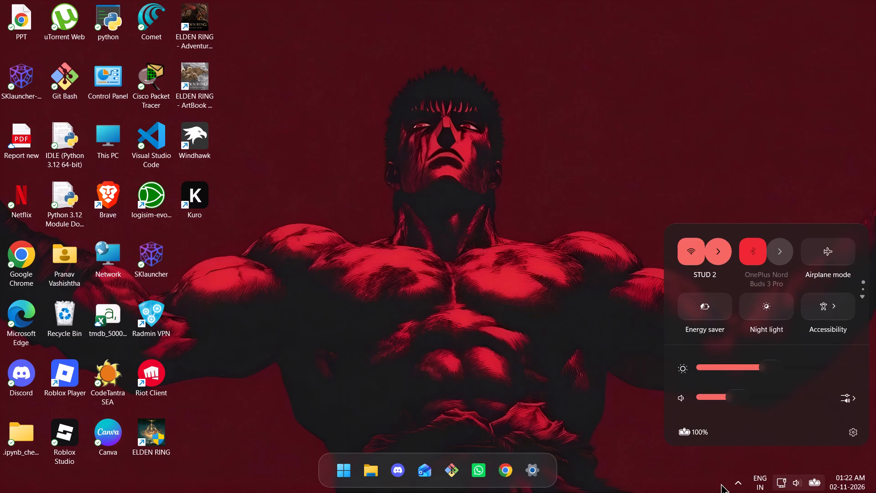
Open the hidden icons of the system tray.
{"action": "left_click", "coordinate": [736, 488]}
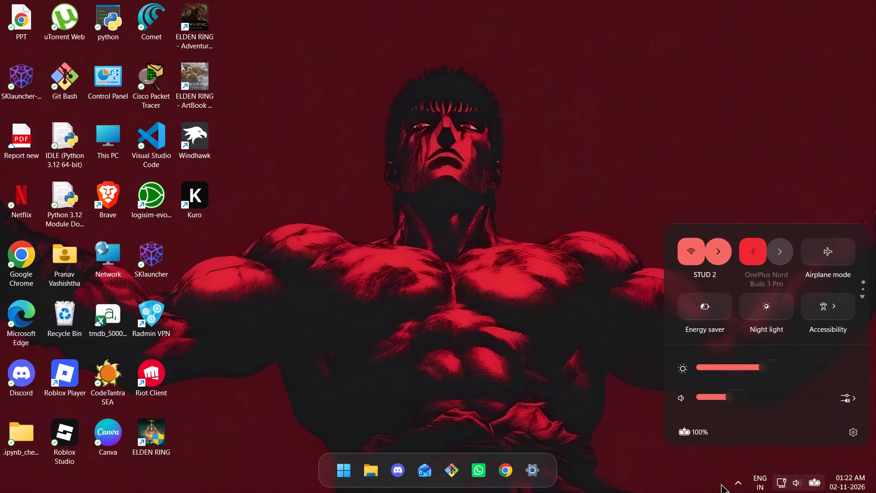